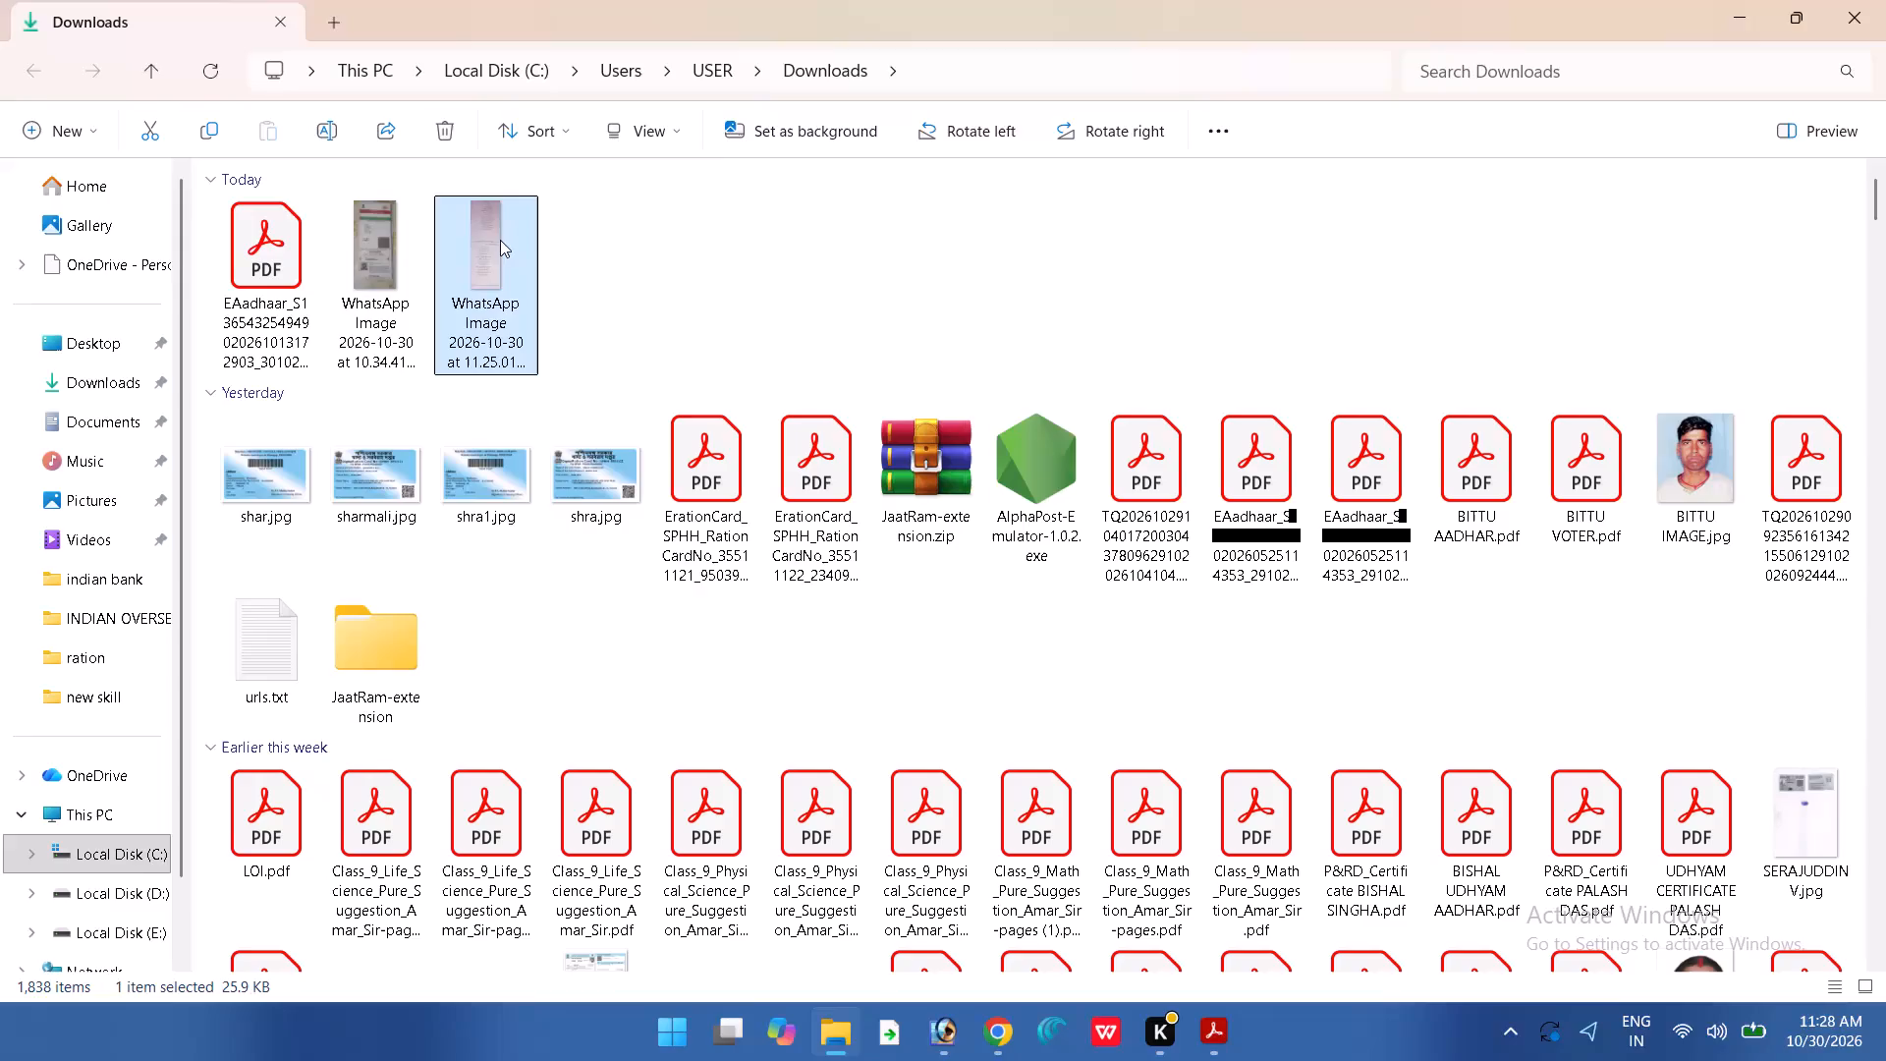
Open today's WhatsApp image stamped 11.25.01 AM from the Downloads folder in Paint.
{"action": "right_click", "coordinate": [500, 240]}
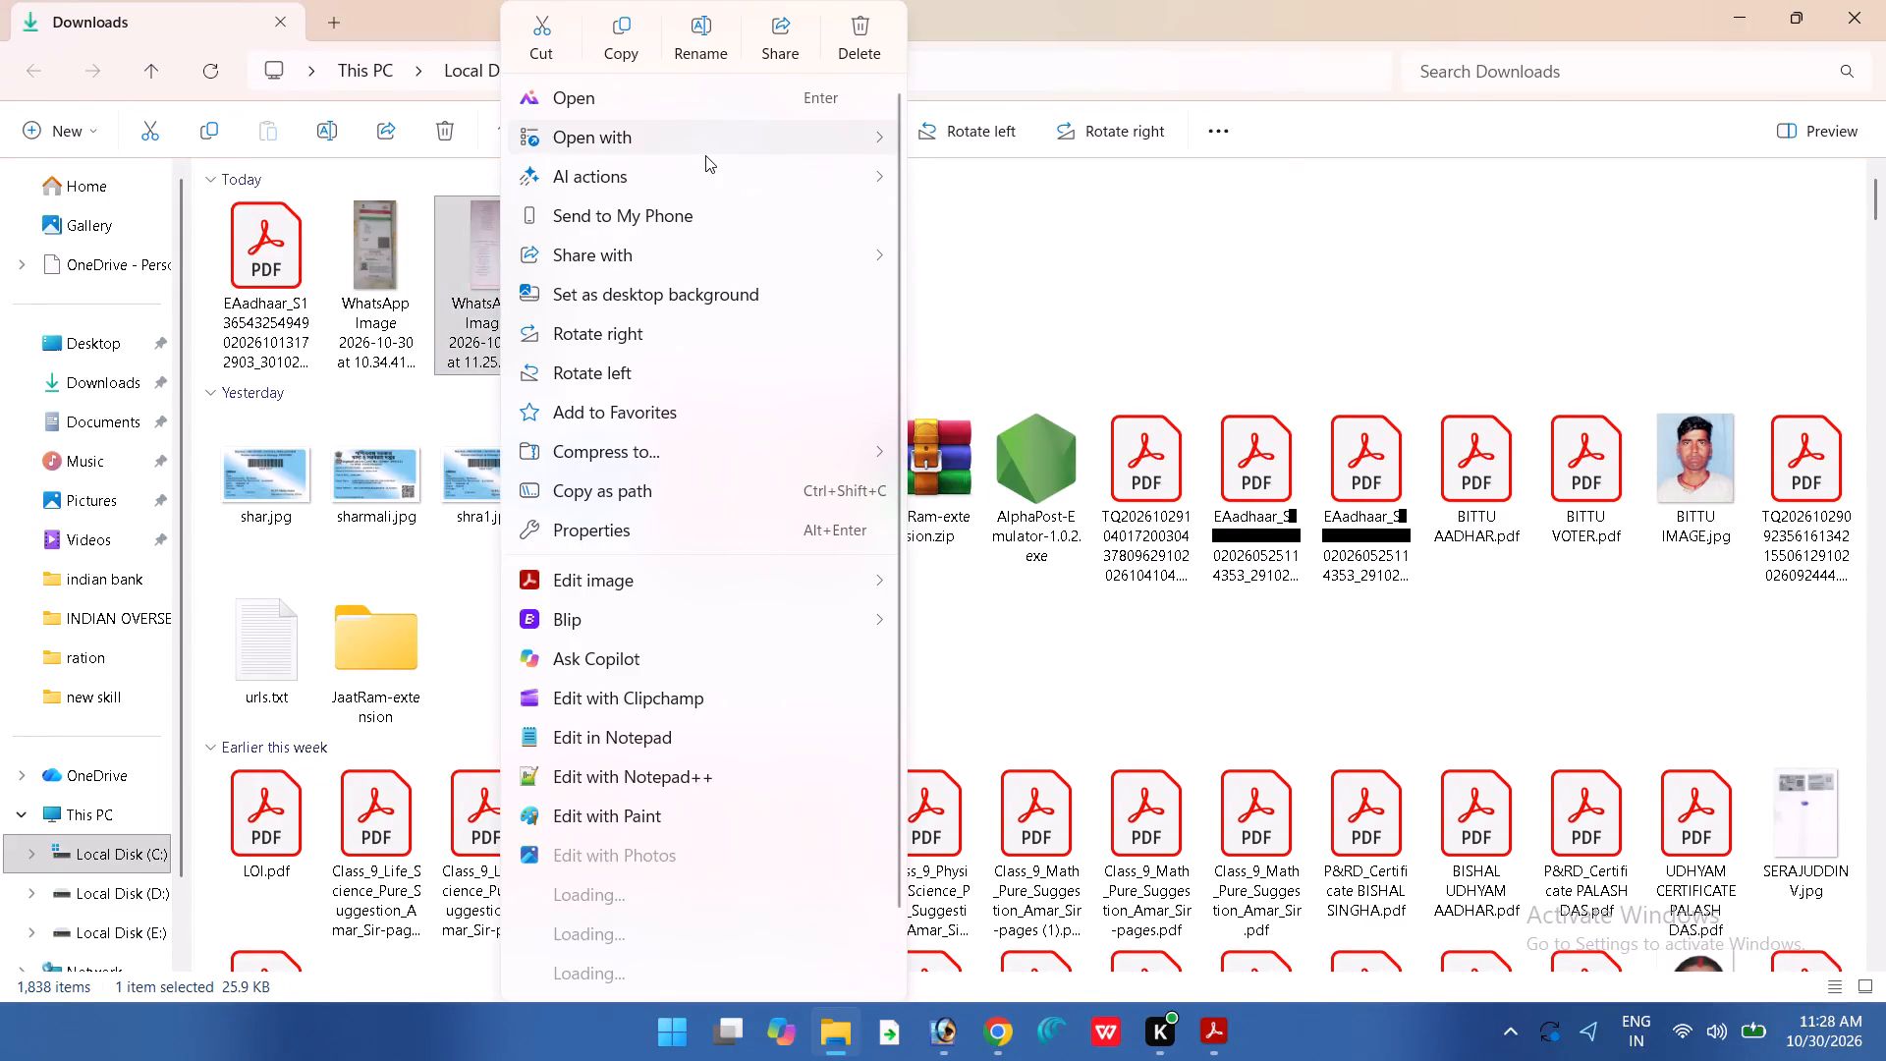
{"action": "left_click", "coordinate": [956, 143]}
{"action": "left_click_drag", "start_coordinate": [956, 143], "coordinate": [966, 193]}
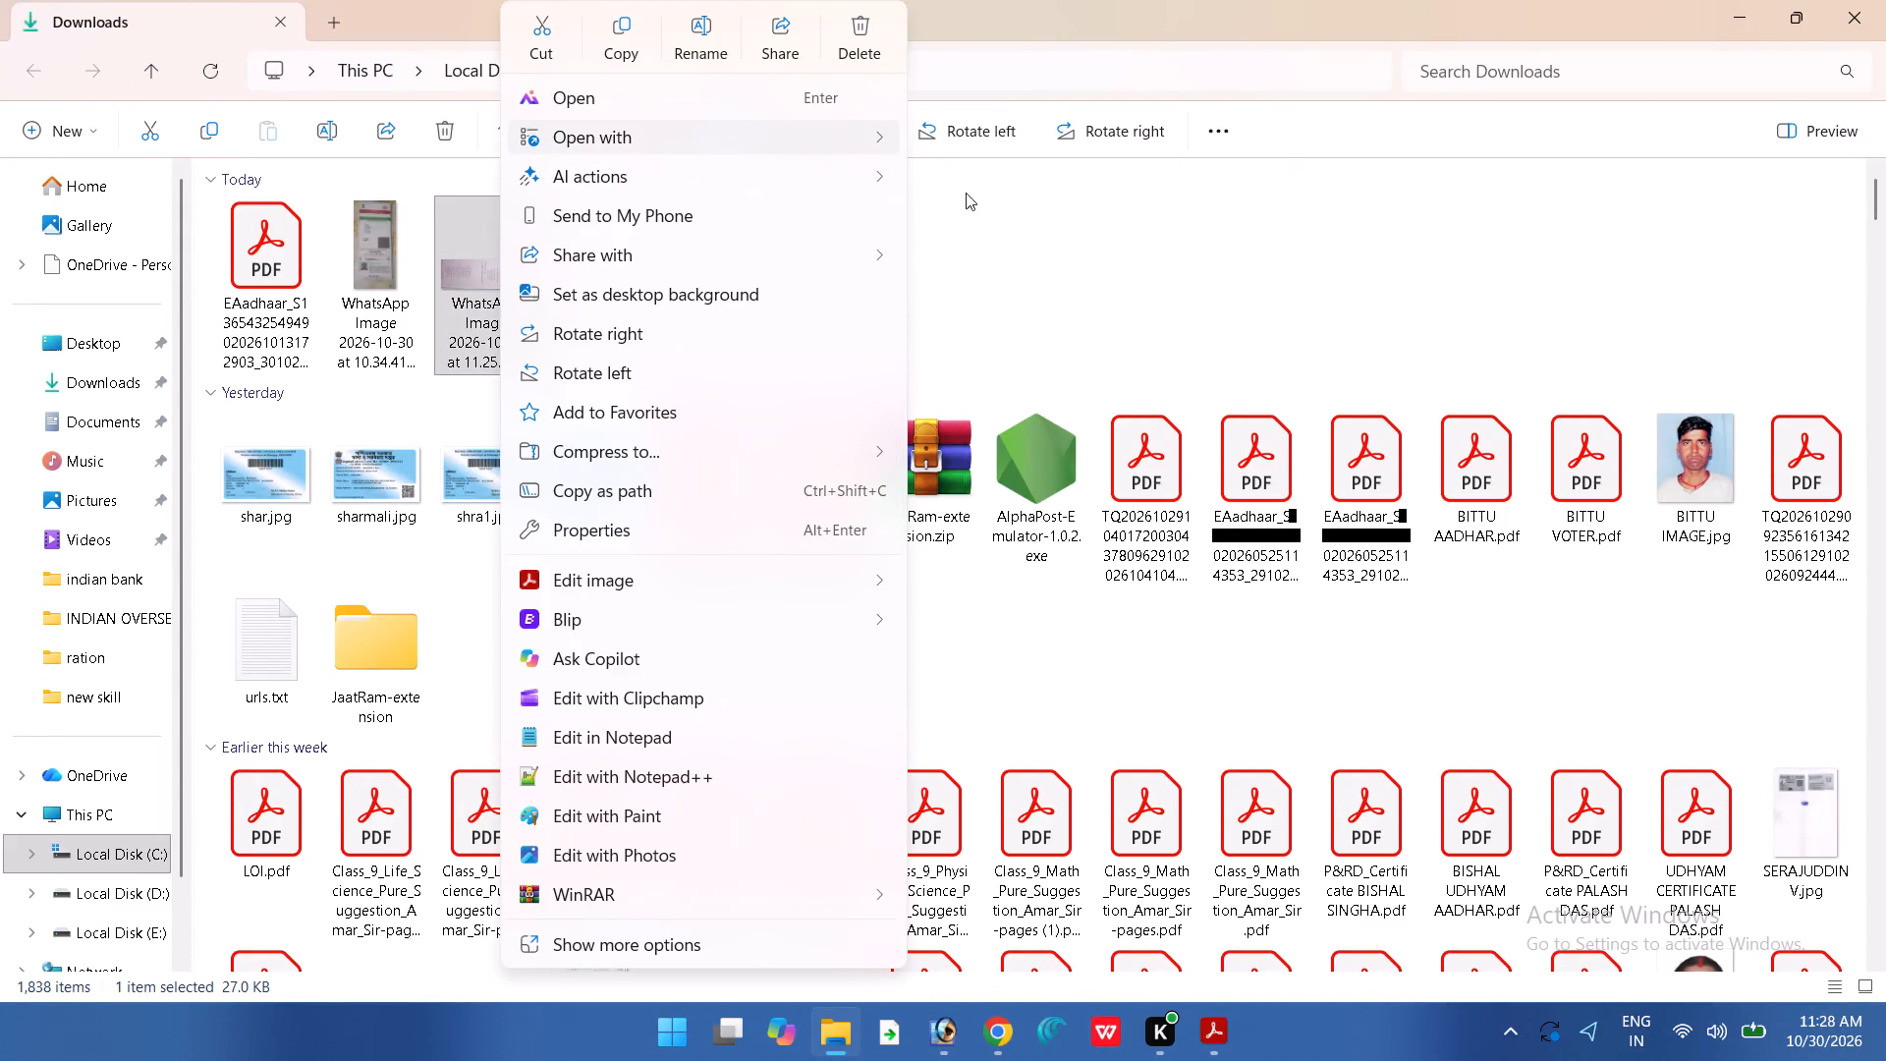
{"action": "left_click_drag", "start_coordinate": [966, 193], "coordinate": [972, 216]}
{"action": "left_click", "coordinate": [821, 140]}
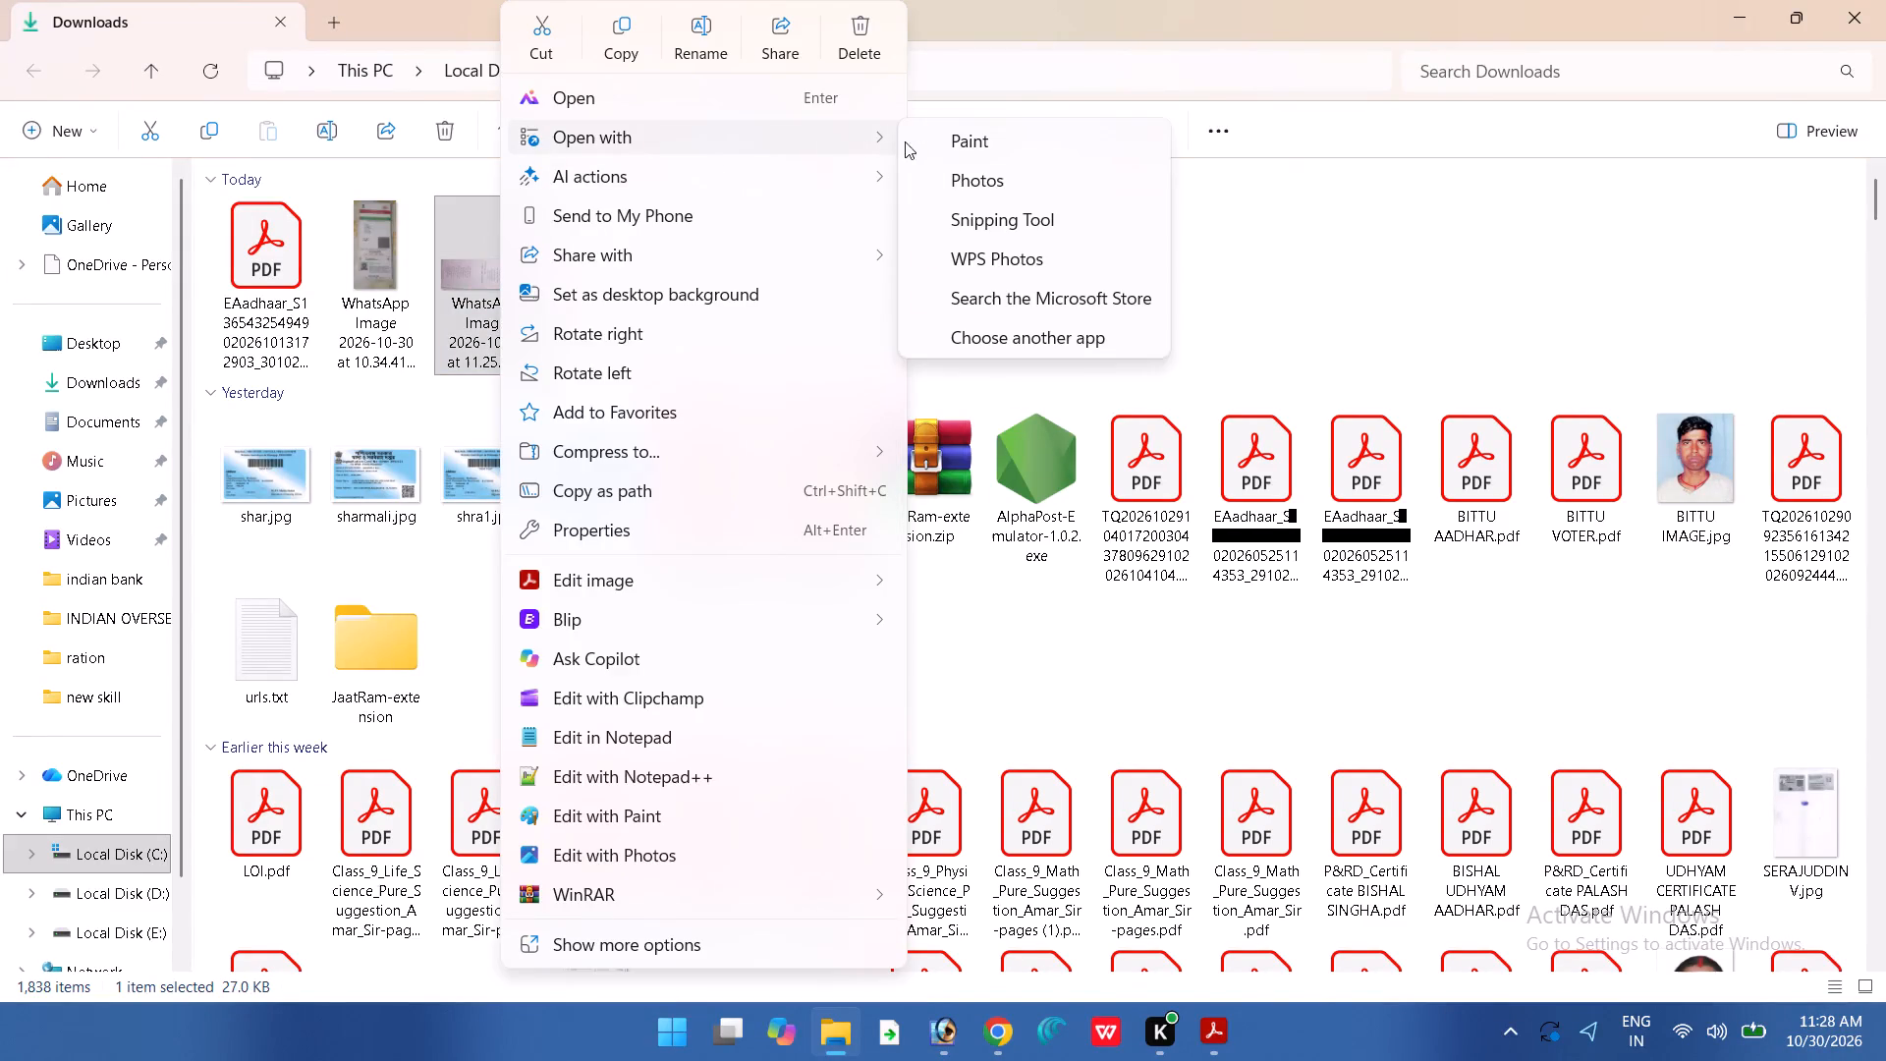
{"action": "left_click", "coordinate": [977, 145]}
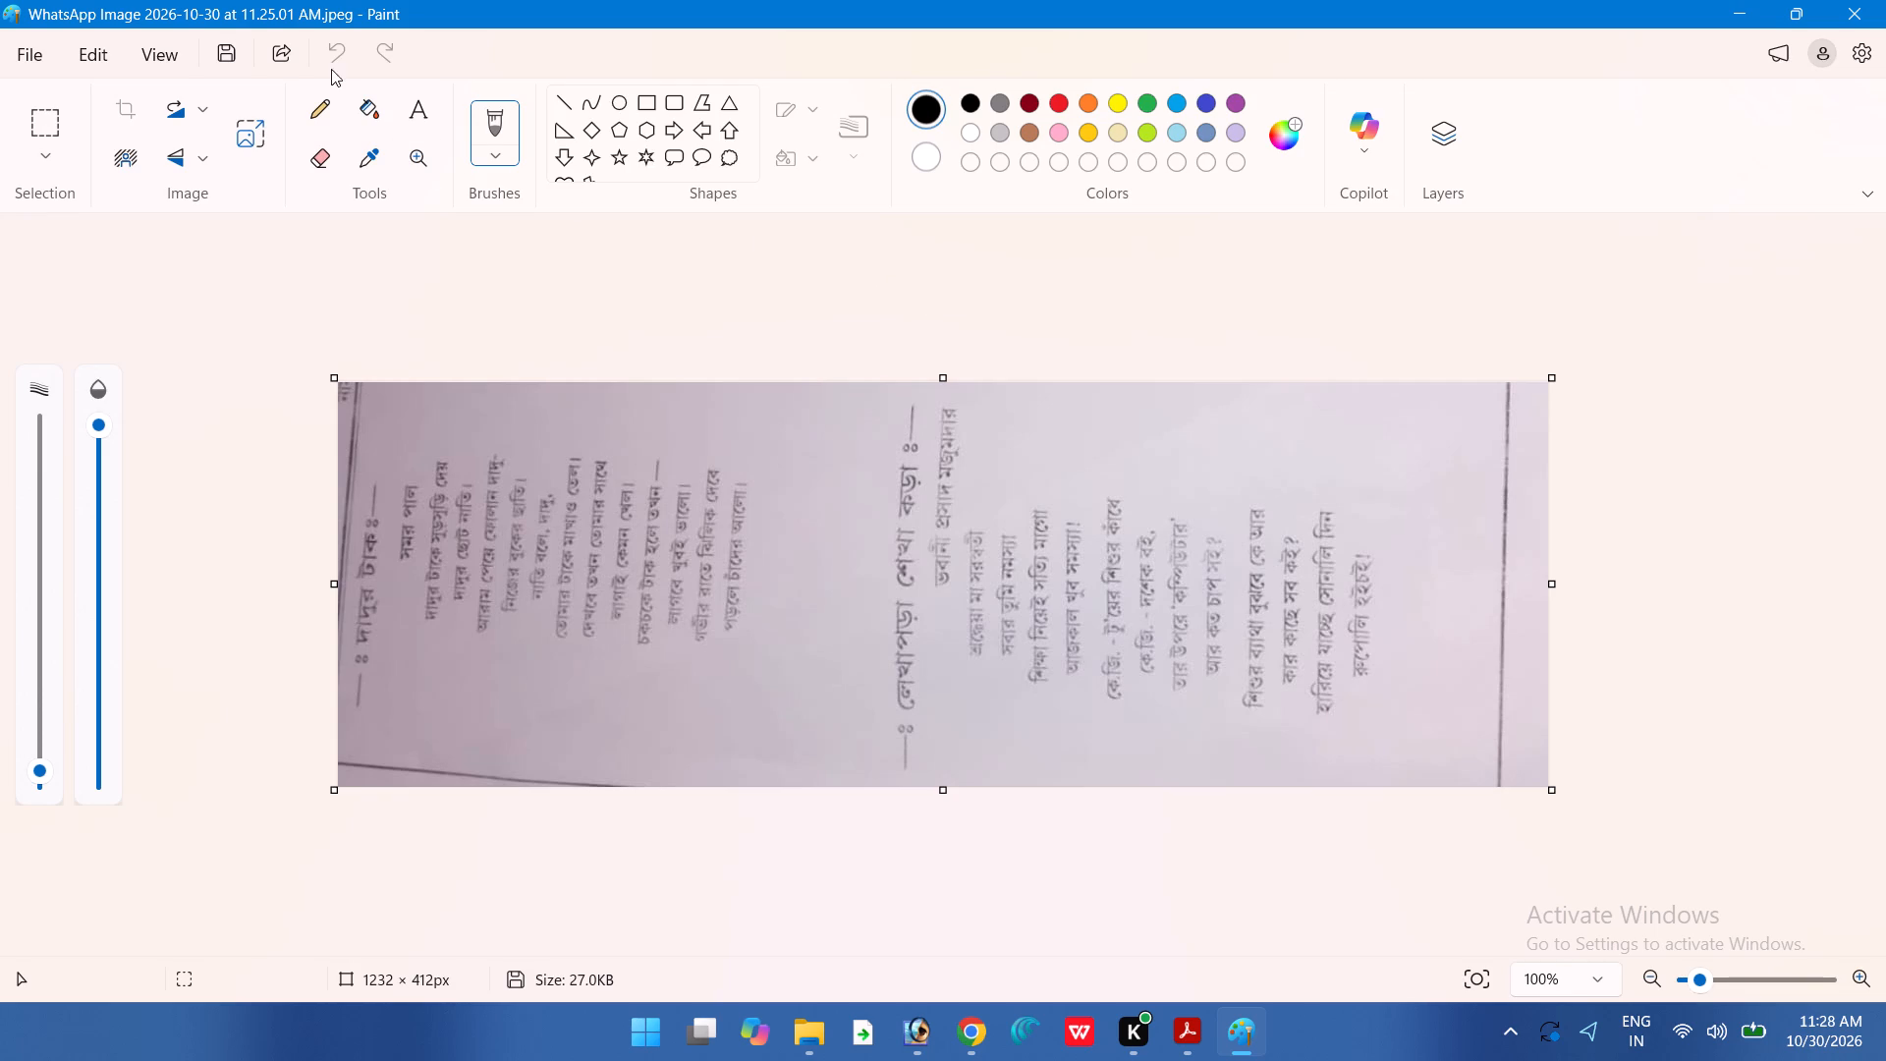
Rotate the whole scanned poem image right by 90° so its text reads upright.
{"action": "left_click", "coordinate": [188, 117]}
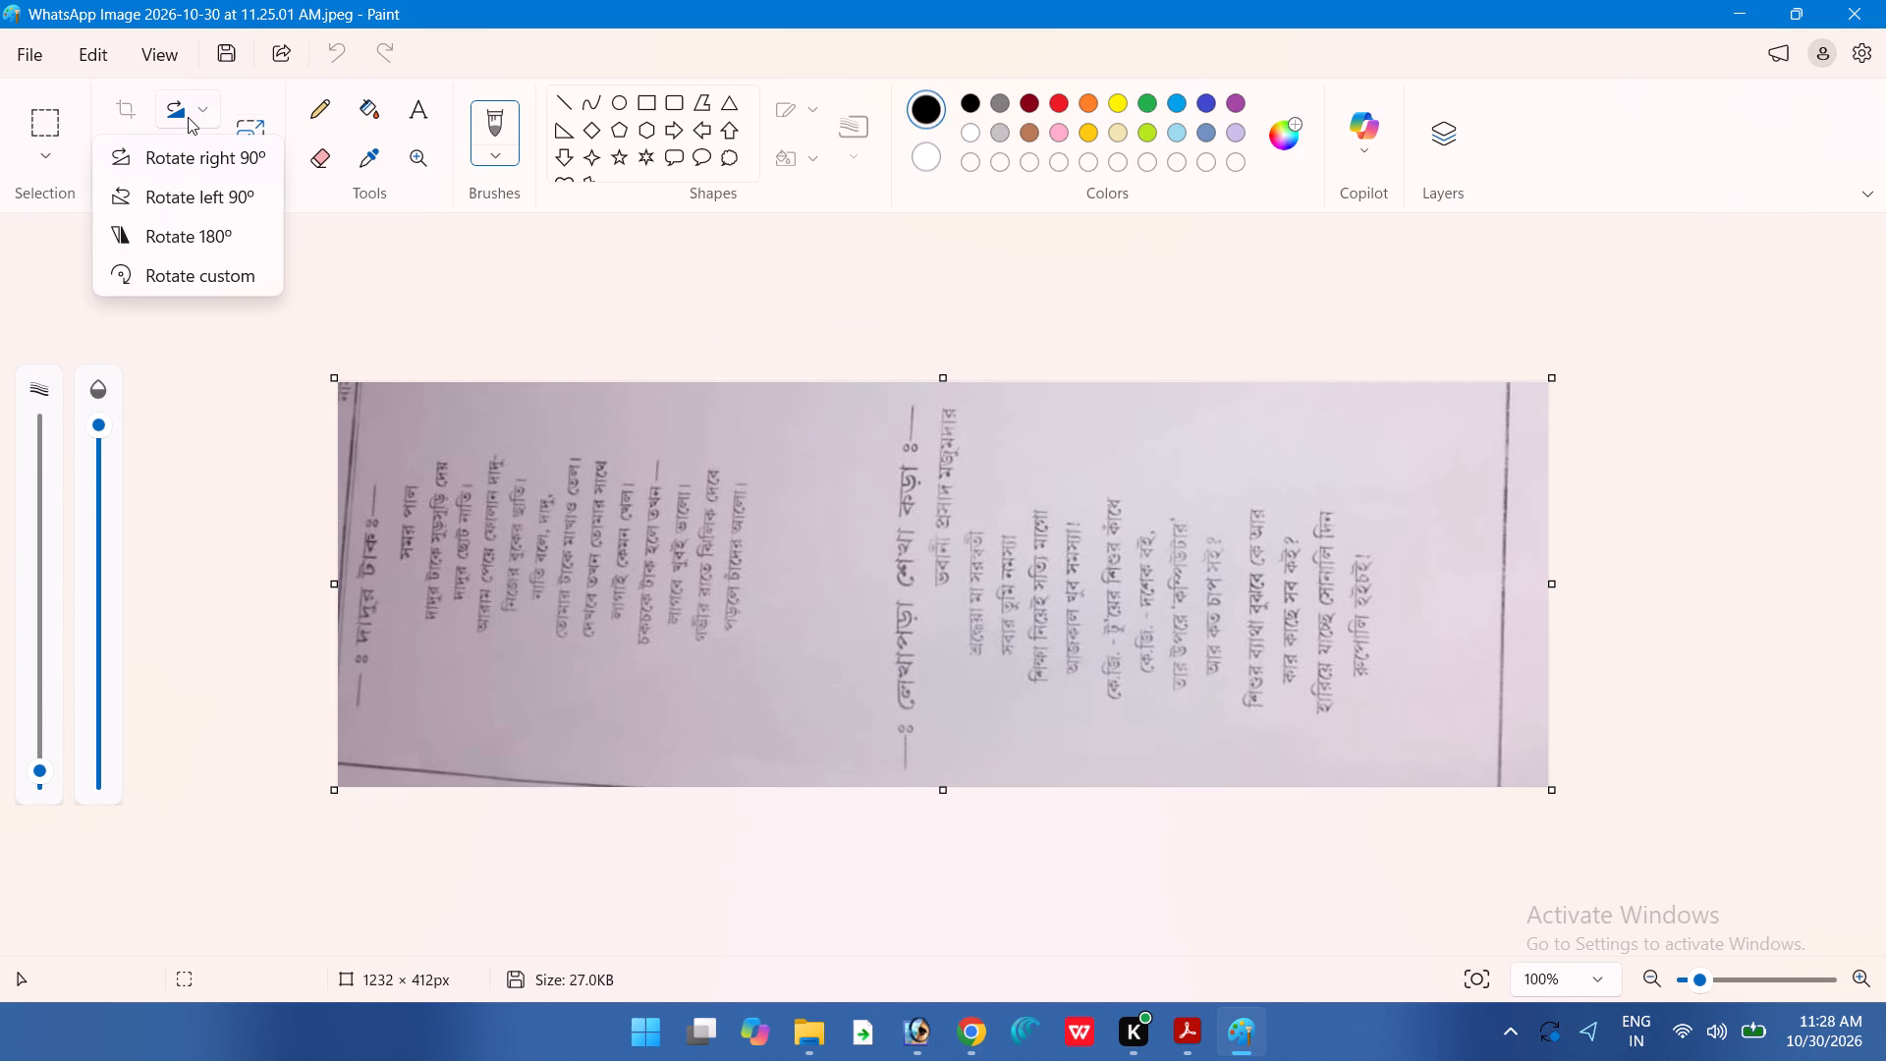
{"action": "left_click", "coordinate": [191, 150]}
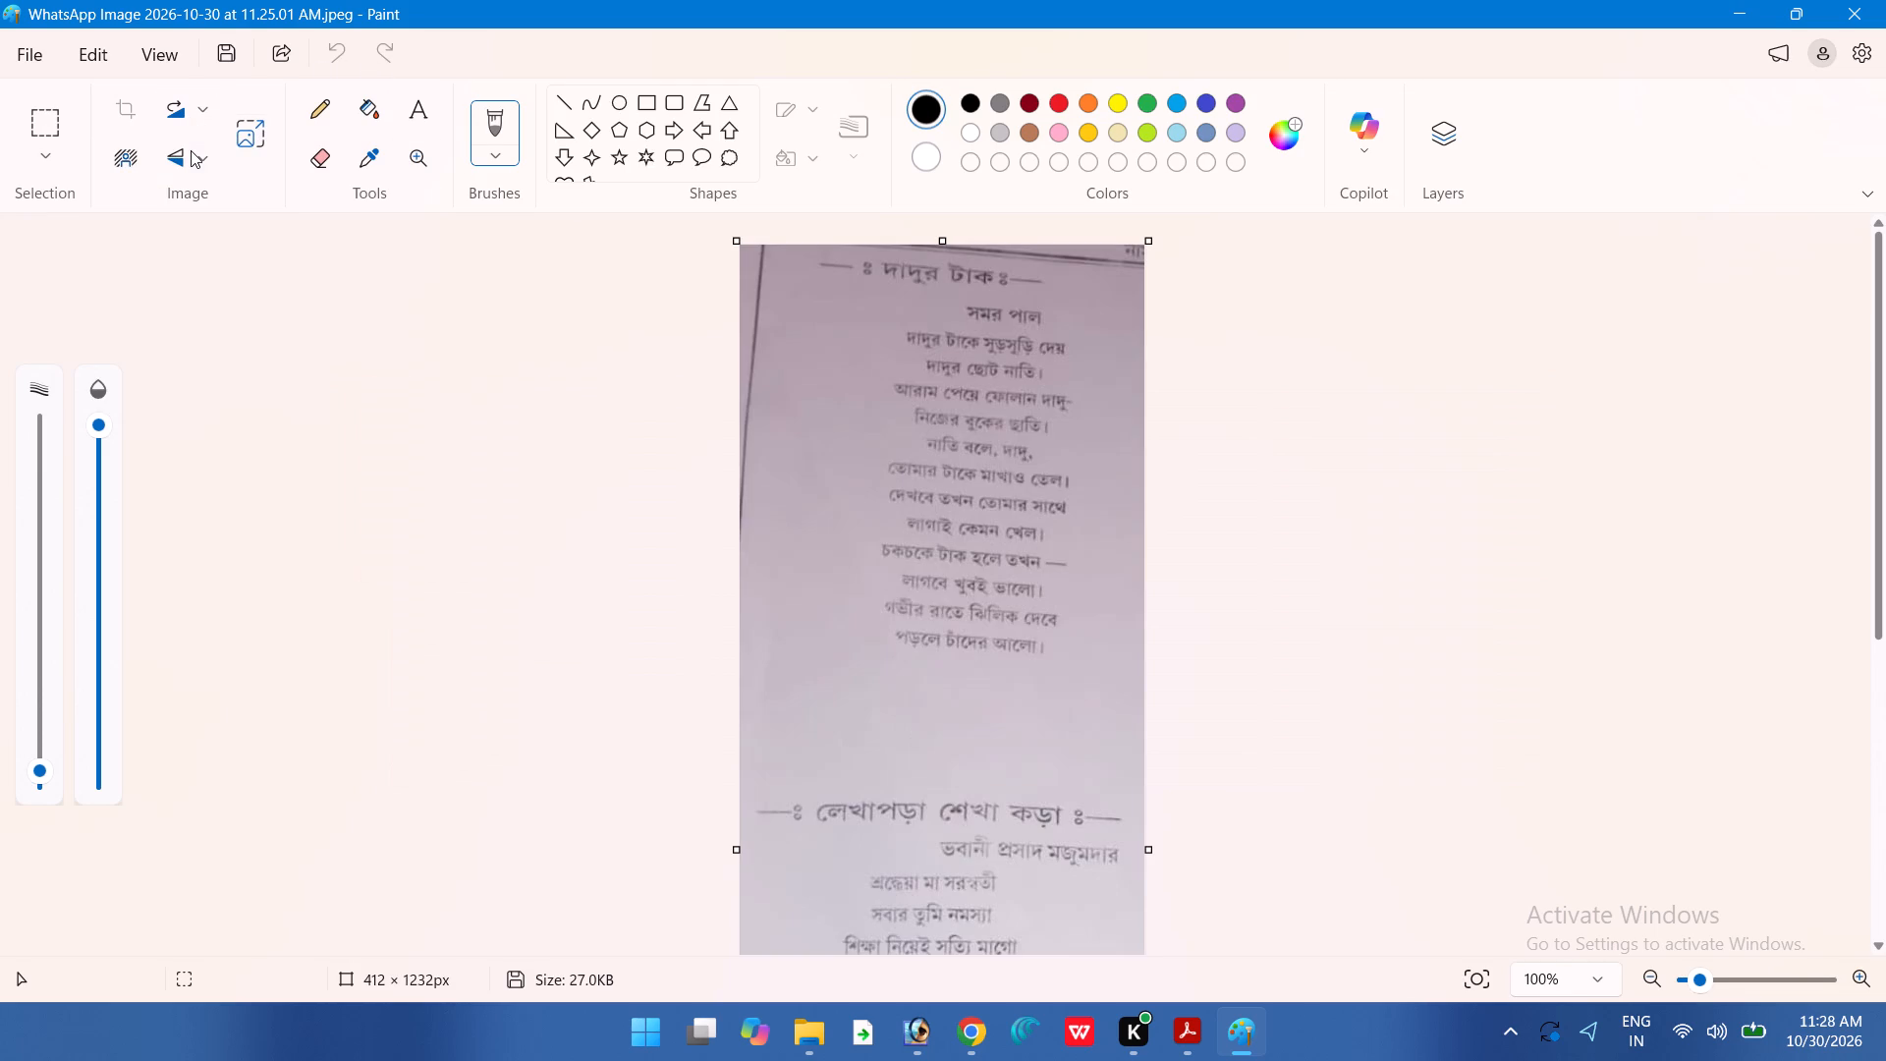
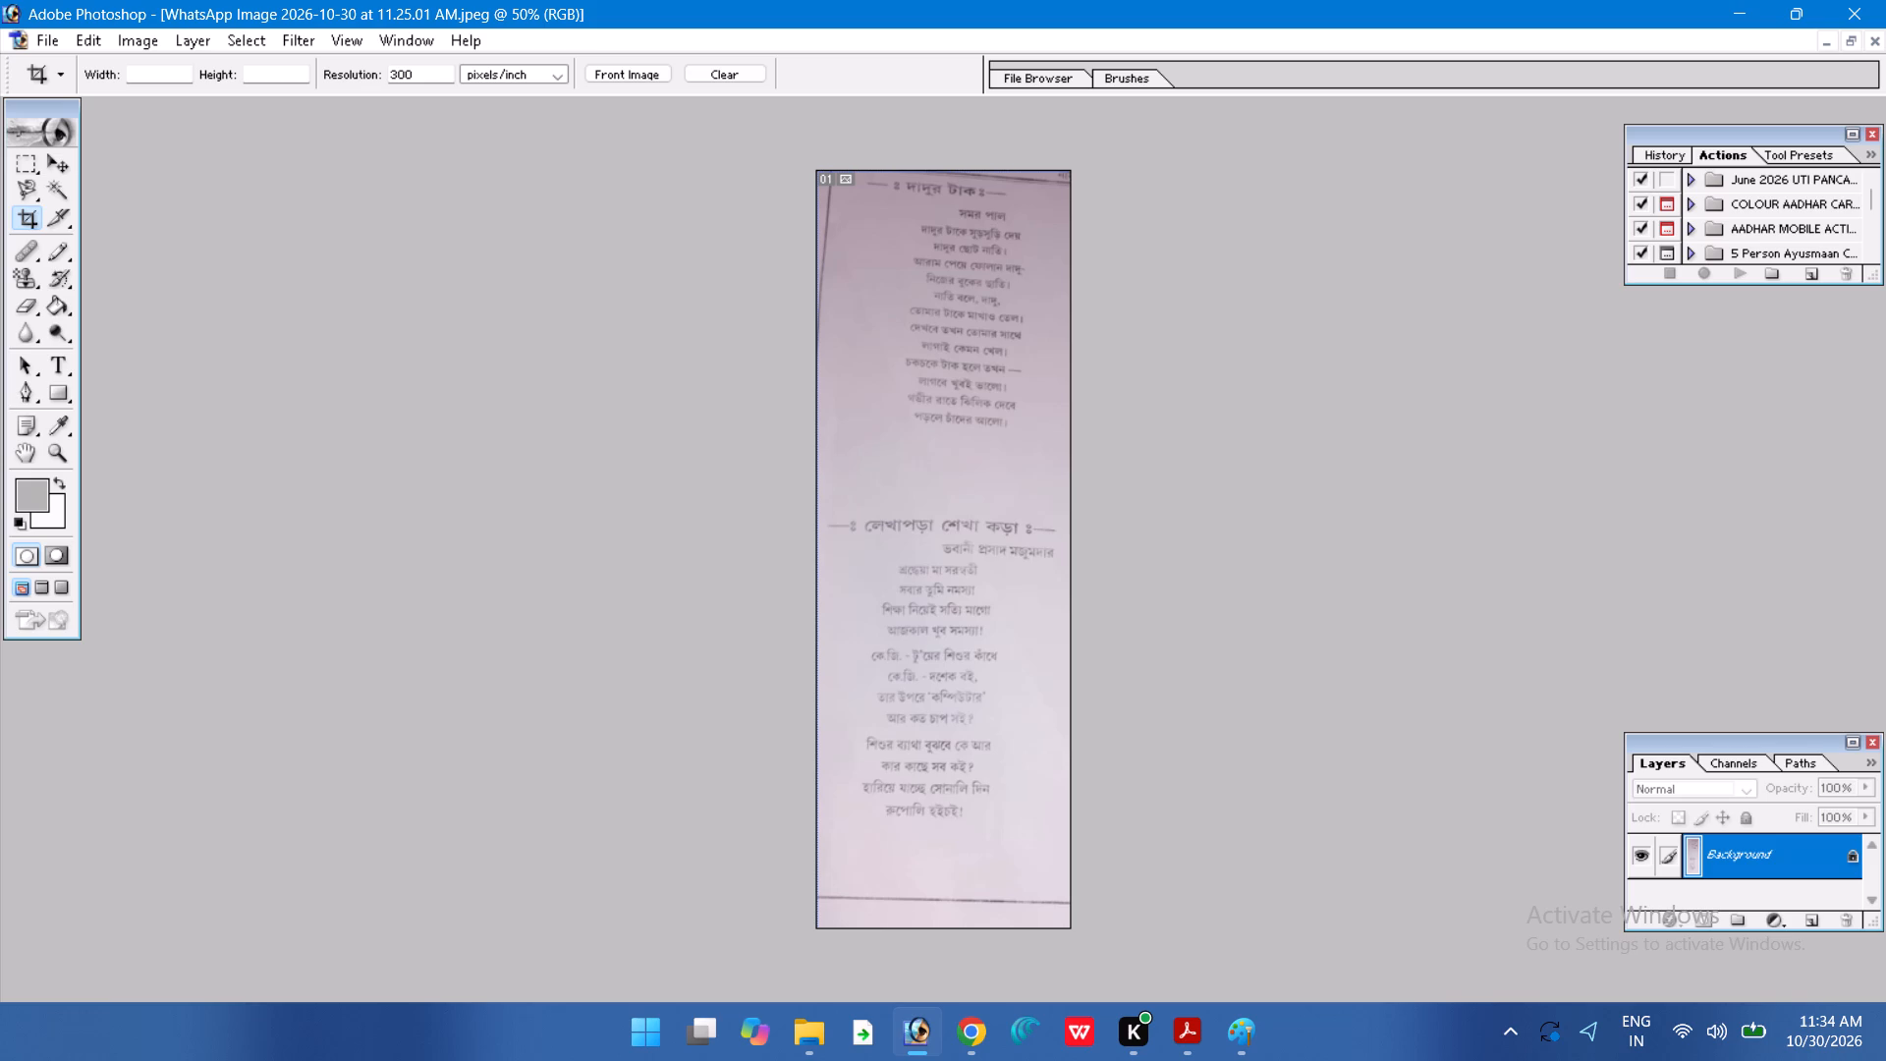
Frame a crop around both Bengali poems, excluding the page's outer side edges and the ruled line below the last verse.
{"action": "left_click_drag", "start_coordinate": [834, 172], "coordinate": [1057, 854]}
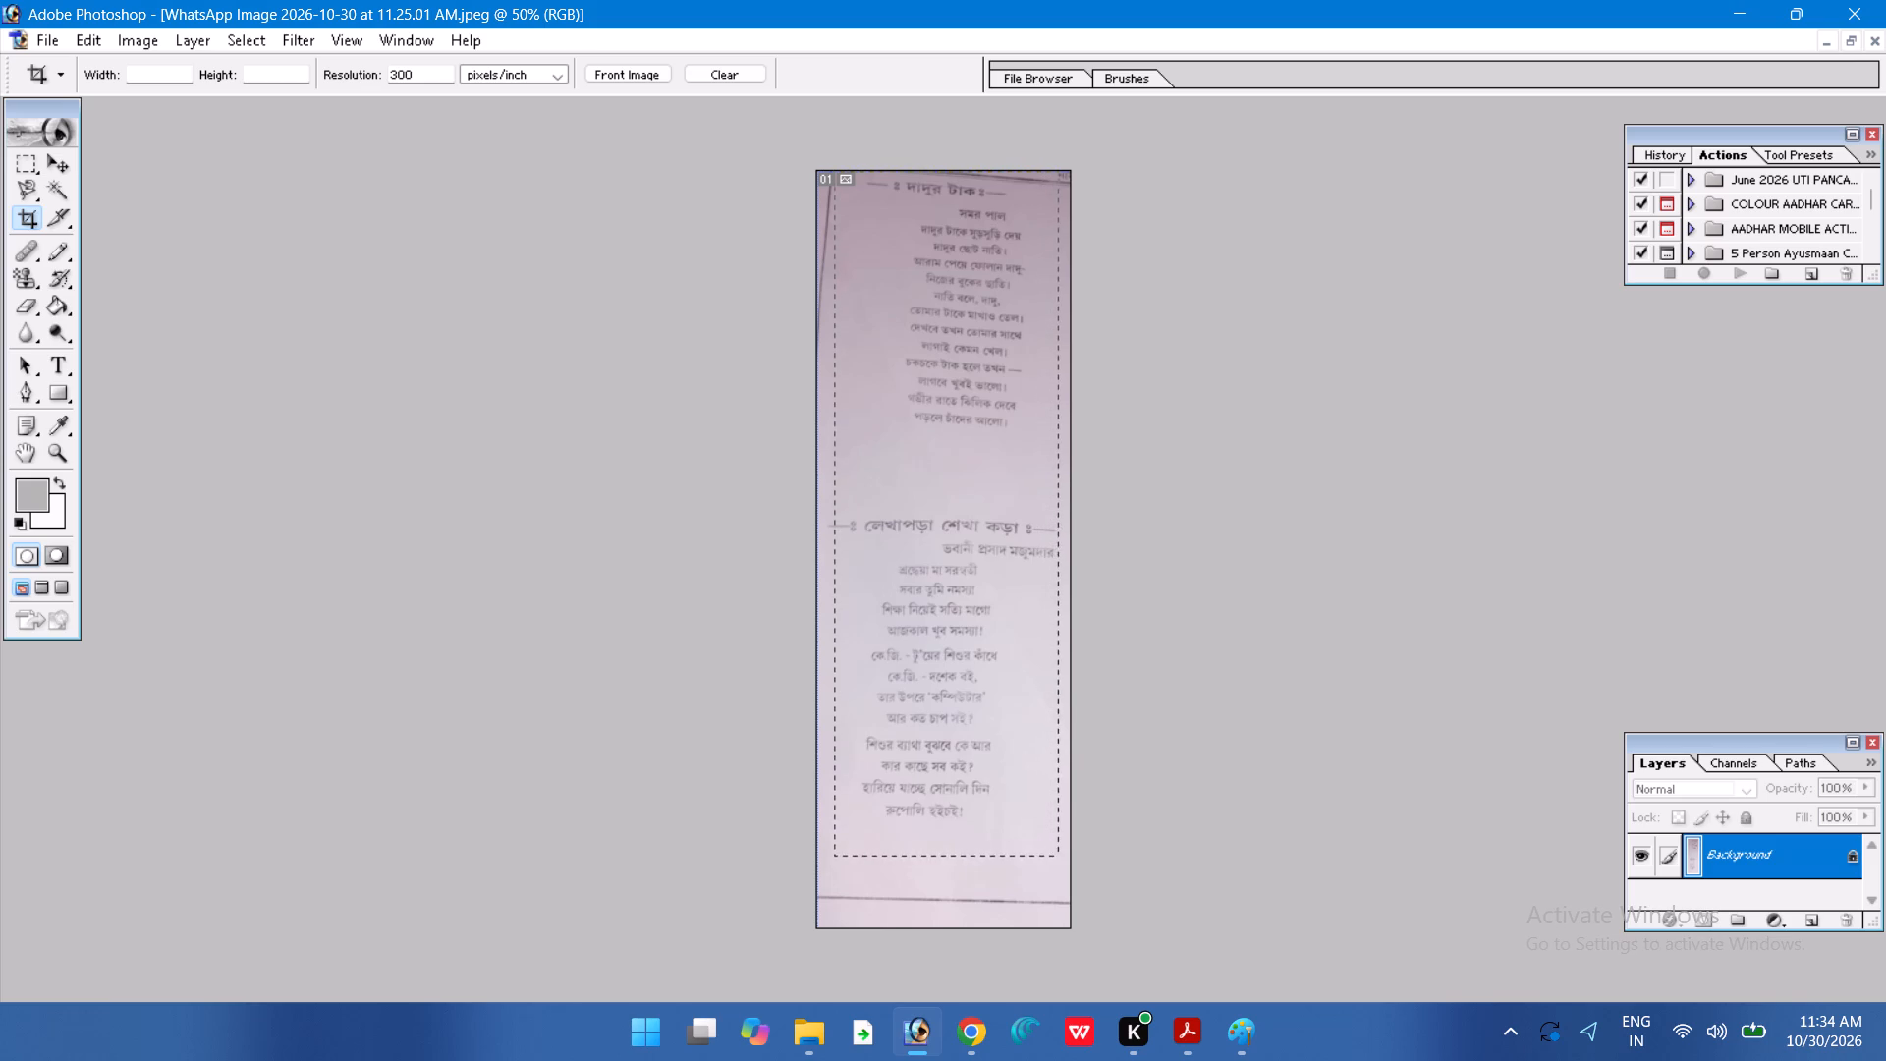
Crop the page photo in perspective around the two poems, cutting off the slanted left margin and the ruled line at the page bottom.
{"action": "left_click_drag", "start_coordinate": [1057, 854], "coordinate": [1064, 860]}
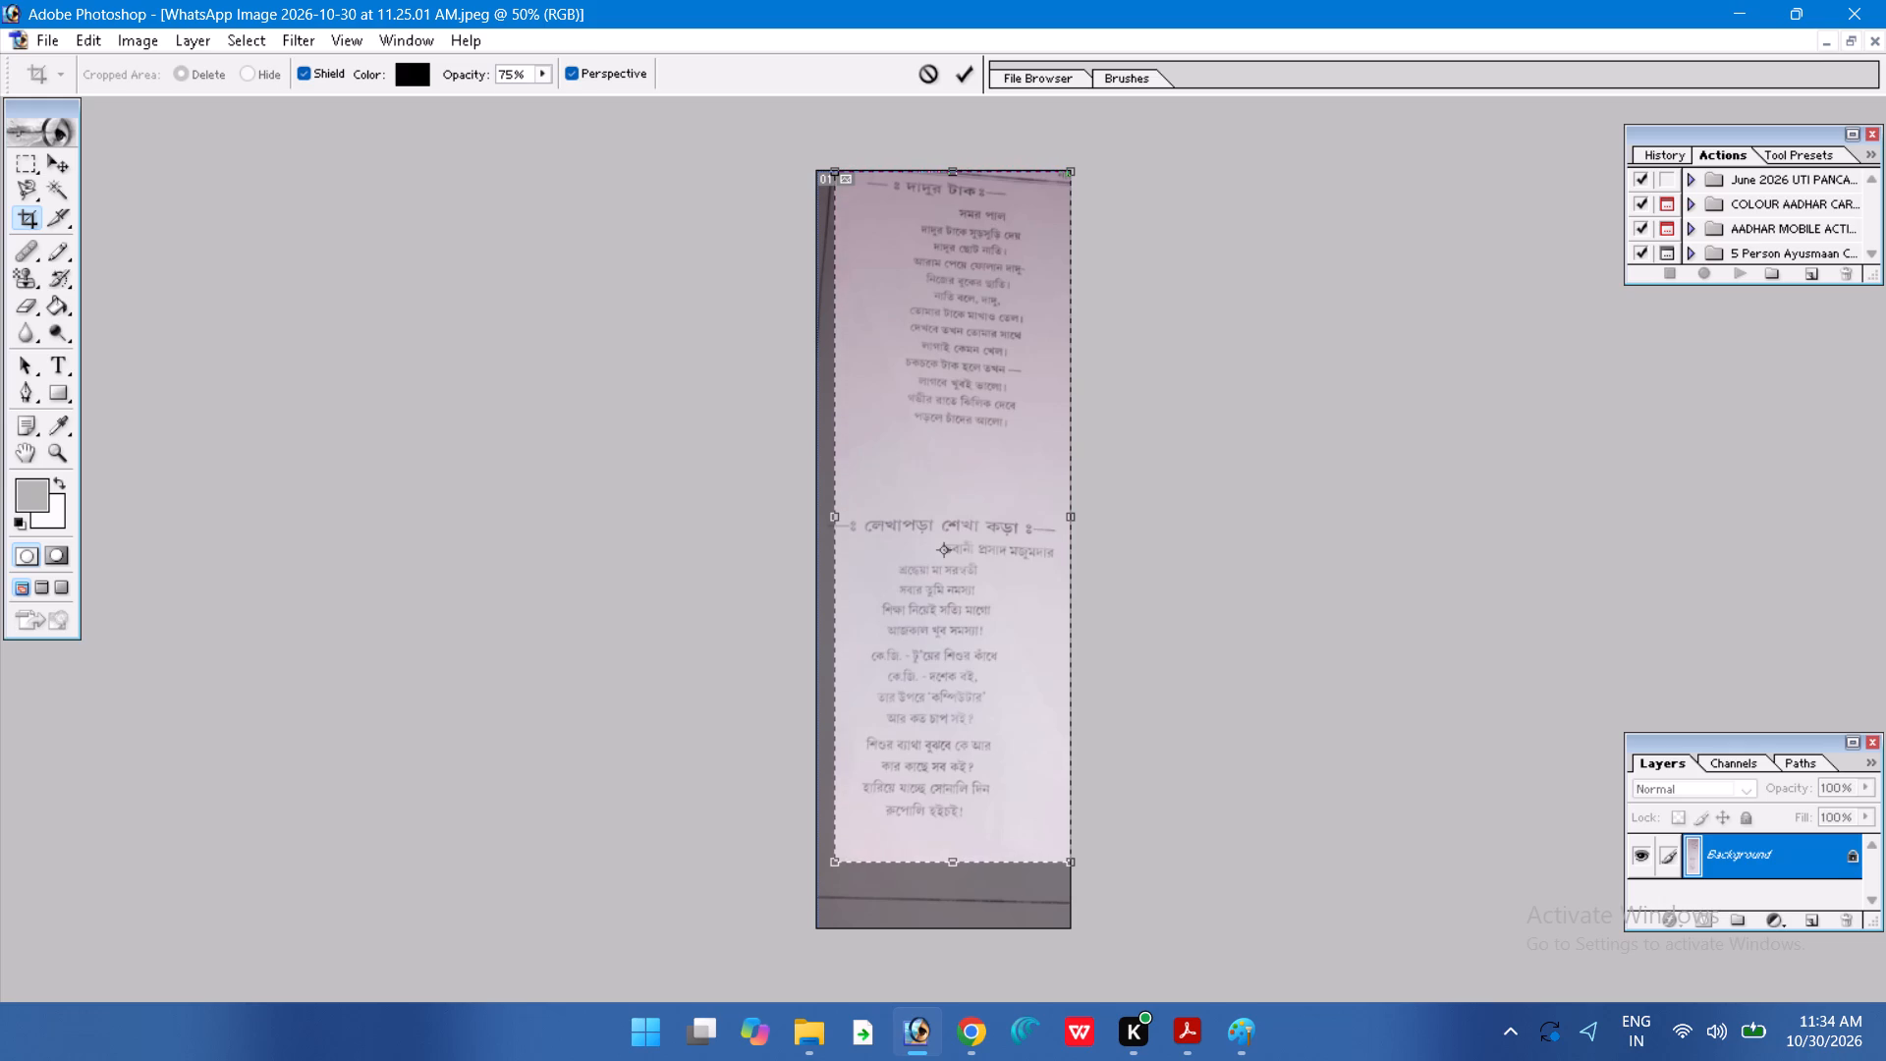
{"action": "left_click_drag", "start_coordinate": [834, 863], "coordinate": [818, 856]}
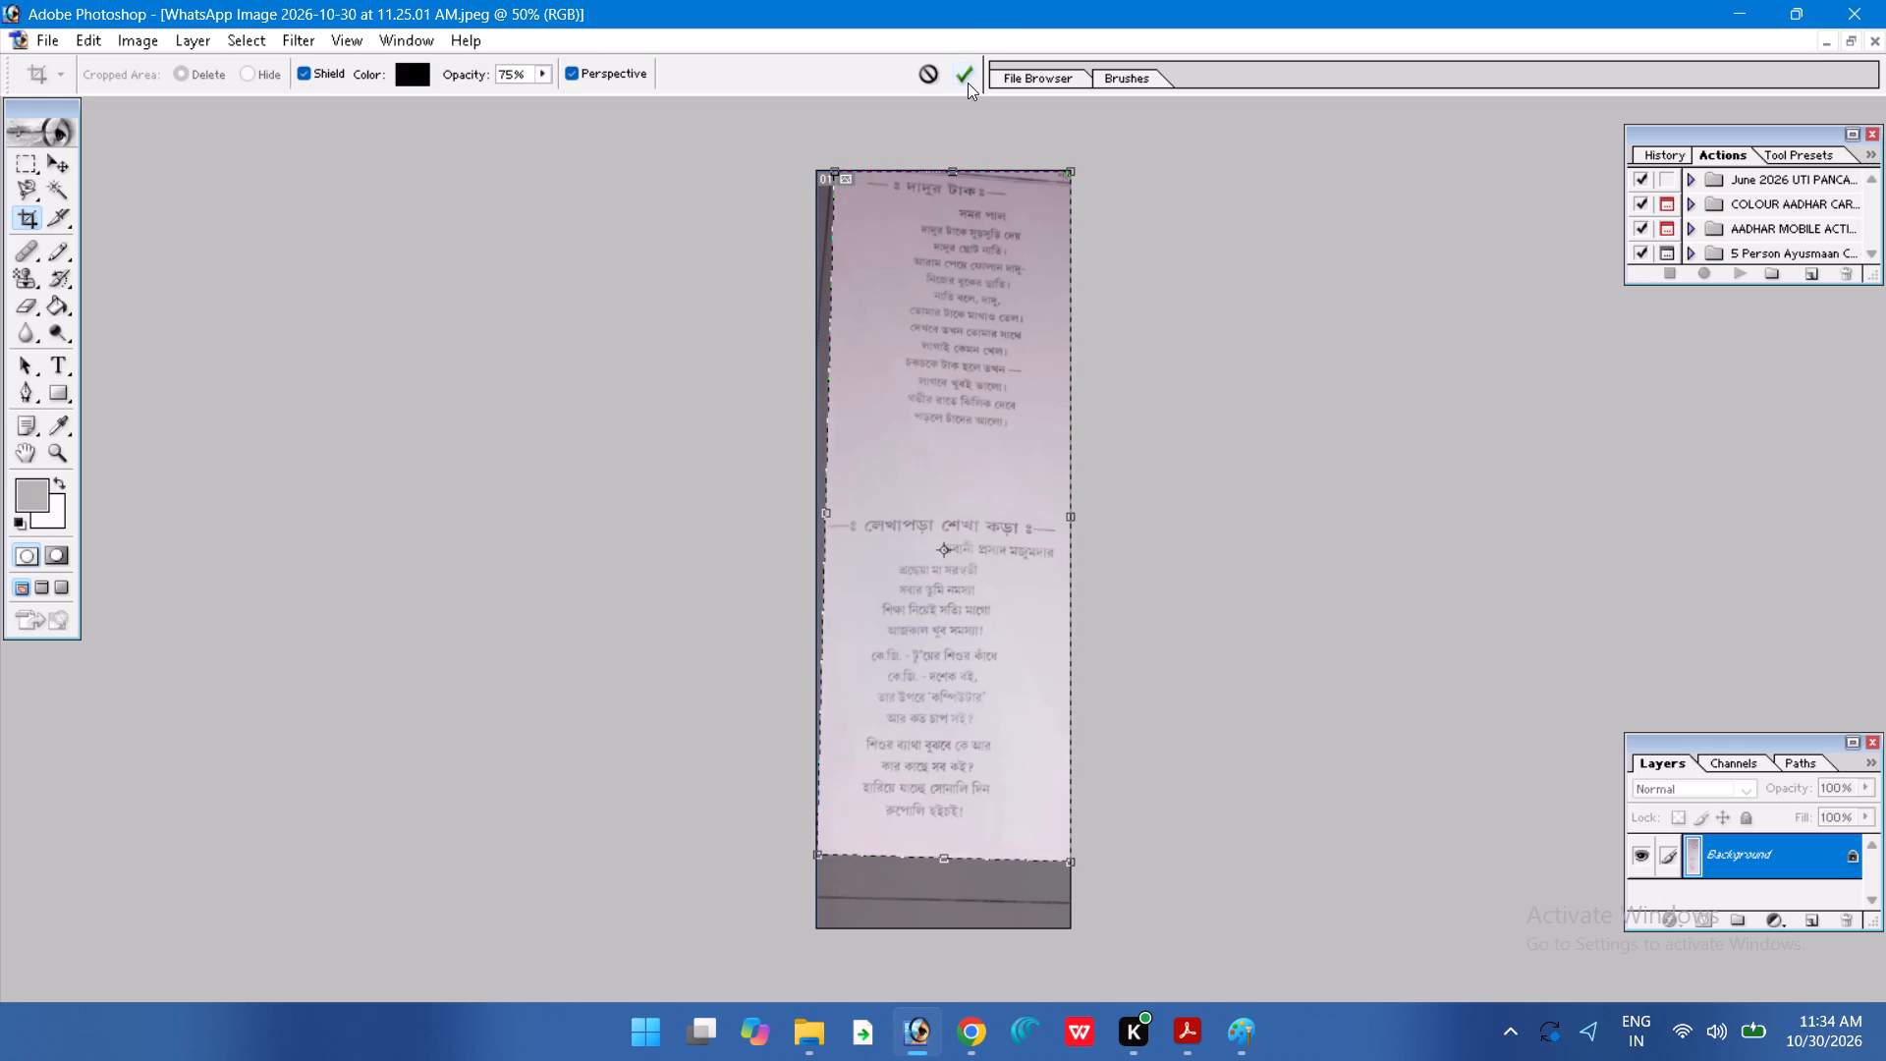
{"action": "left_click", "coordinate": [965, 81]}
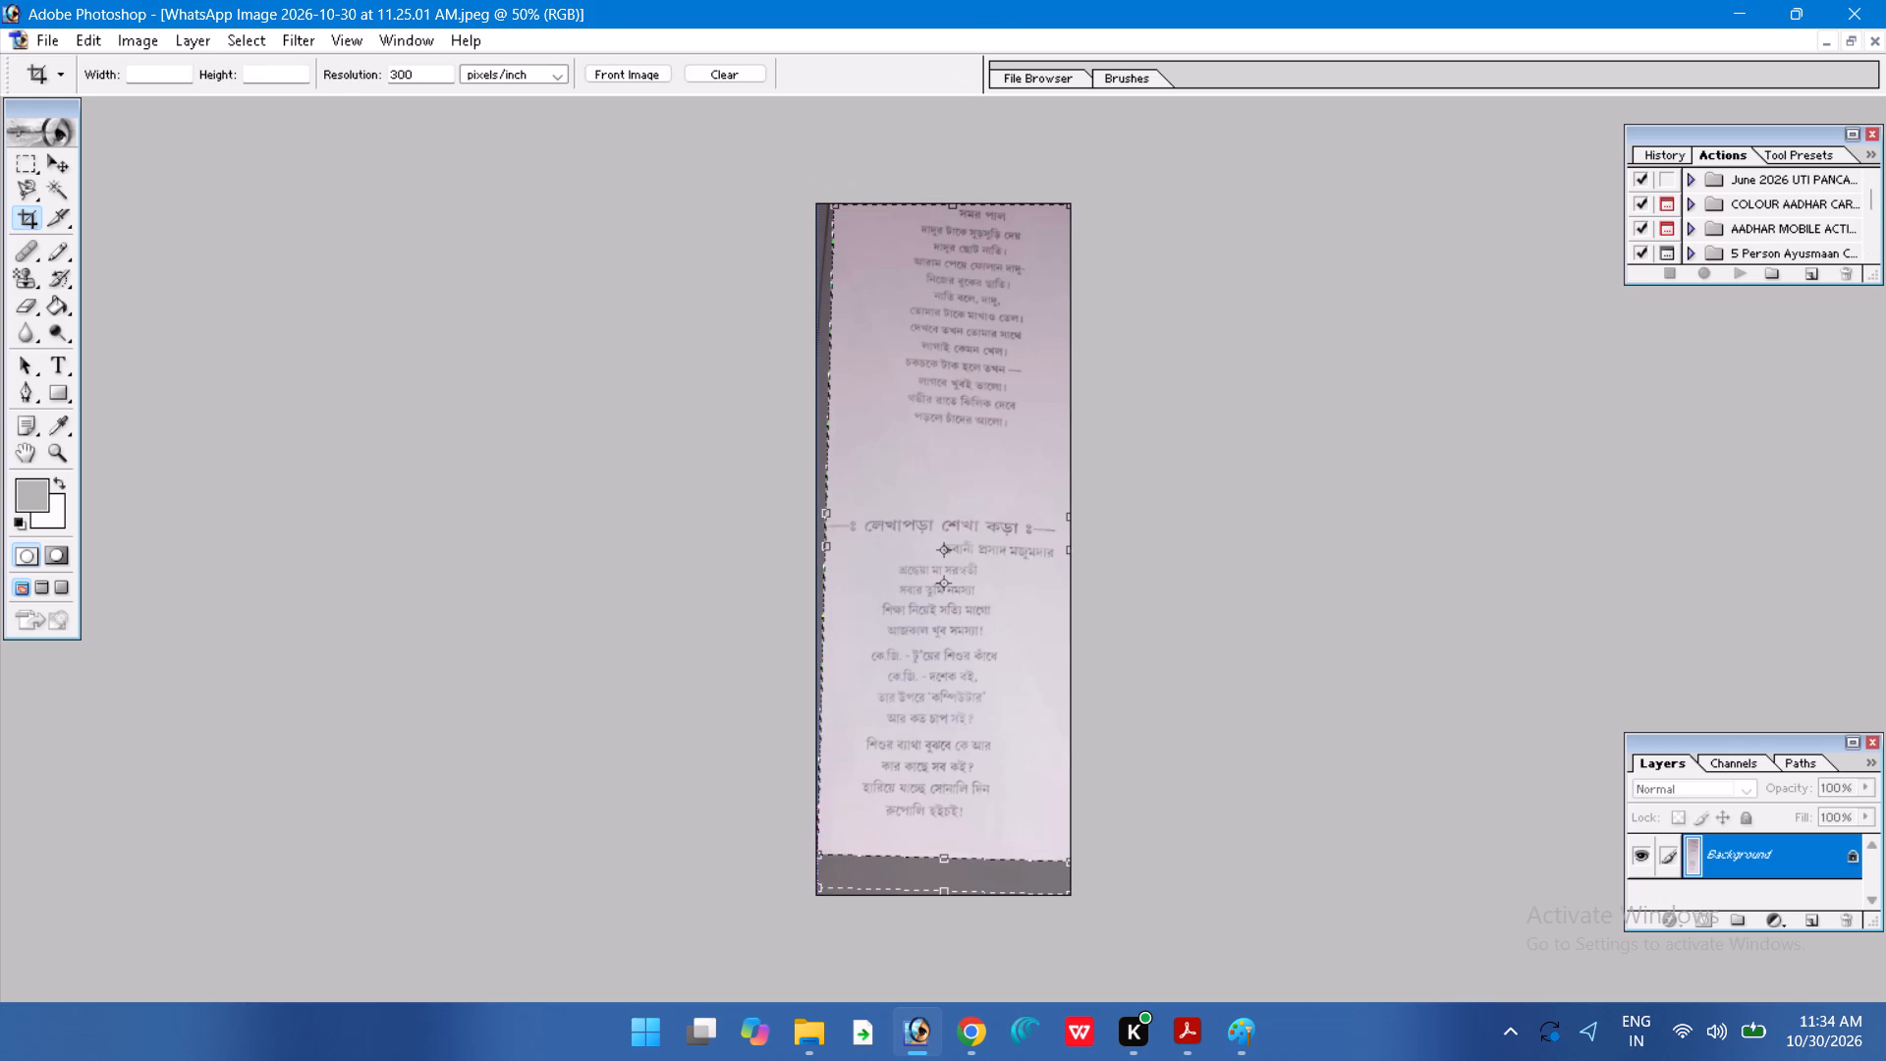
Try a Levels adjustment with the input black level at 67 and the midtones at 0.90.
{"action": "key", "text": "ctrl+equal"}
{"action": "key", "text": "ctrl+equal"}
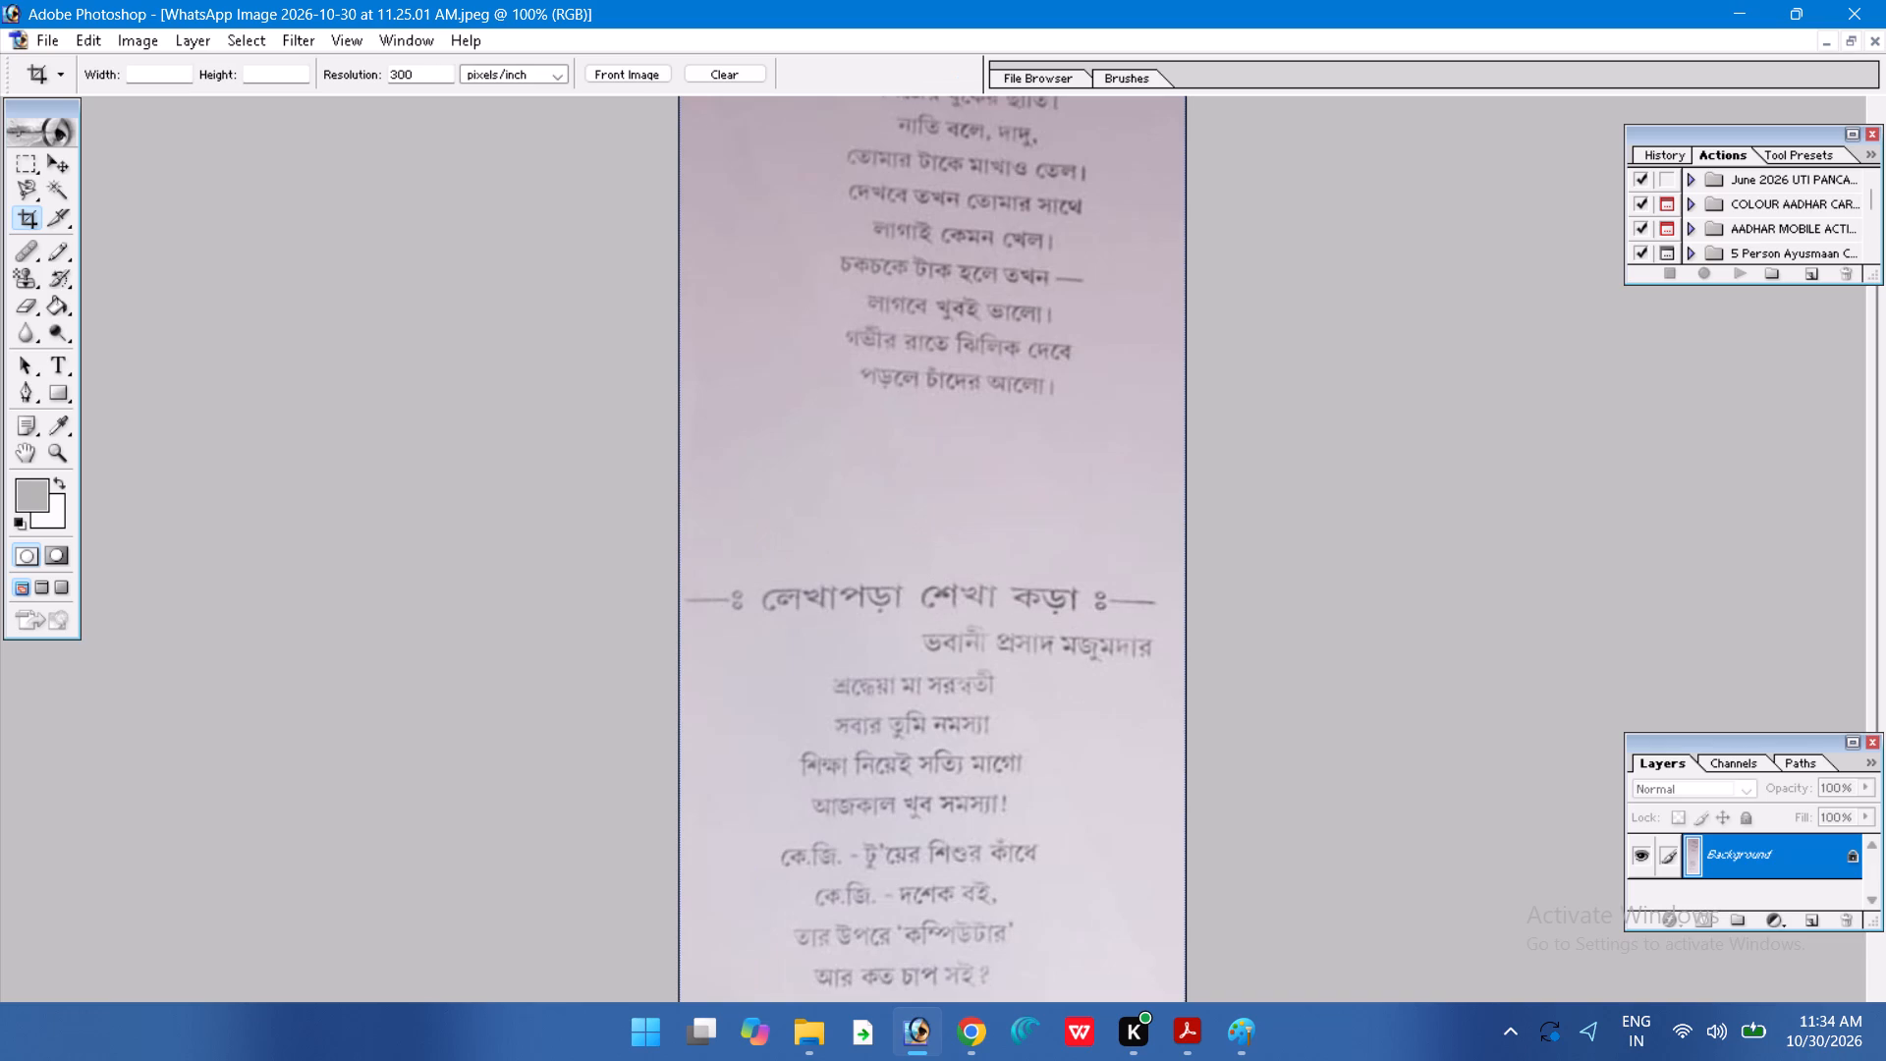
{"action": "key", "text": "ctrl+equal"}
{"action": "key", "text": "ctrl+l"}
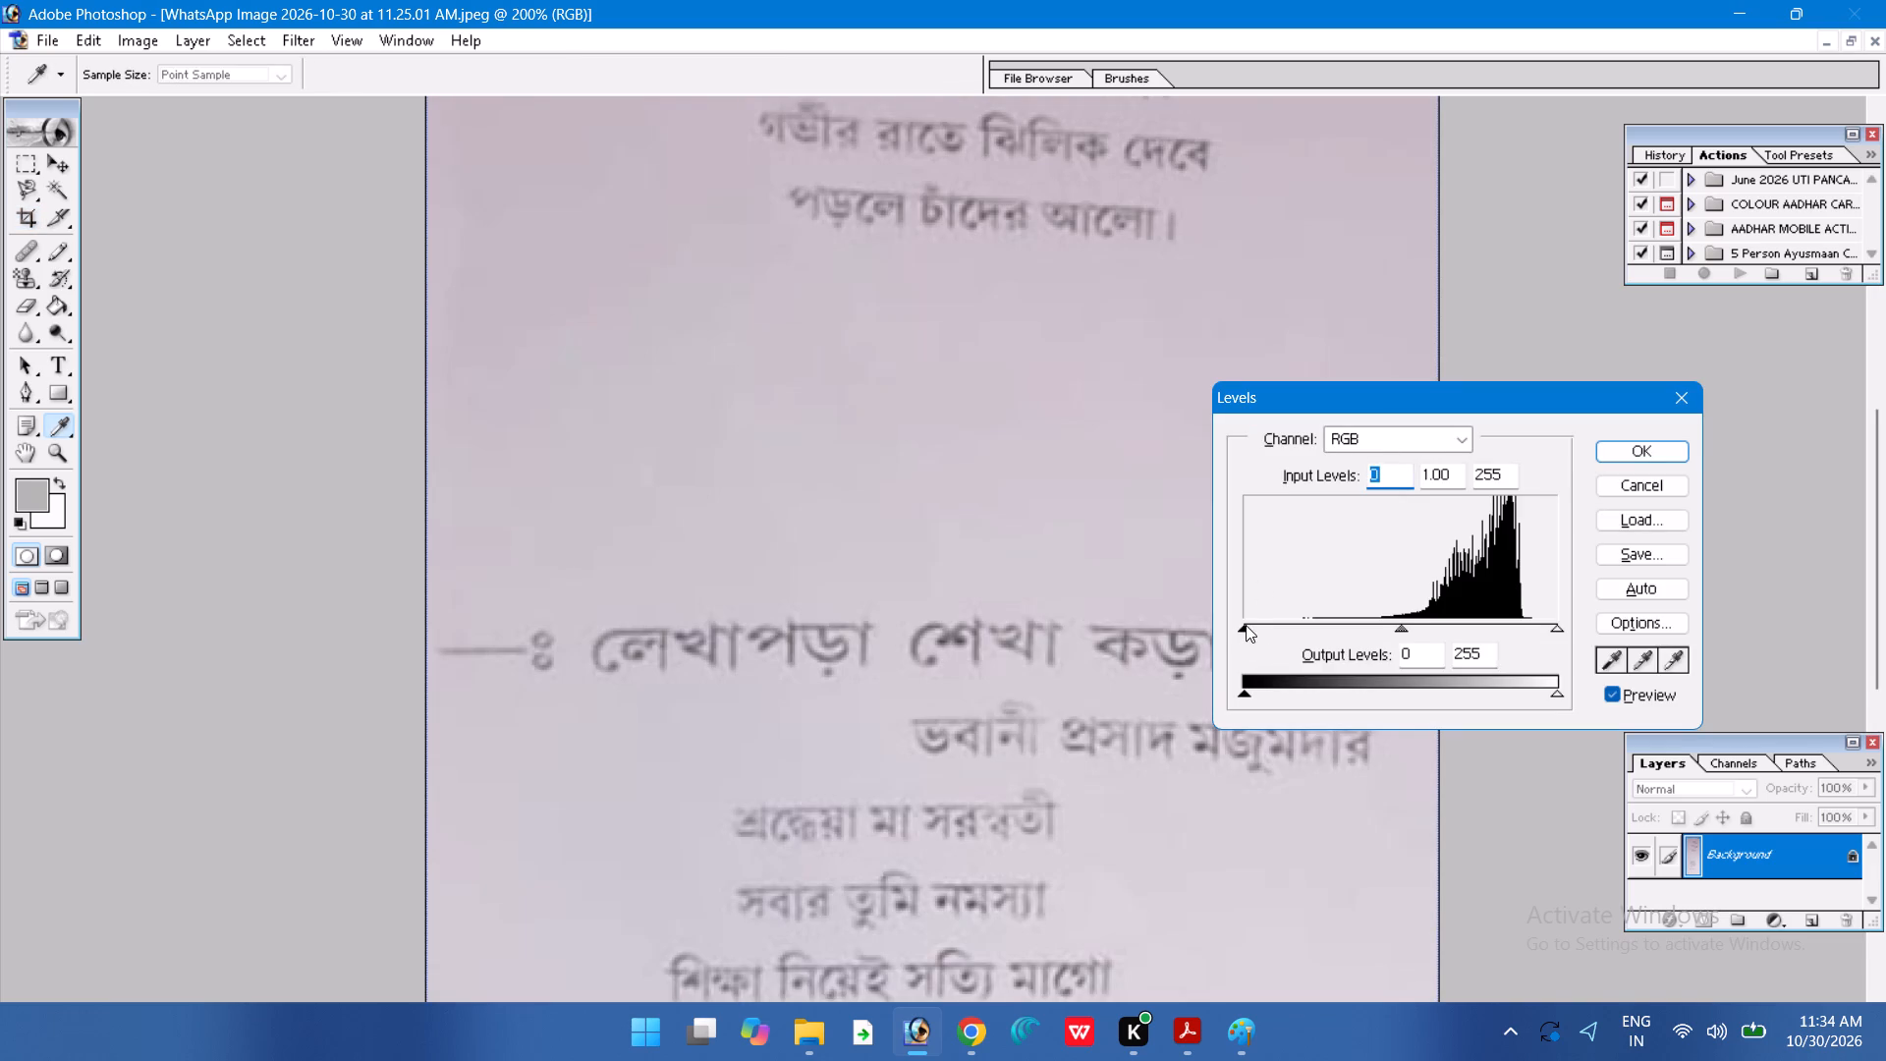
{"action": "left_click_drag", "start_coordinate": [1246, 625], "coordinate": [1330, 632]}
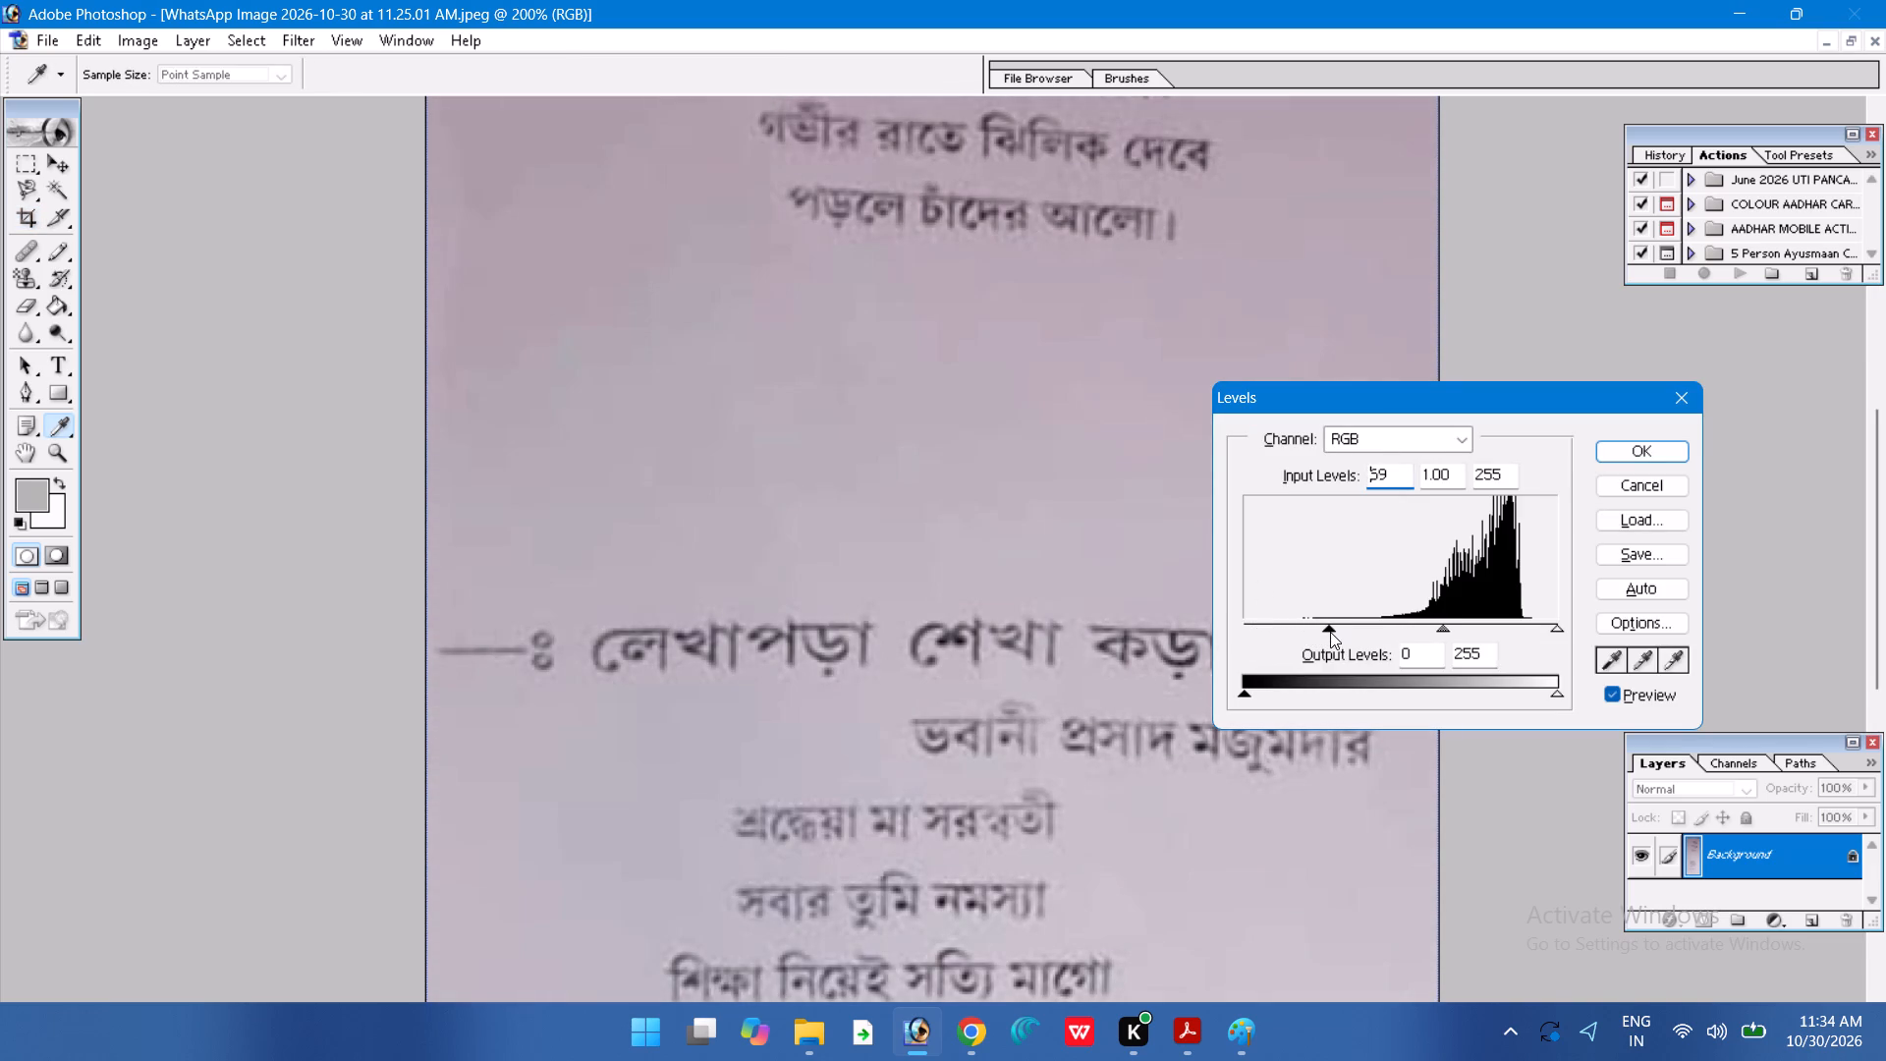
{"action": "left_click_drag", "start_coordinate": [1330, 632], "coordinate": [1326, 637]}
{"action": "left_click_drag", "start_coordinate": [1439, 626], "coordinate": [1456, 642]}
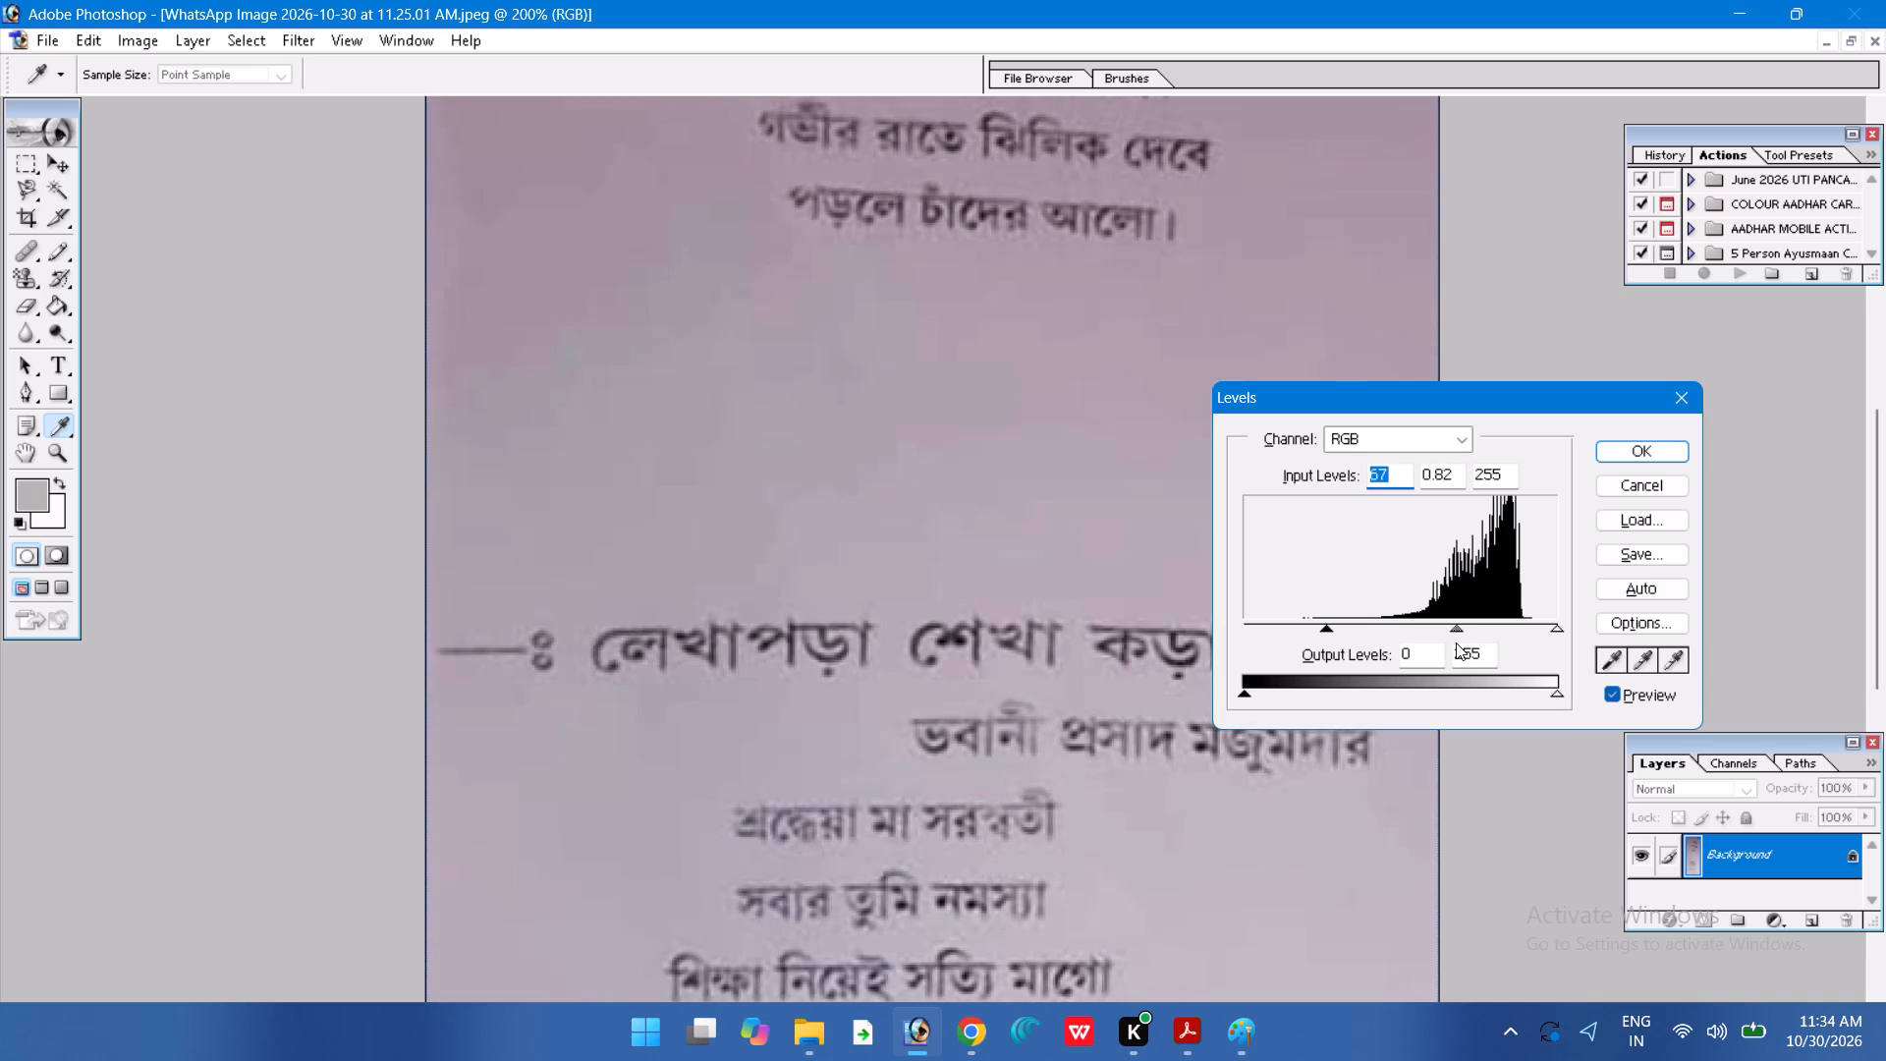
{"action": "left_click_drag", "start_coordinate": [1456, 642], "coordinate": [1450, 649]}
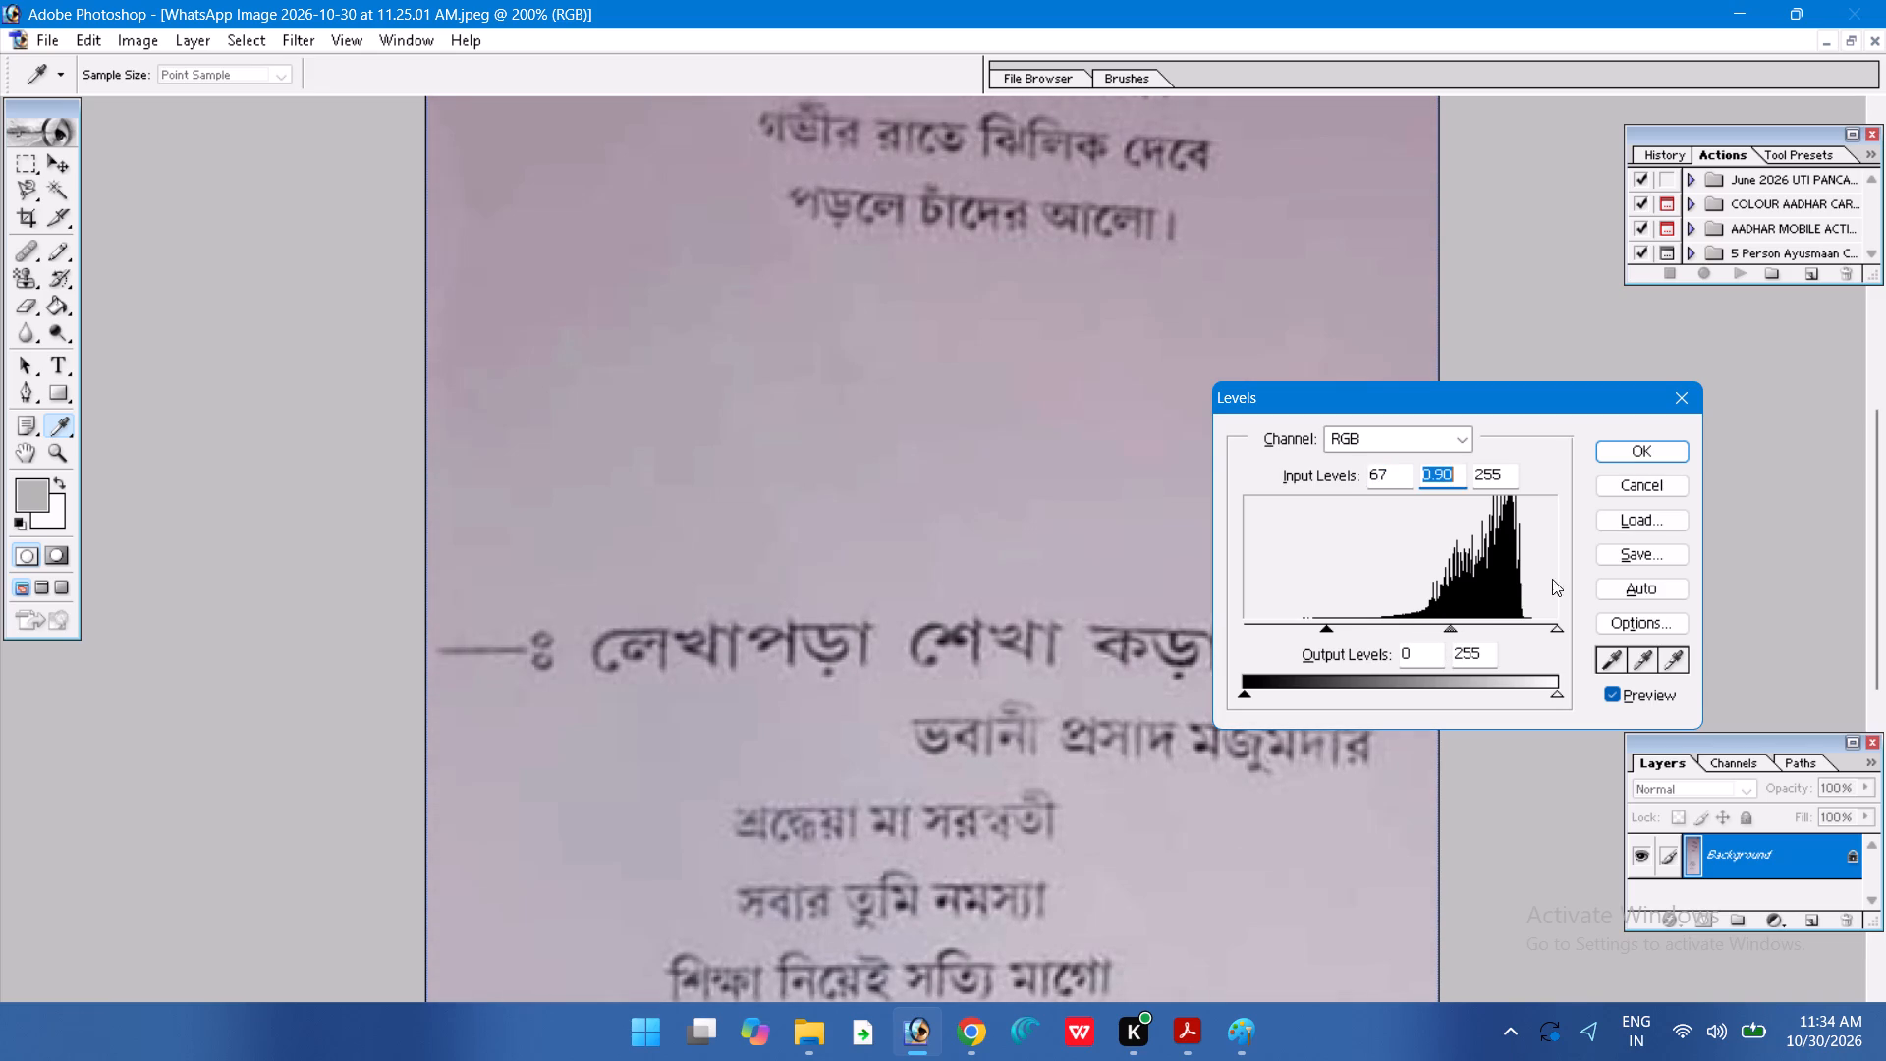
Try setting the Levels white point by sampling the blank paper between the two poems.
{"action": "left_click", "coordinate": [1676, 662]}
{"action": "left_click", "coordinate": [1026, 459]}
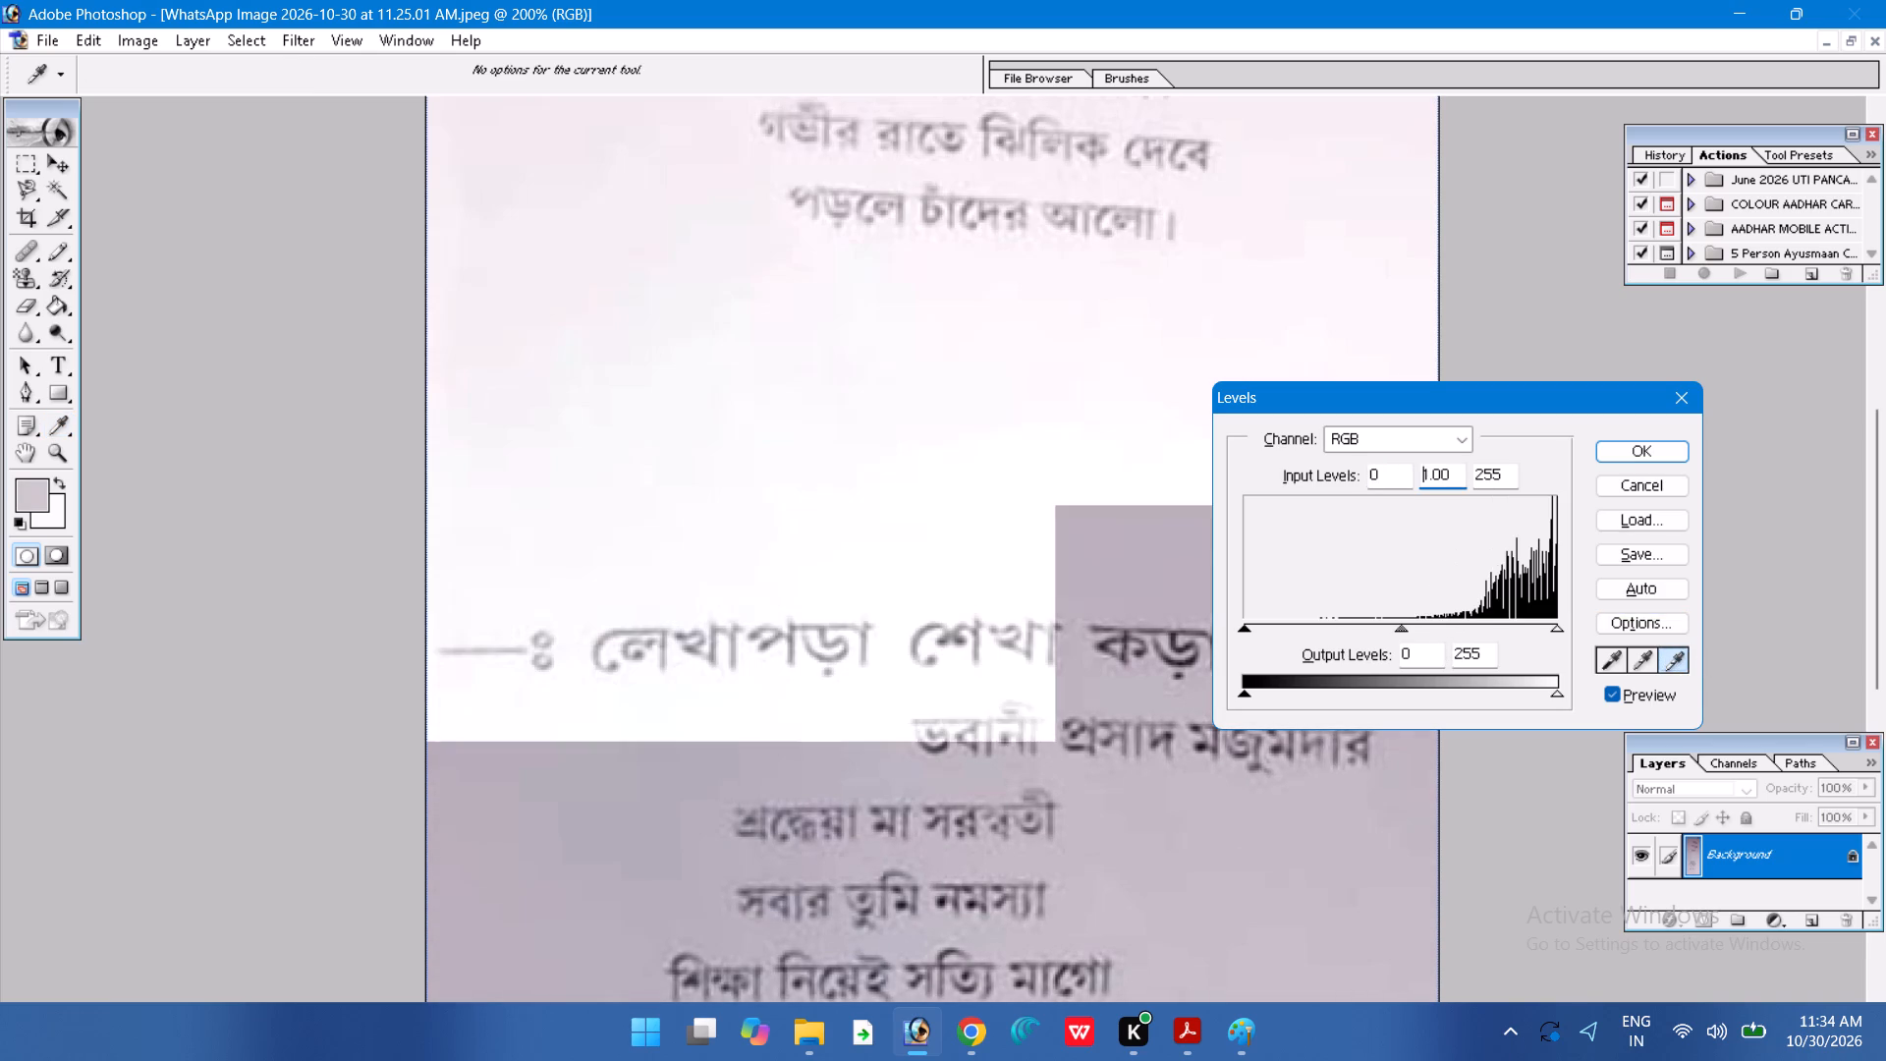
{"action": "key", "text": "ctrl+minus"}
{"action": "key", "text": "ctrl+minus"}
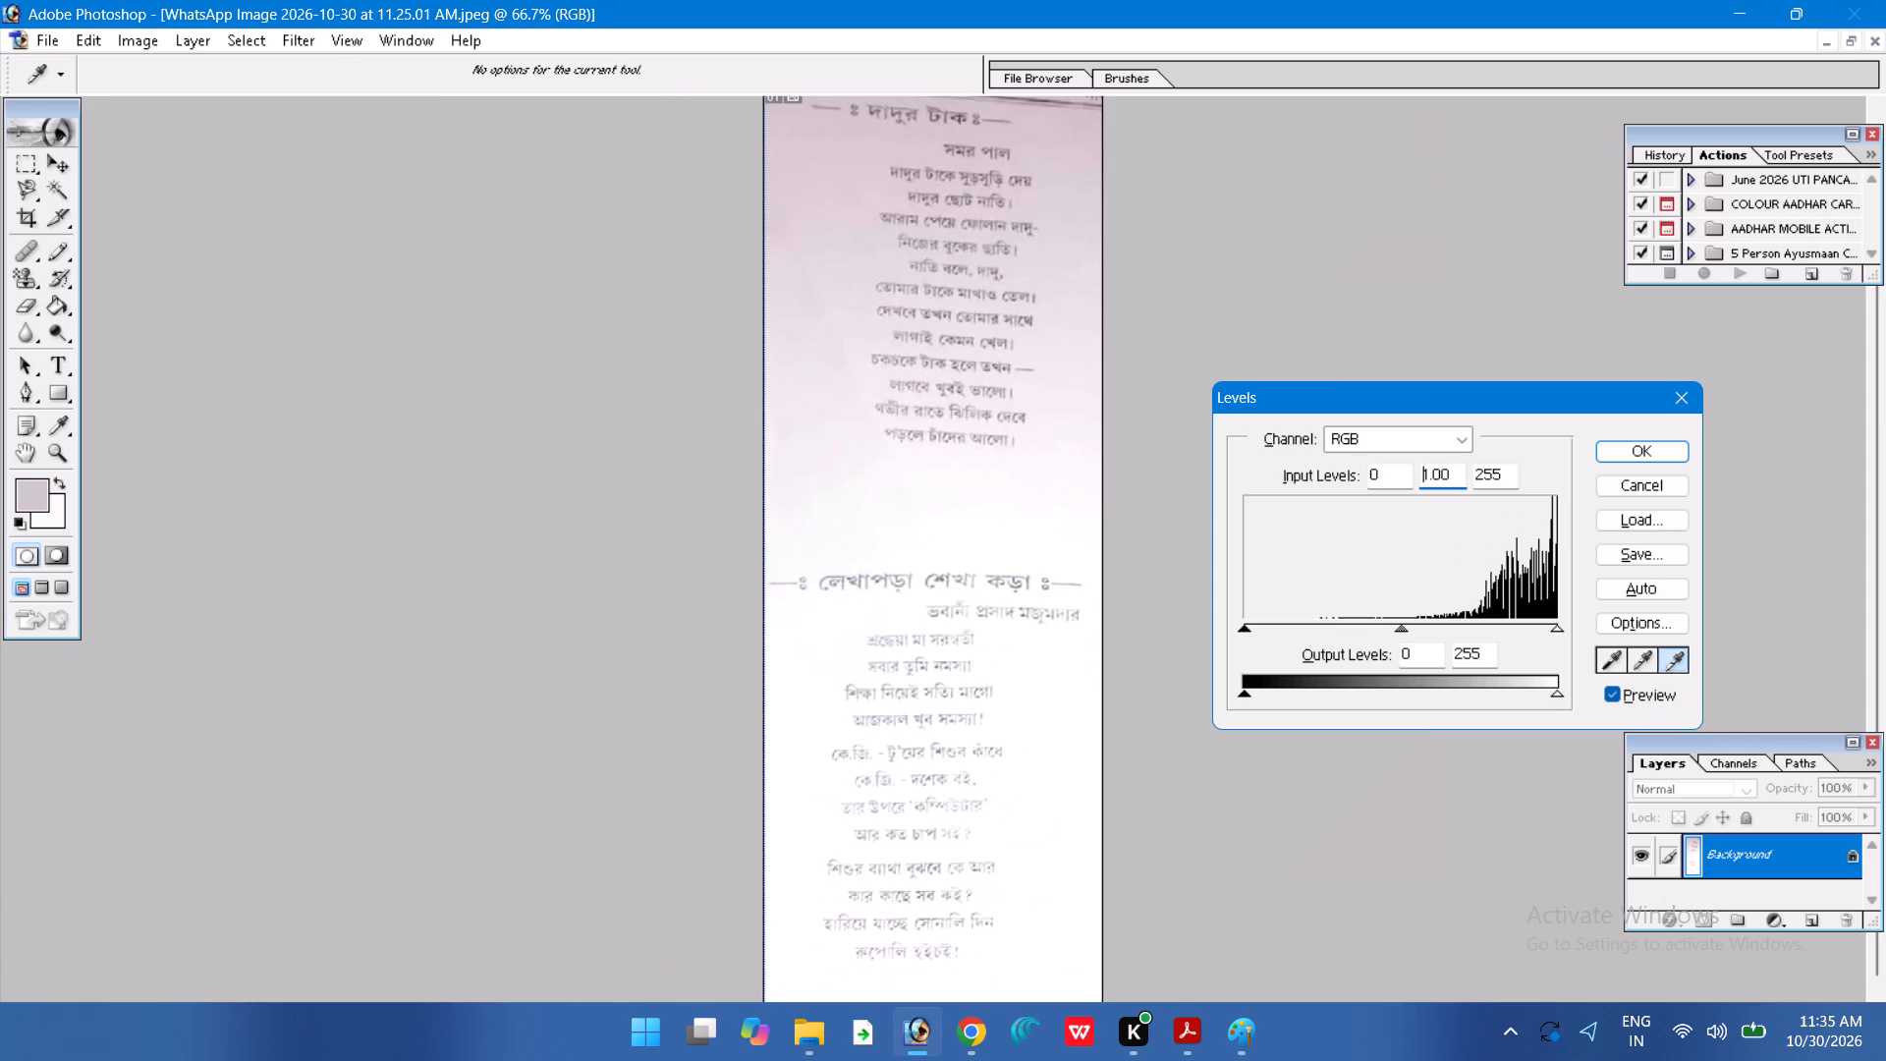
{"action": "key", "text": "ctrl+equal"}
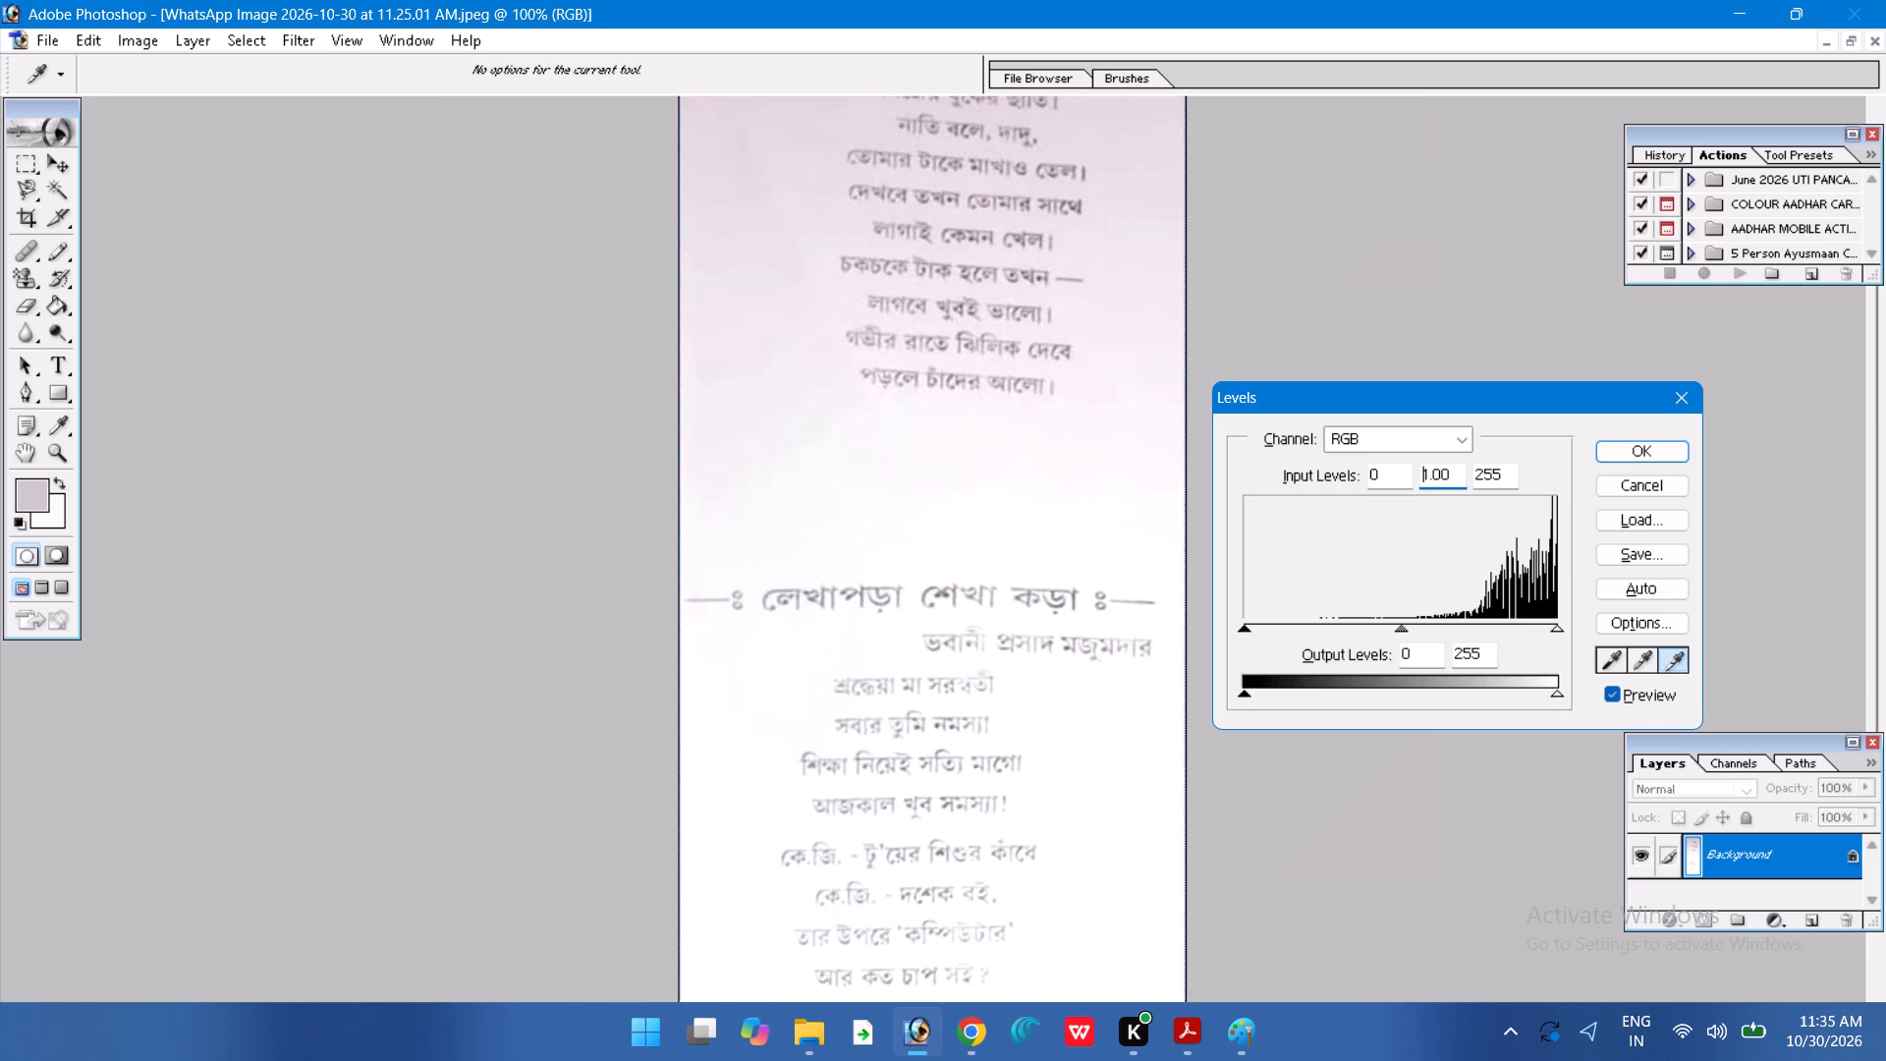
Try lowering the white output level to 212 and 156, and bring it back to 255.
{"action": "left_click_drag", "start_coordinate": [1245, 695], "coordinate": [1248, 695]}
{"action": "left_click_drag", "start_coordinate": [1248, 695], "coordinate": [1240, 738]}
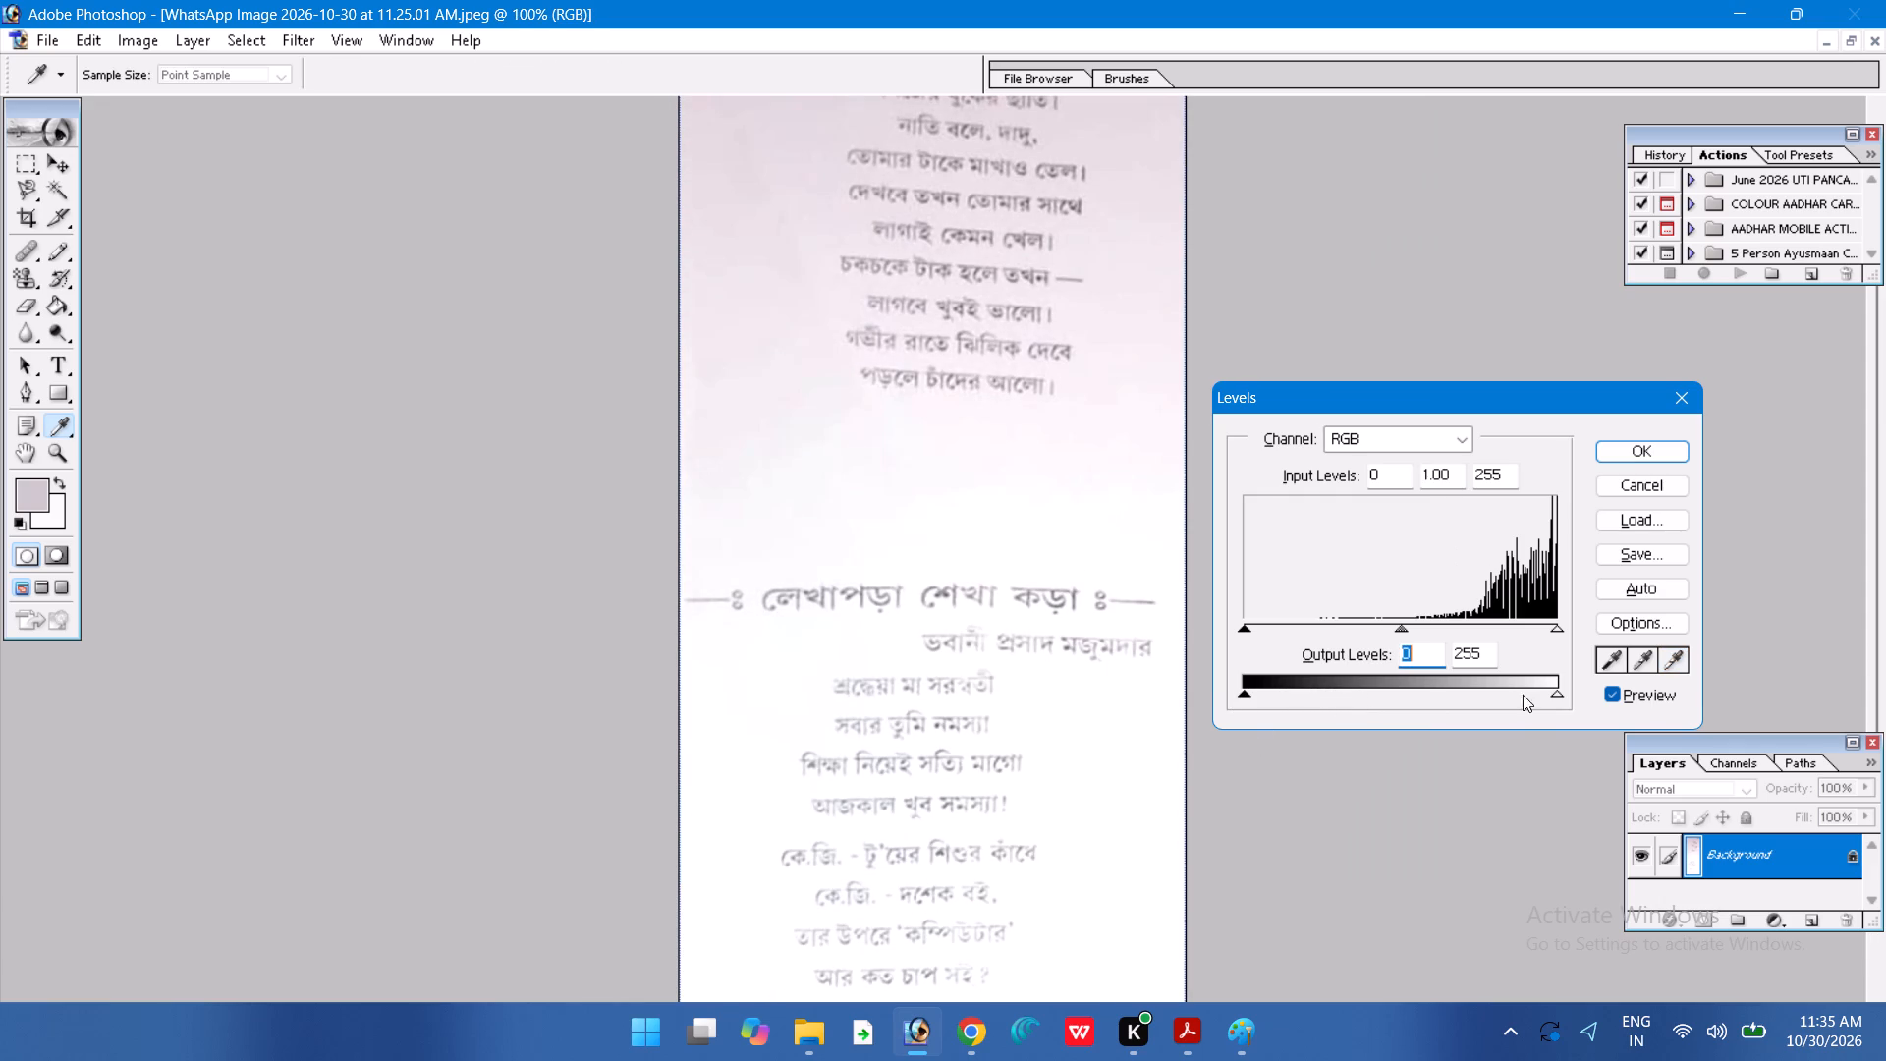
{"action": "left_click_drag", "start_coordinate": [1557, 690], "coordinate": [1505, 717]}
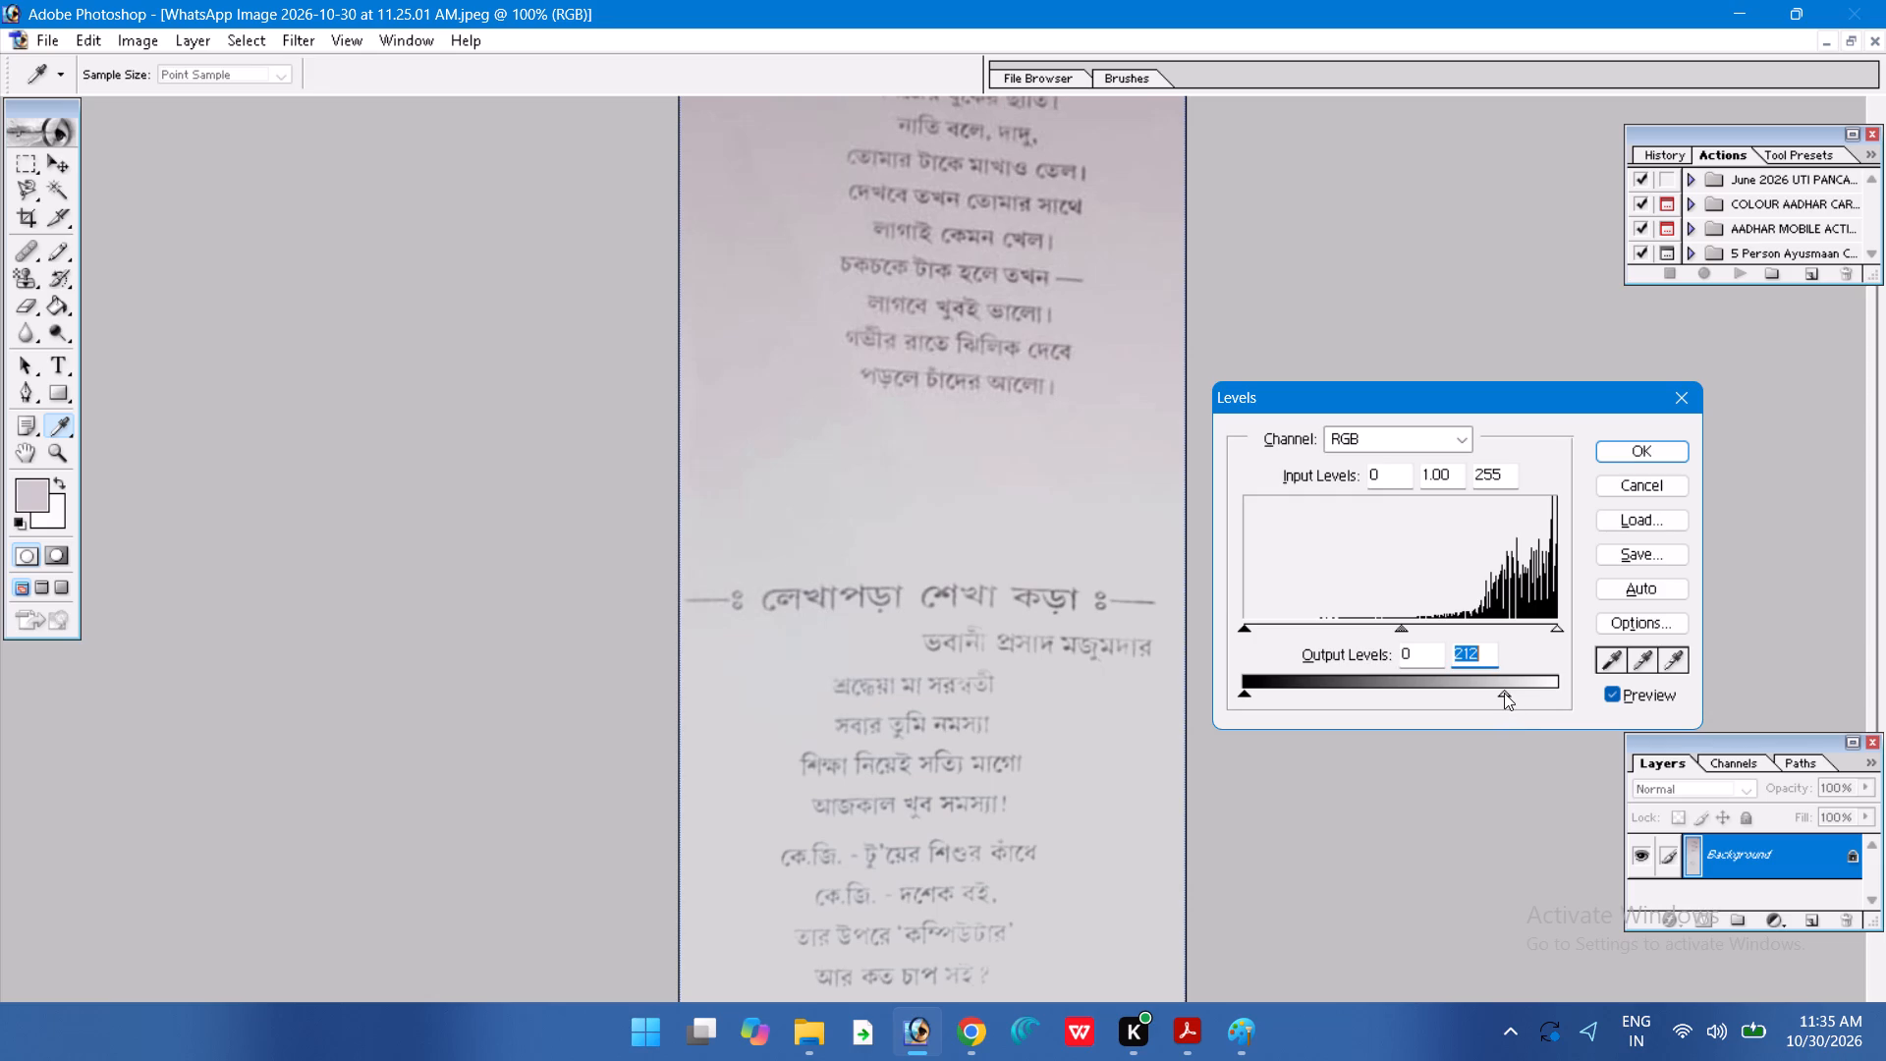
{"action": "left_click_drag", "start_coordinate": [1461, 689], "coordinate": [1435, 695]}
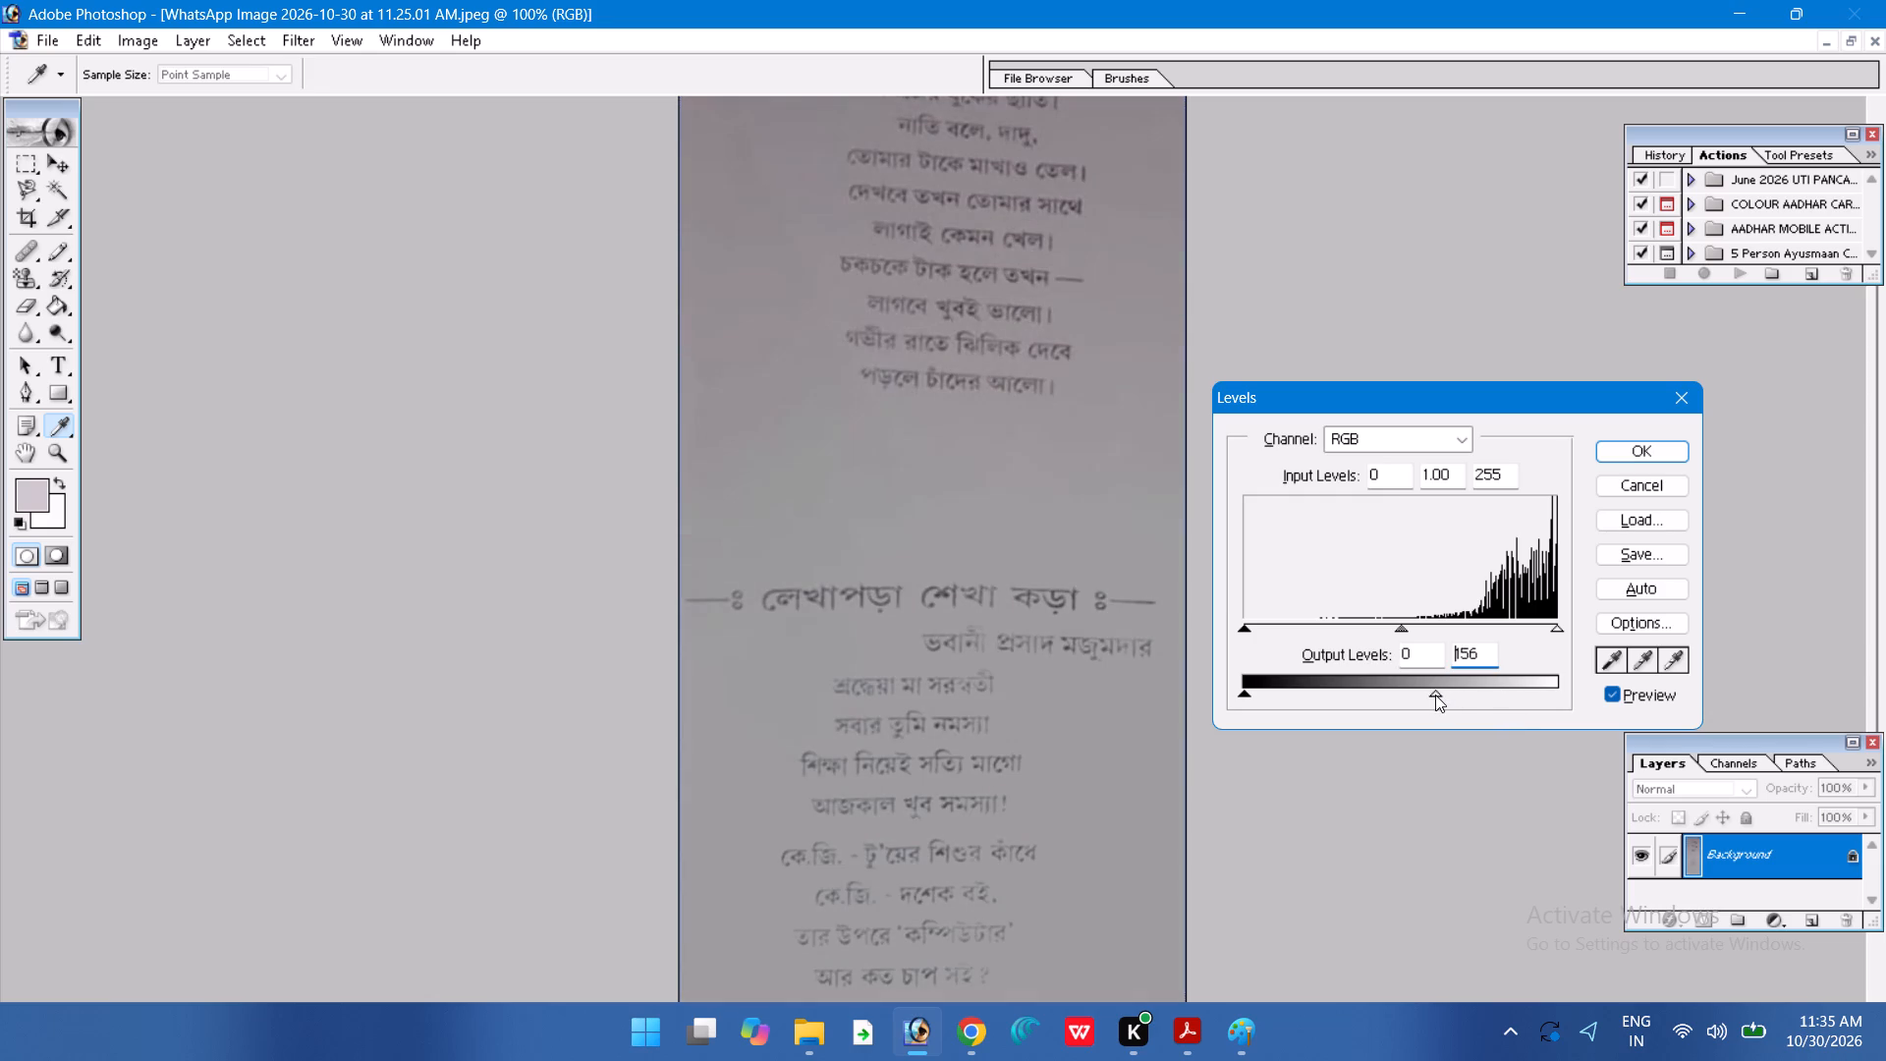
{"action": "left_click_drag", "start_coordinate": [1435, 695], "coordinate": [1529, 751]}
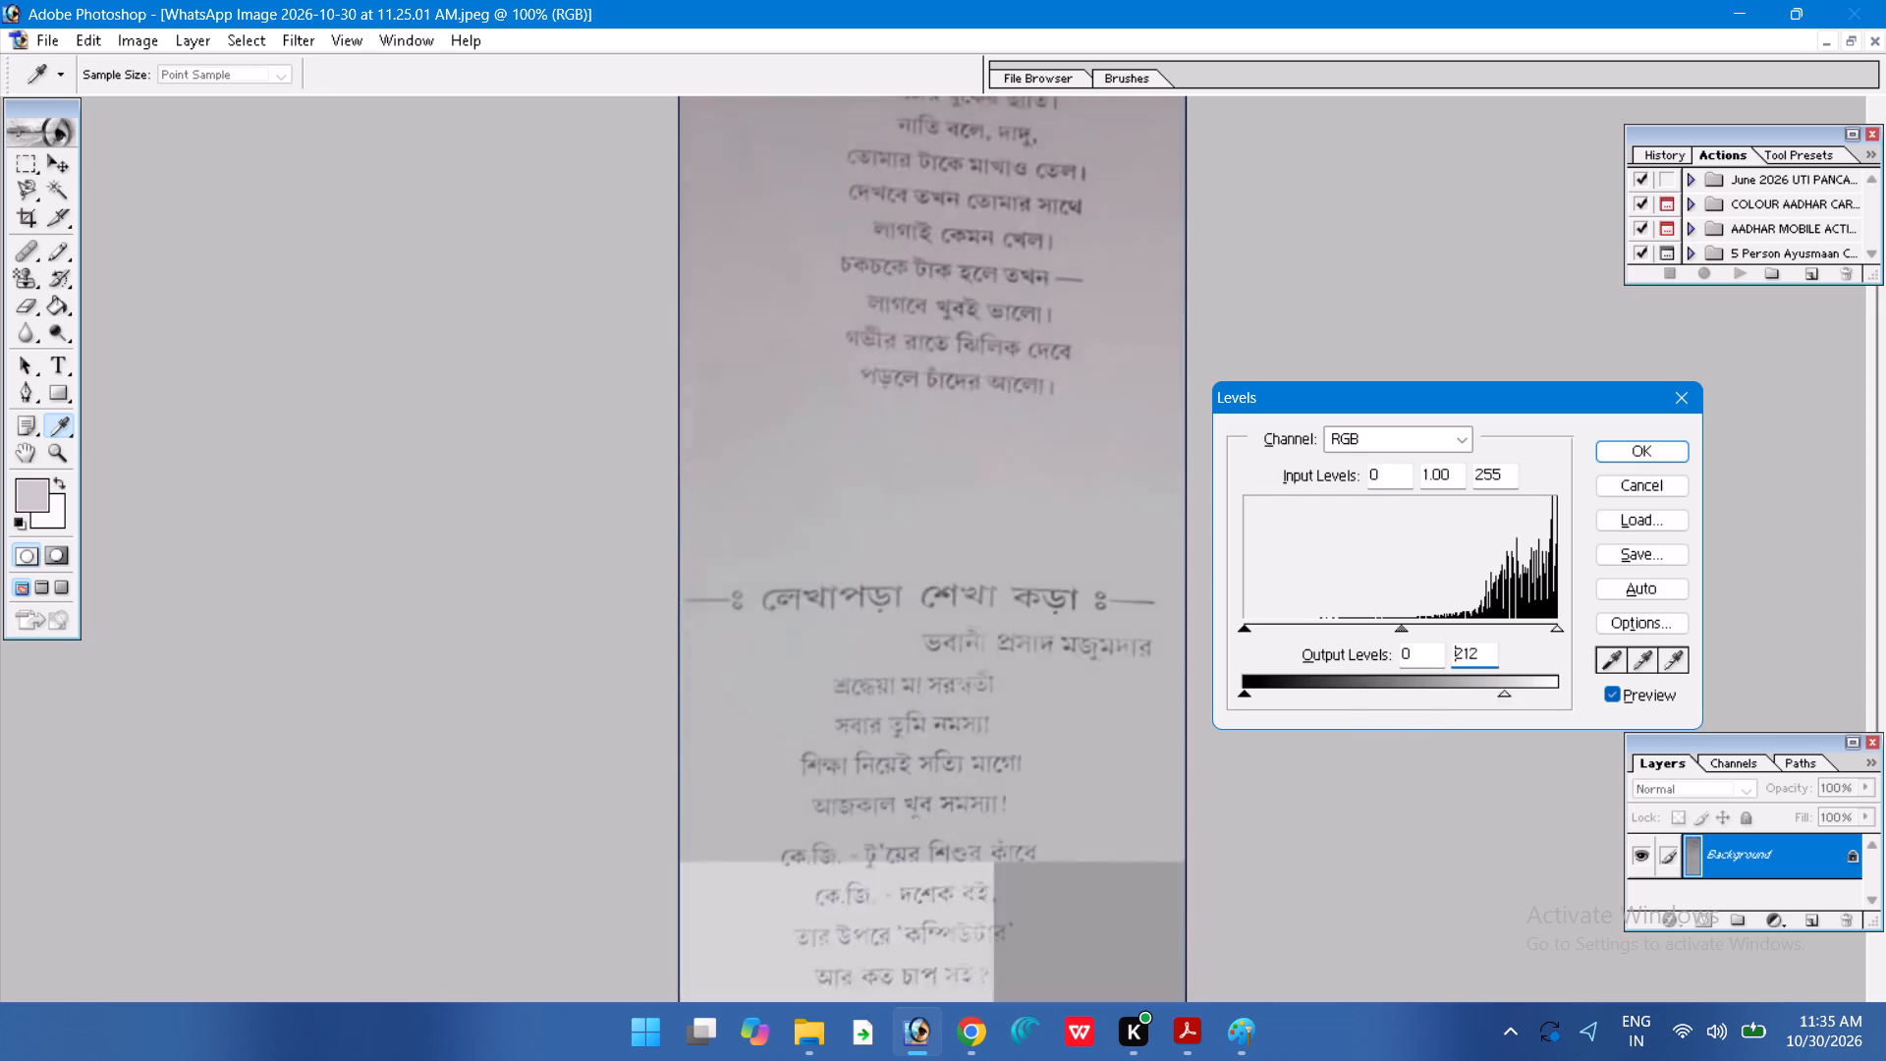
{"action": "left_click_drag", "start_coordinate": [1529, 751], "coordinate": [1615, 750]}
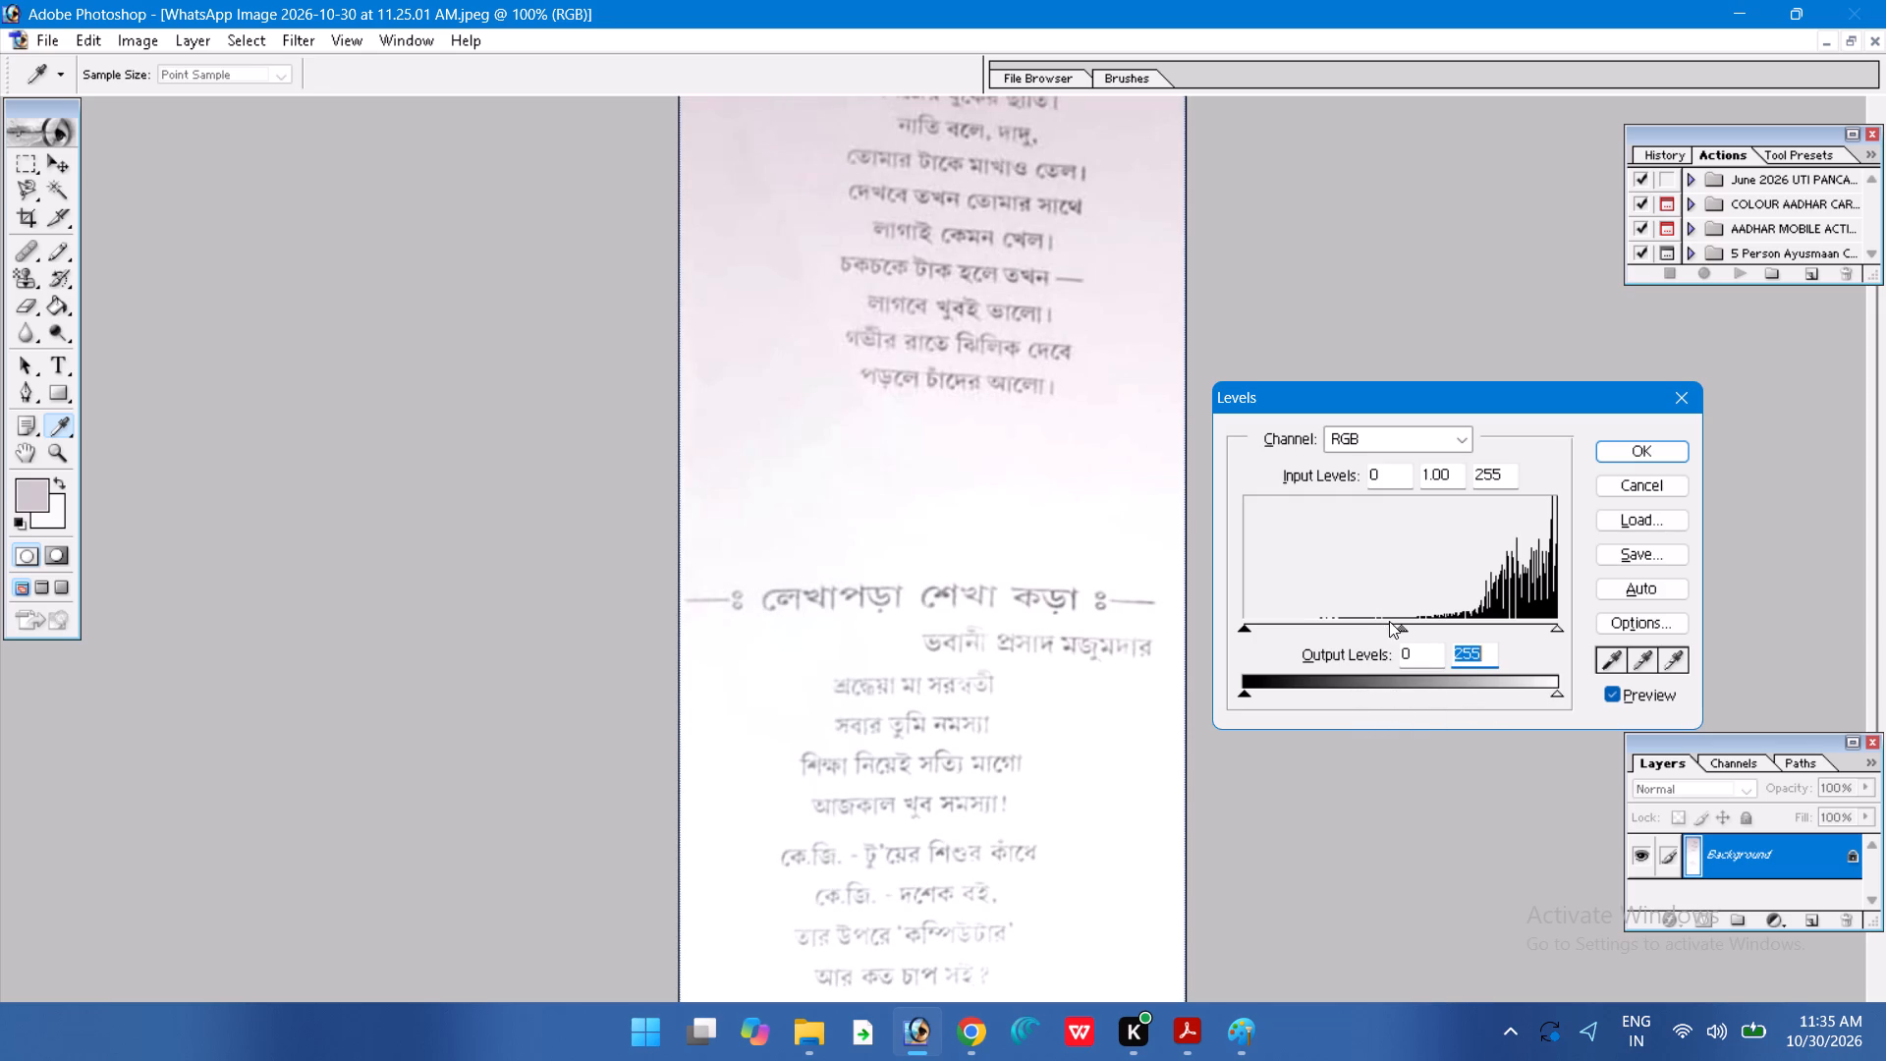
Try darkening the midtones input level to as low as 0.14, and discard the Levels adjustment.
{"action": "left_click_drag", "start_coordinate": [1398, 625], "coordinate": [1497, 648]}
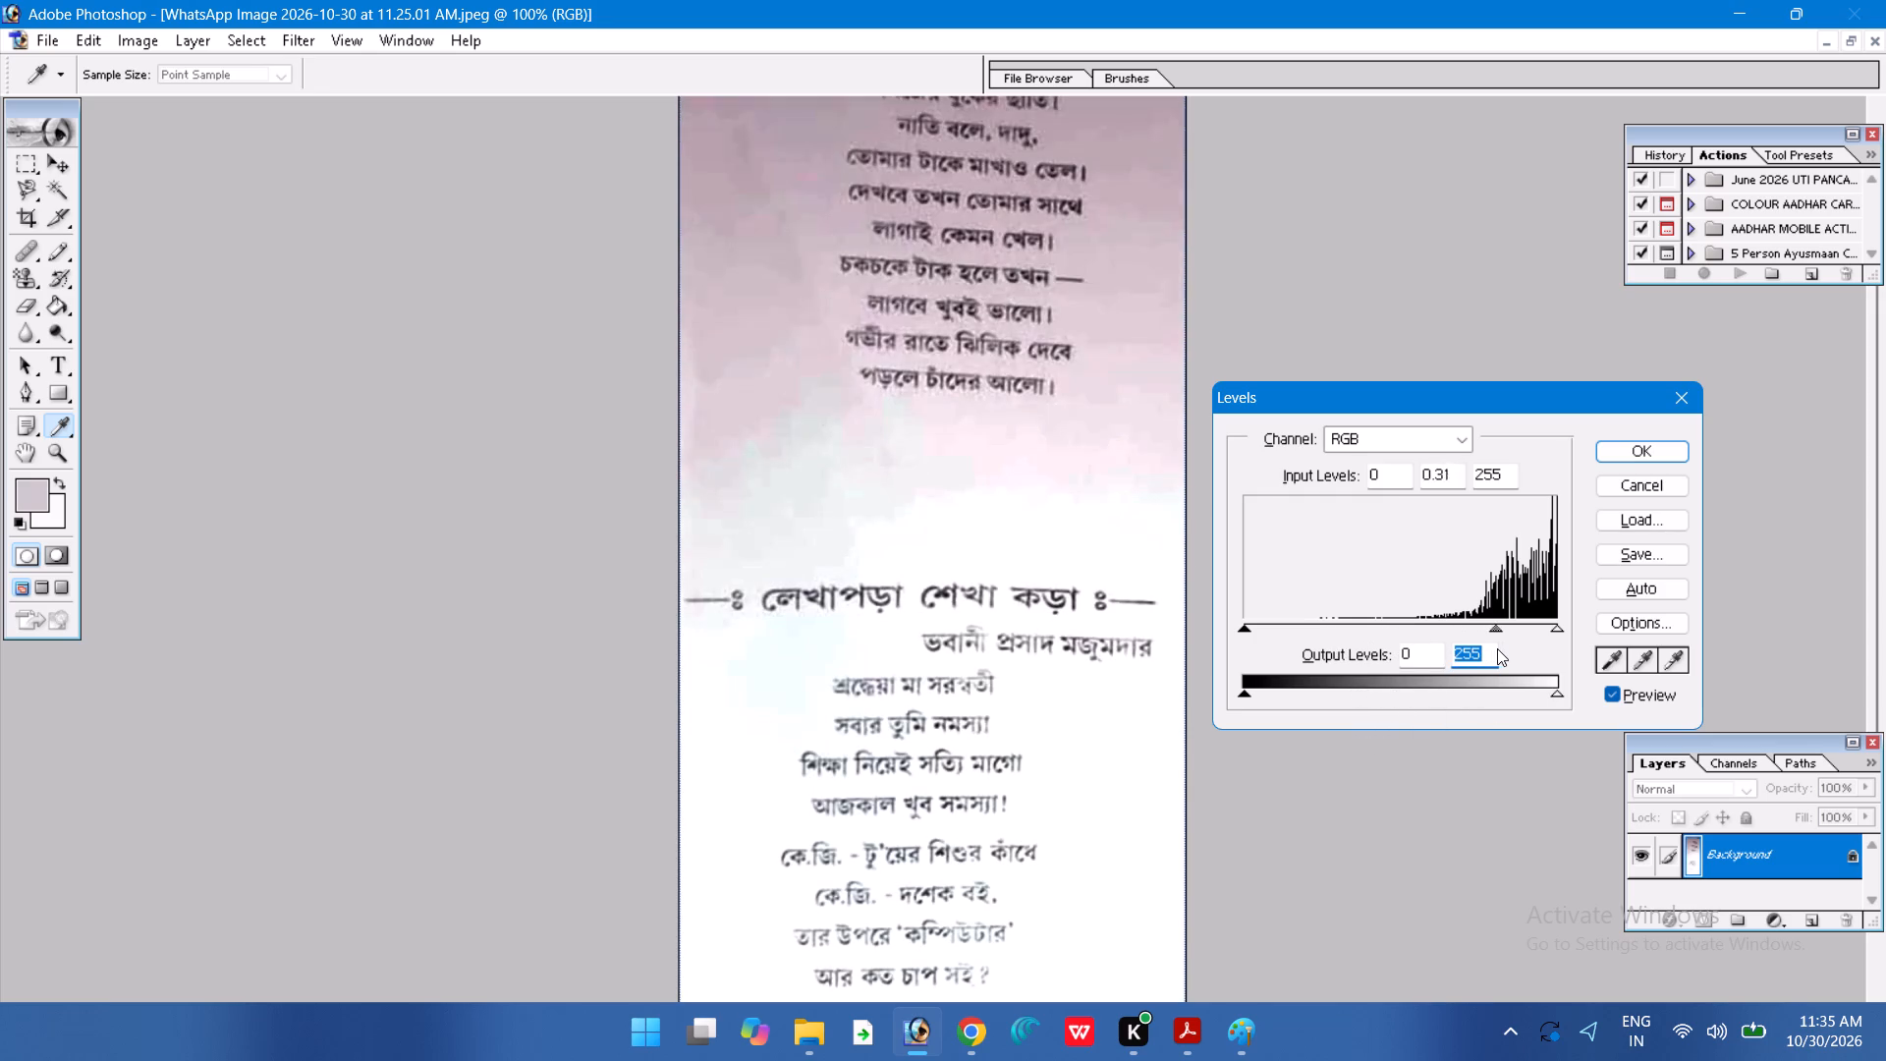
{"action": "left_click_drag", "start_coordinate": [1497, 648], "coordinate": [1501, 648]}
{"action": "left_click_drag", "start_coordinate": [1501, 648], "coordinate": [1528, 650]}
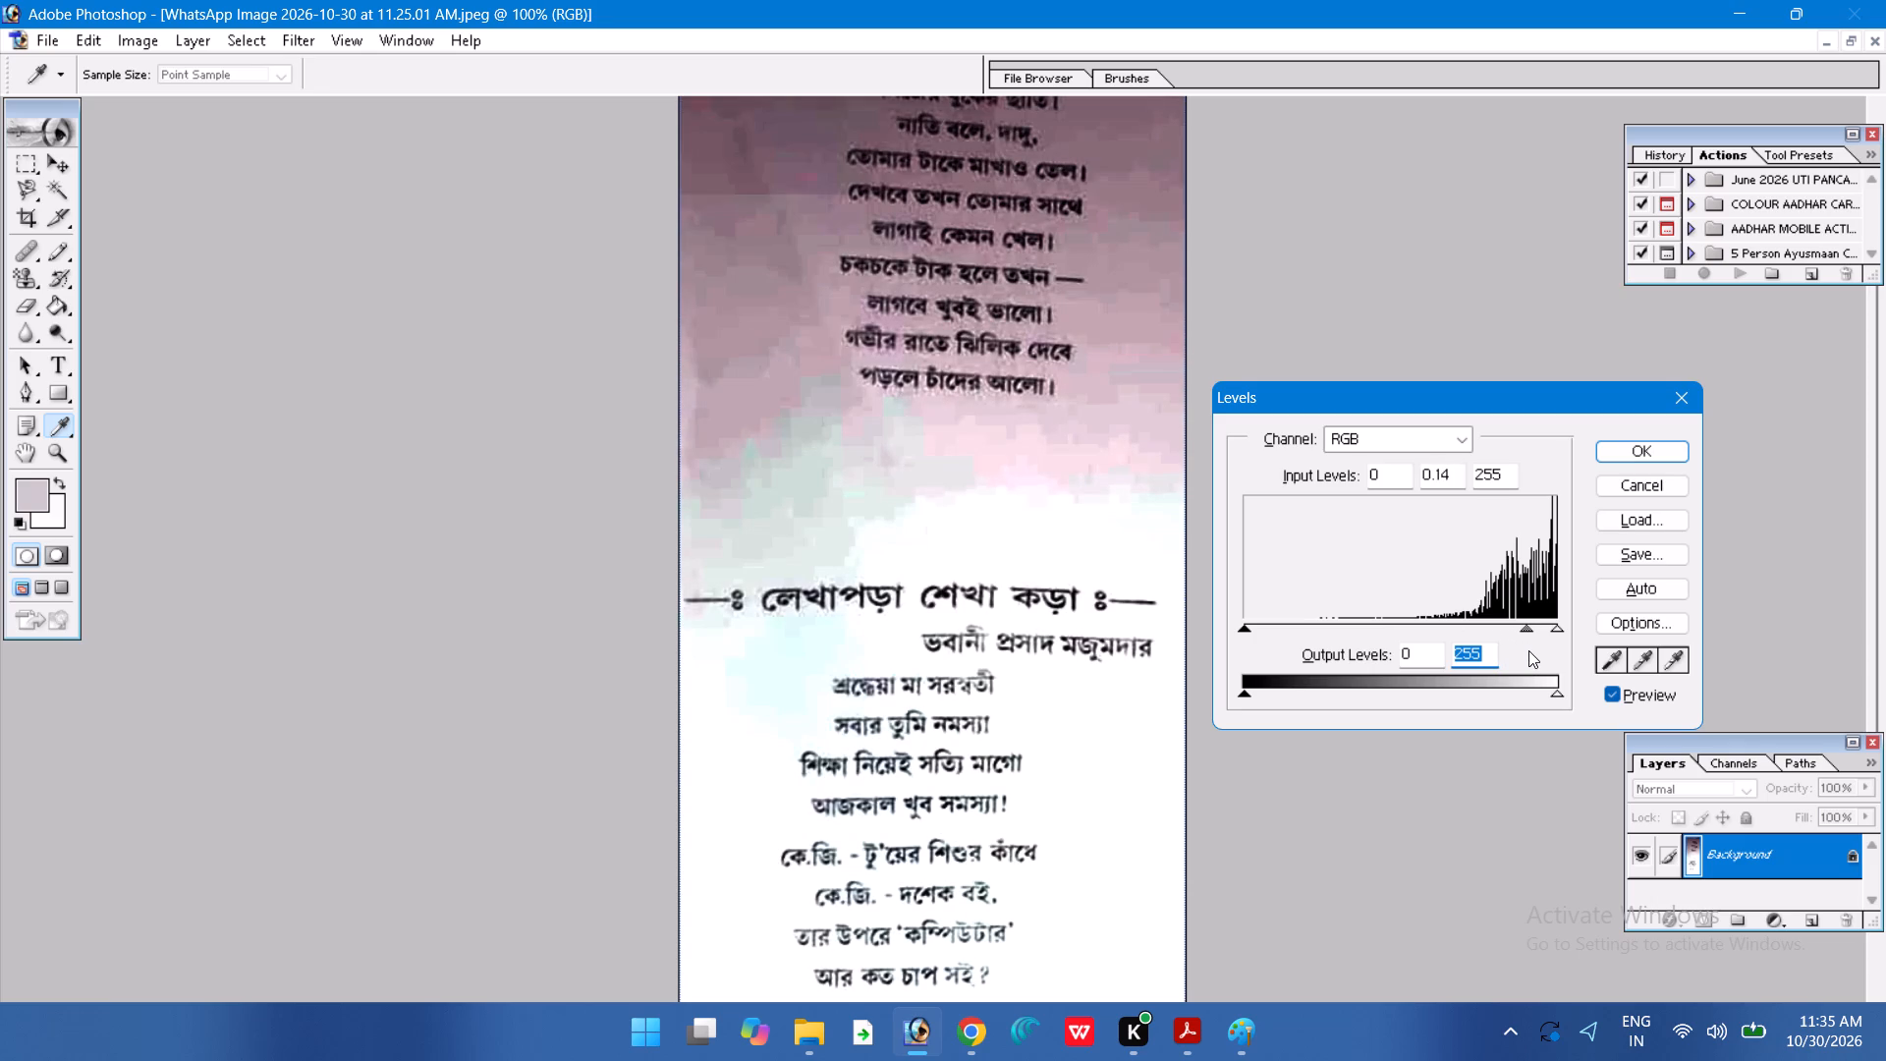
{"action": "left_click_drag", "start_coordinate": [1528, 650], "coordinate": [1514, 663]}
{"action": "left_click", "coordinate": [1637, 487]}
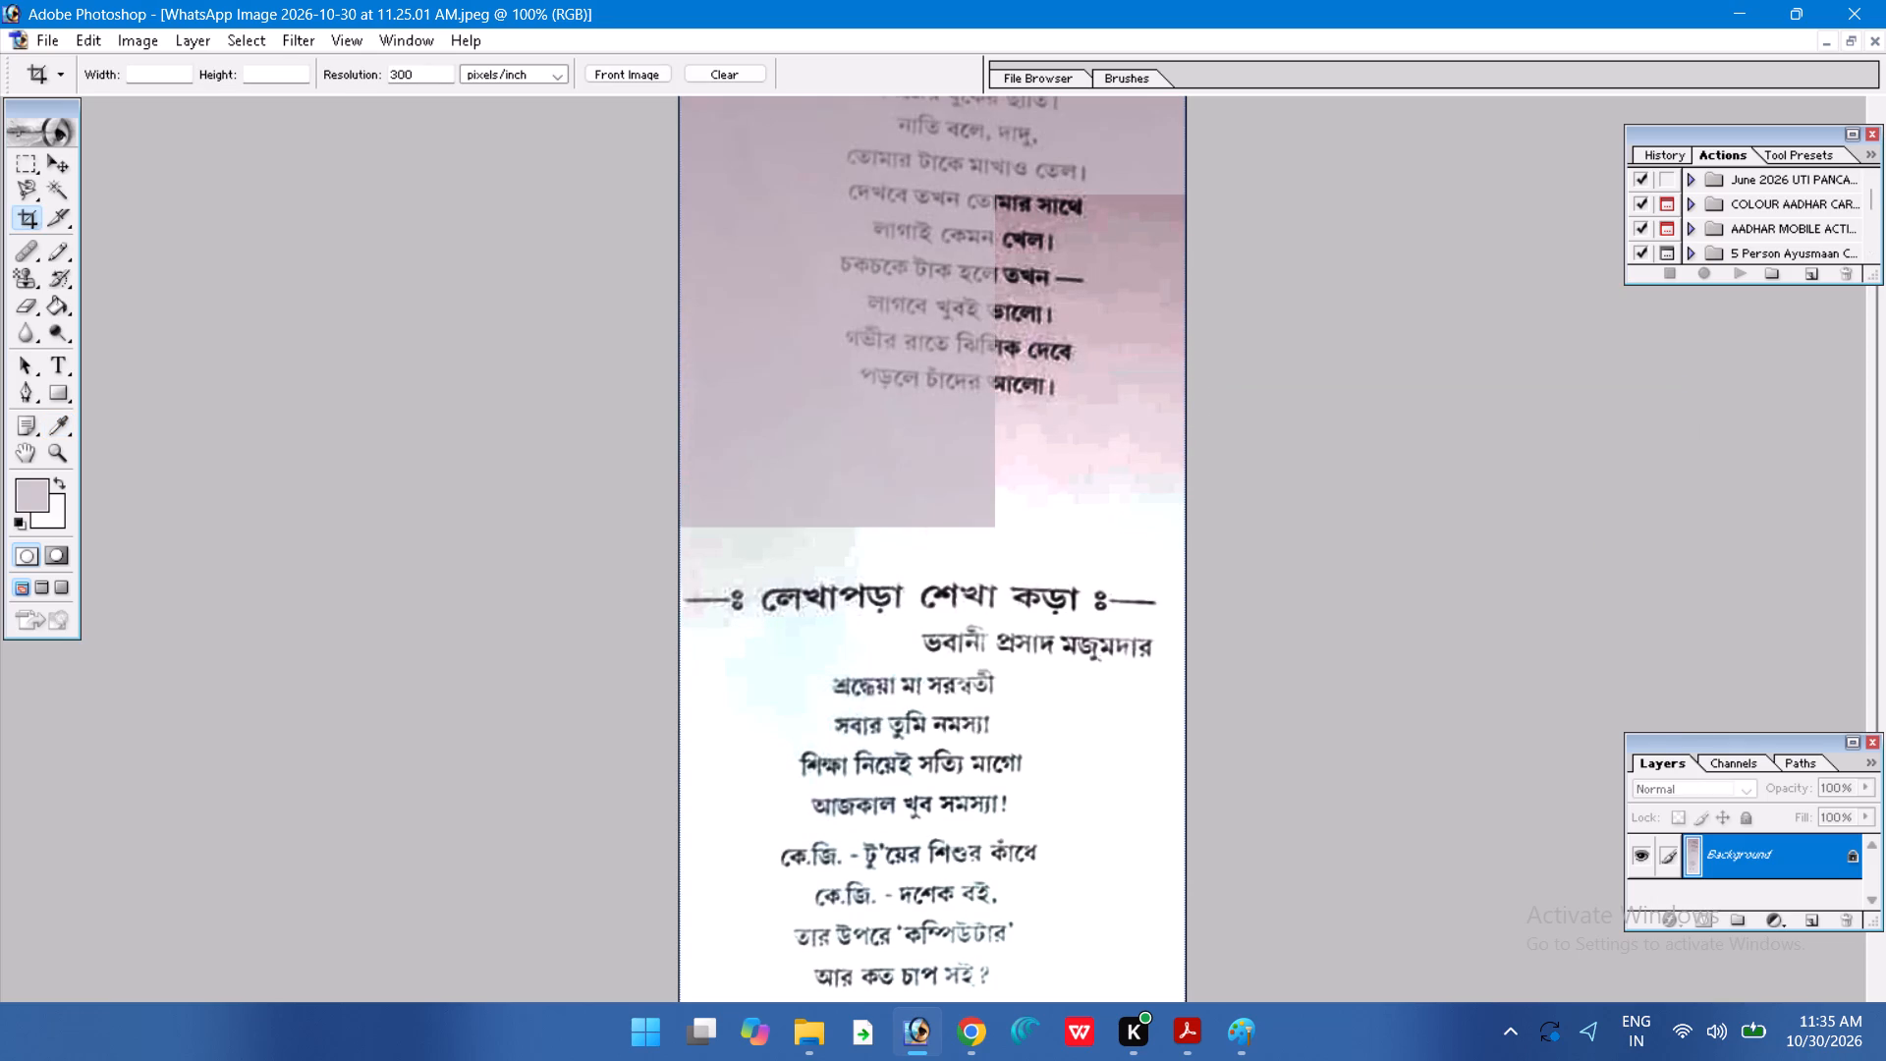
Start a new Levels adjustment and set the black point by sampling a dark letter stroke in the second poem's title.
{"action": "key", "text": "ctrl+l"}
{"action": "key", "text": "ctrl+equal"}
{"action": "key", "text": "ctrl+equal"}
{"action": "key", "text": "ctrl+equal"}
{"action": "key", "text": "ctrl+equal"}
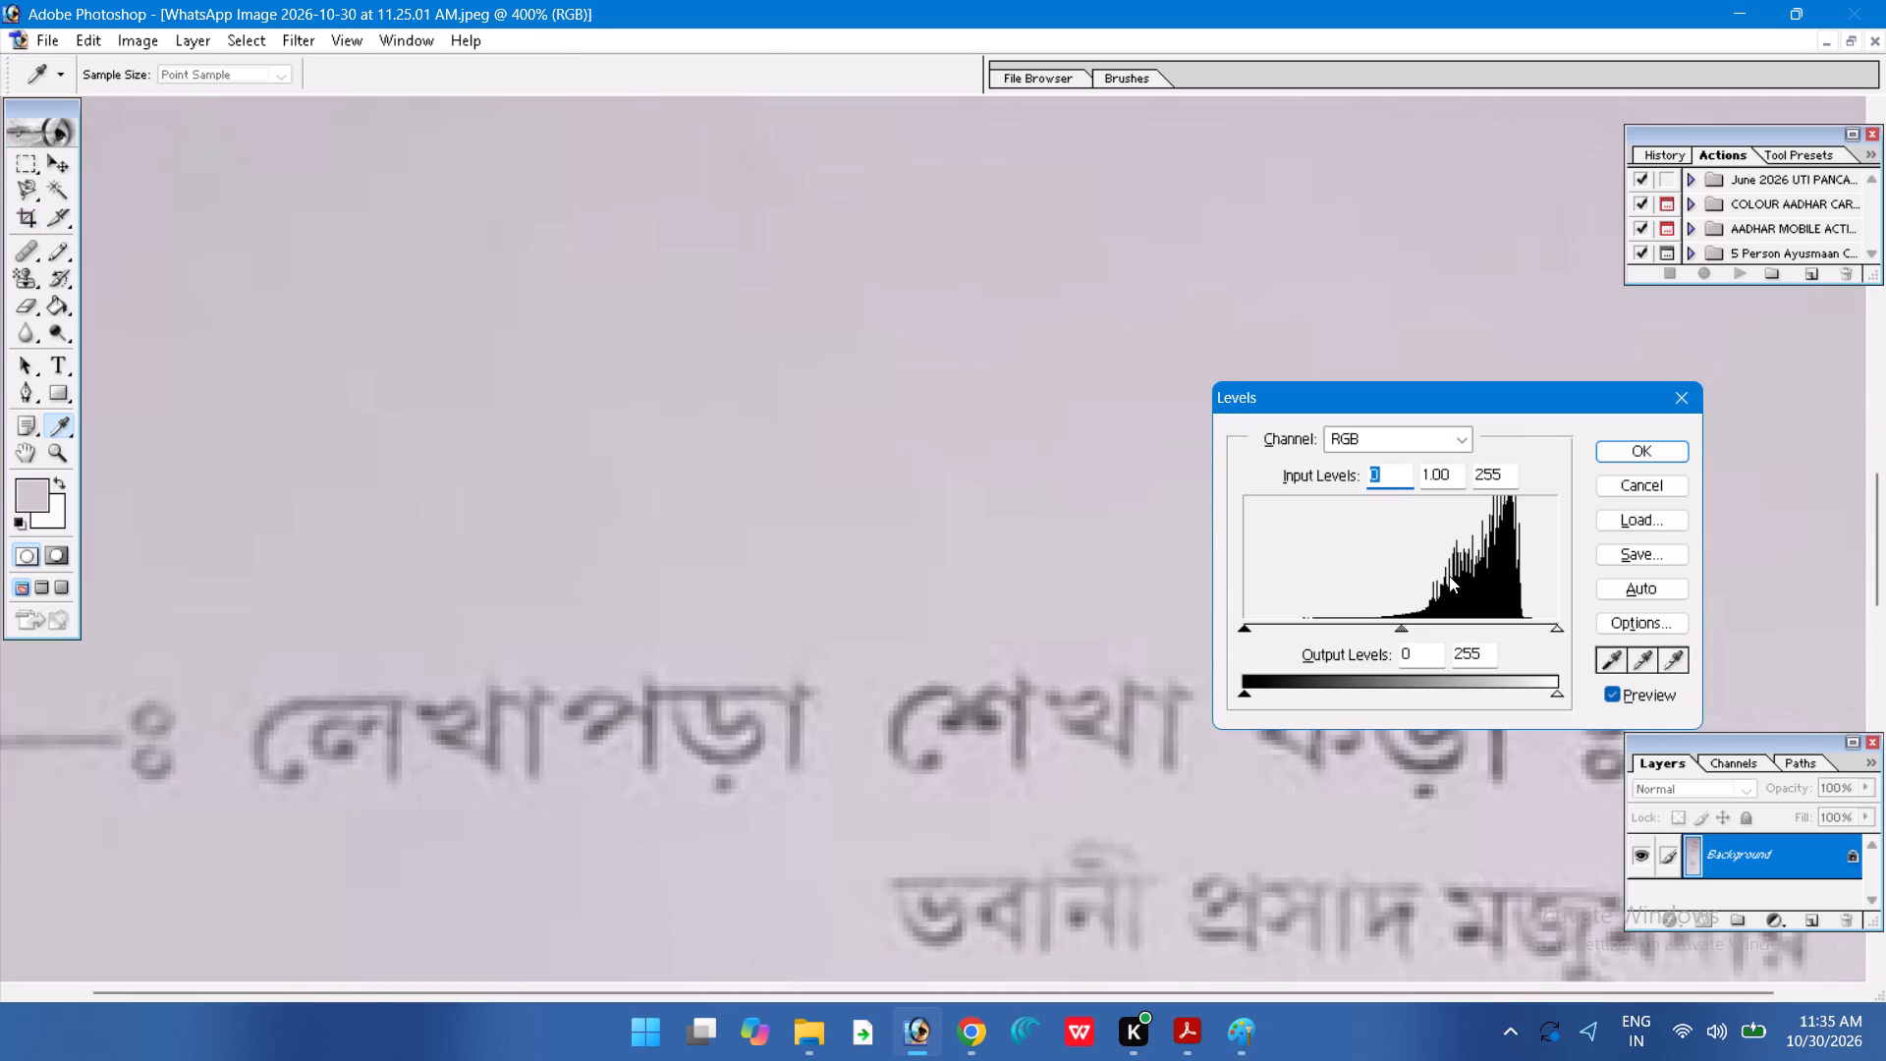
{"action": "key", "text": "ctrl+equal"}
{"action": "left_click", "coordinate": [1618, 663]}
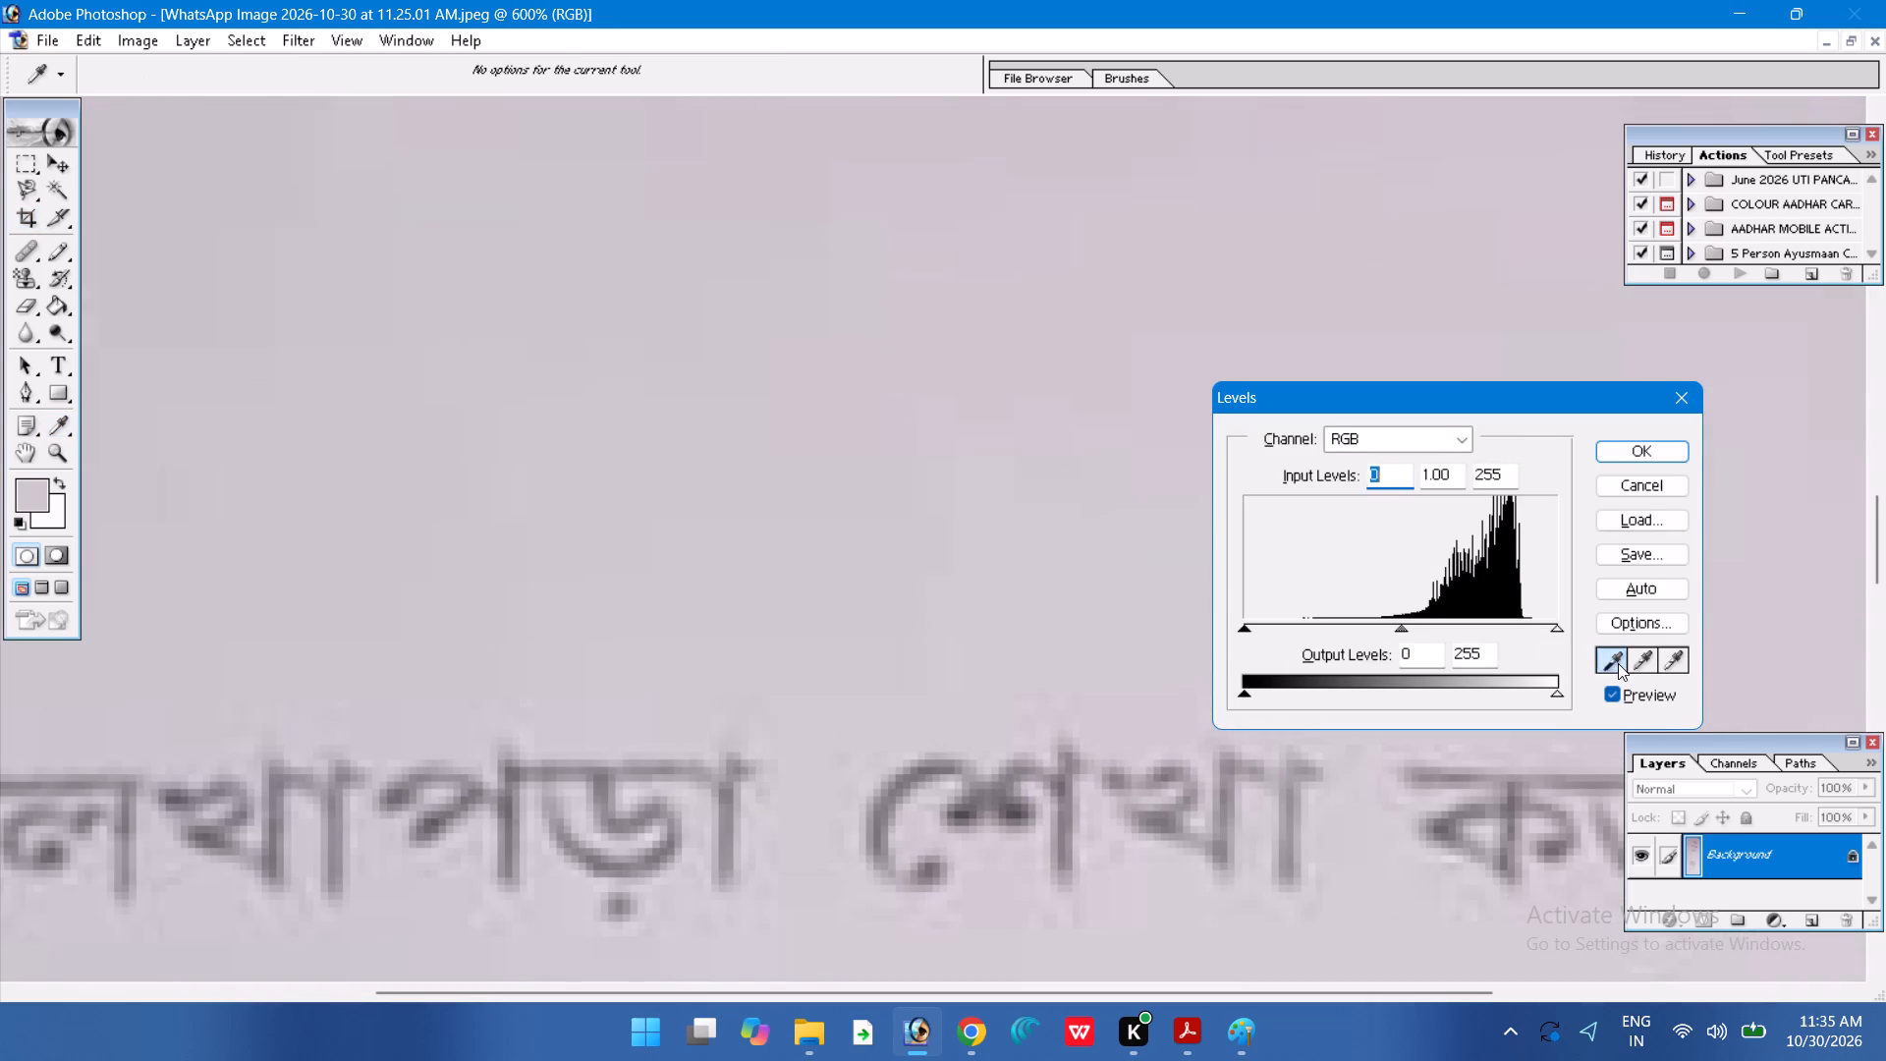
{"action": "left_click", "coordinate": [1015, 809]}
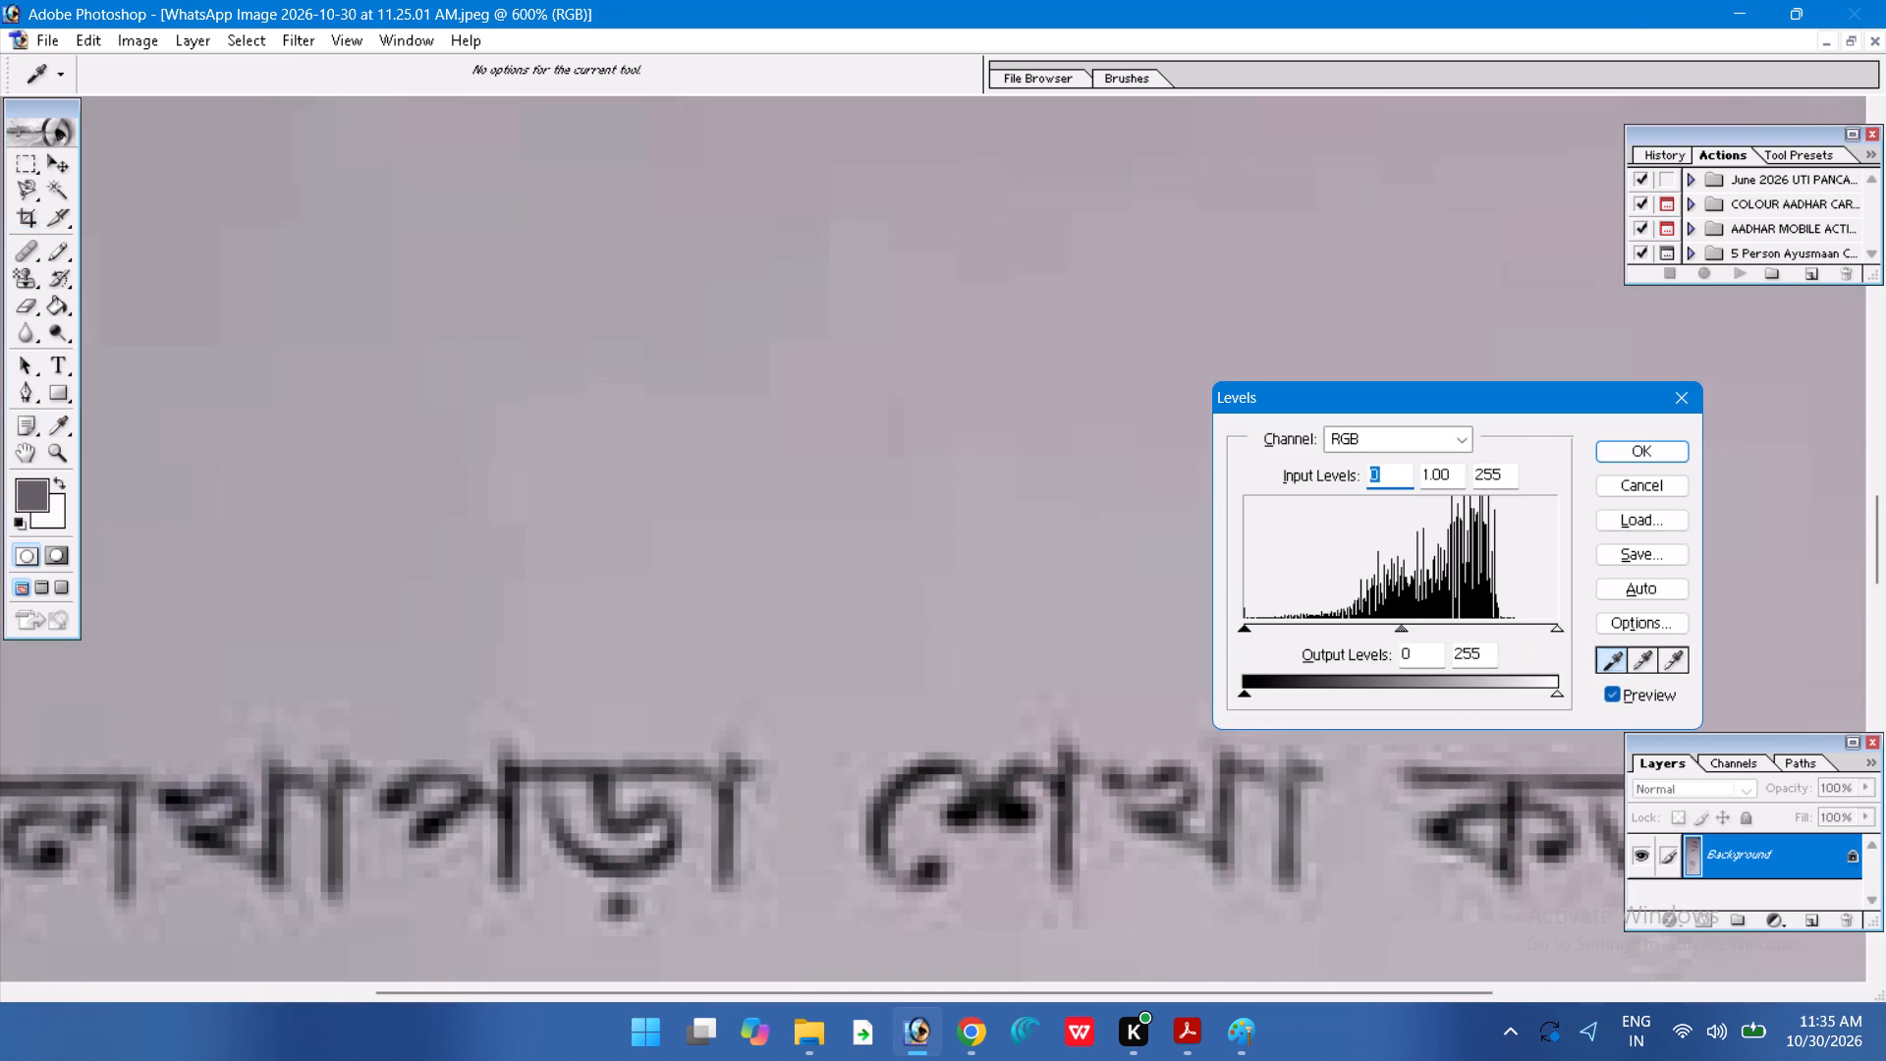
Resample the Levels black point from a lighter letter stroke in the author line below the second poem's title.
{"action": "key", "text": "ctrl+minus"}
{"action": "key", "text": "ctrl+minus"}
{"action": "key", "text": "ctrl+minus"}
{"action": "key", "text": "ctrl+minus"}
{"action": "key", "text": "ctrl+minus"}
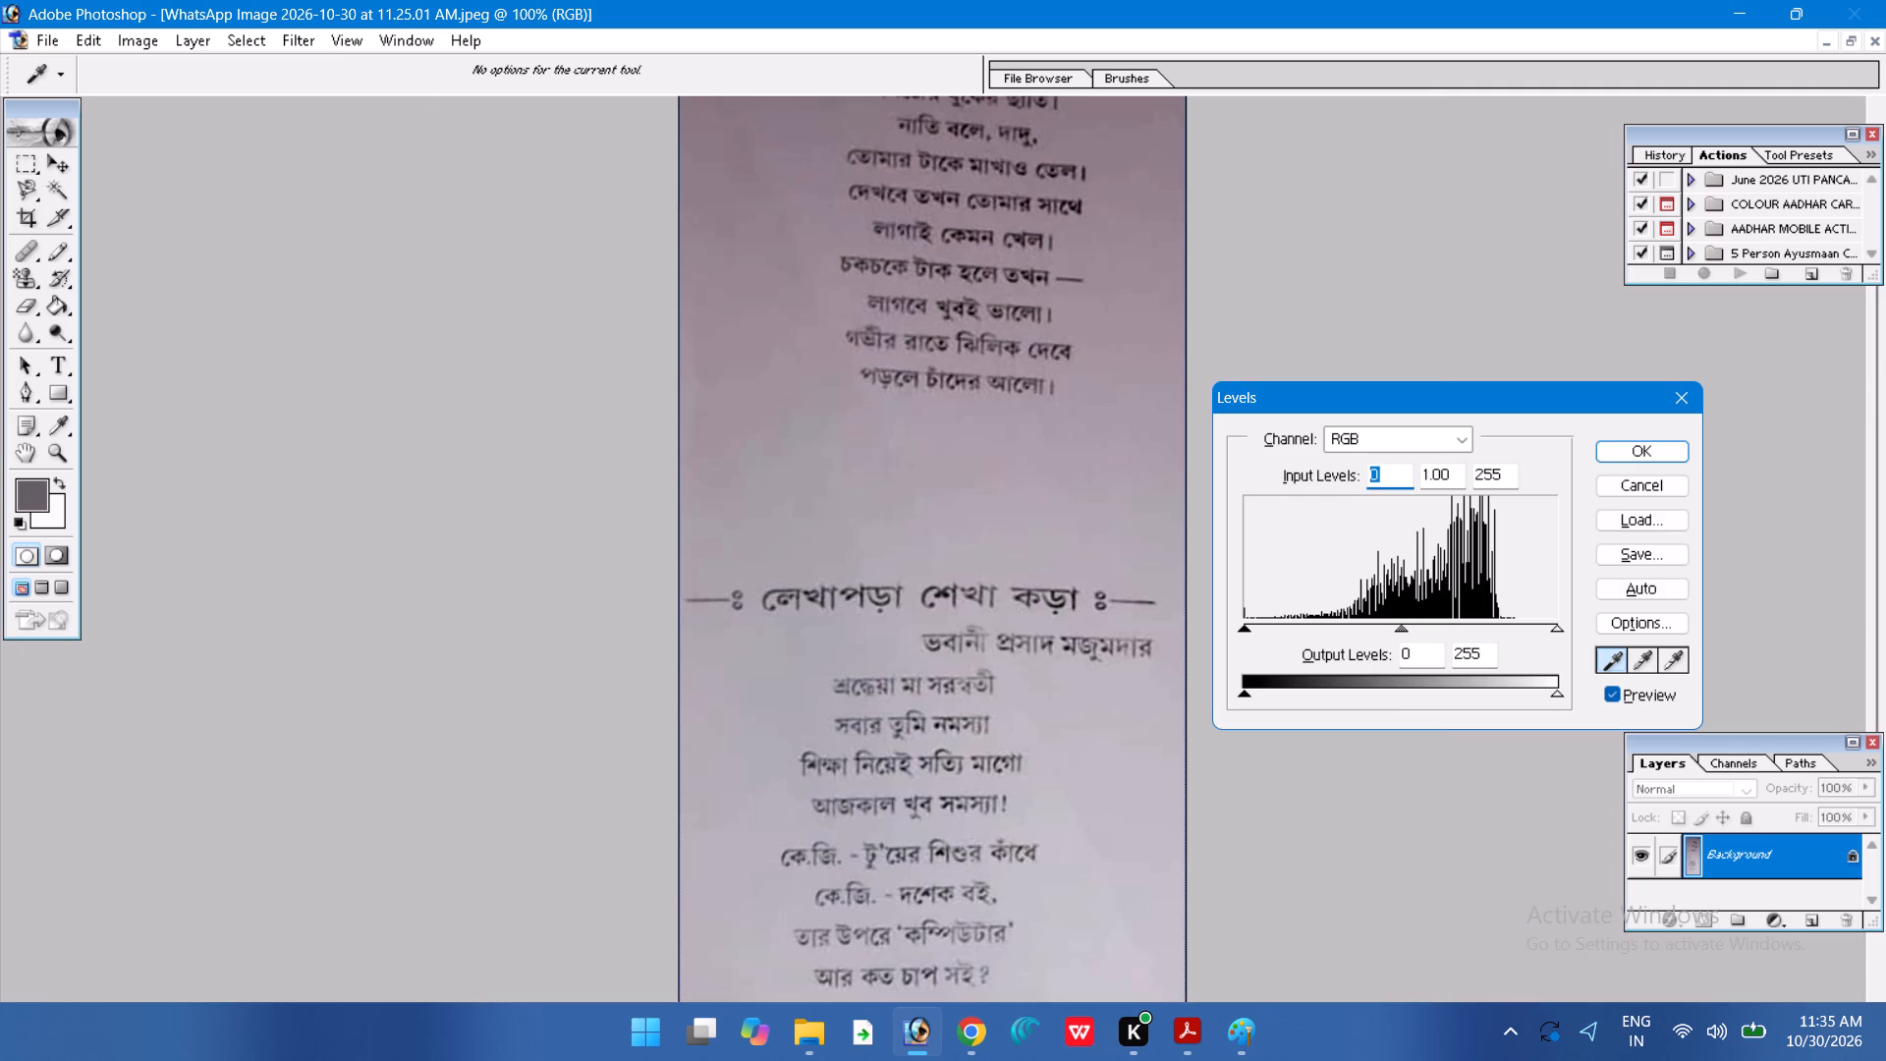
{"action": "key", "text": "ctrl+equal"}
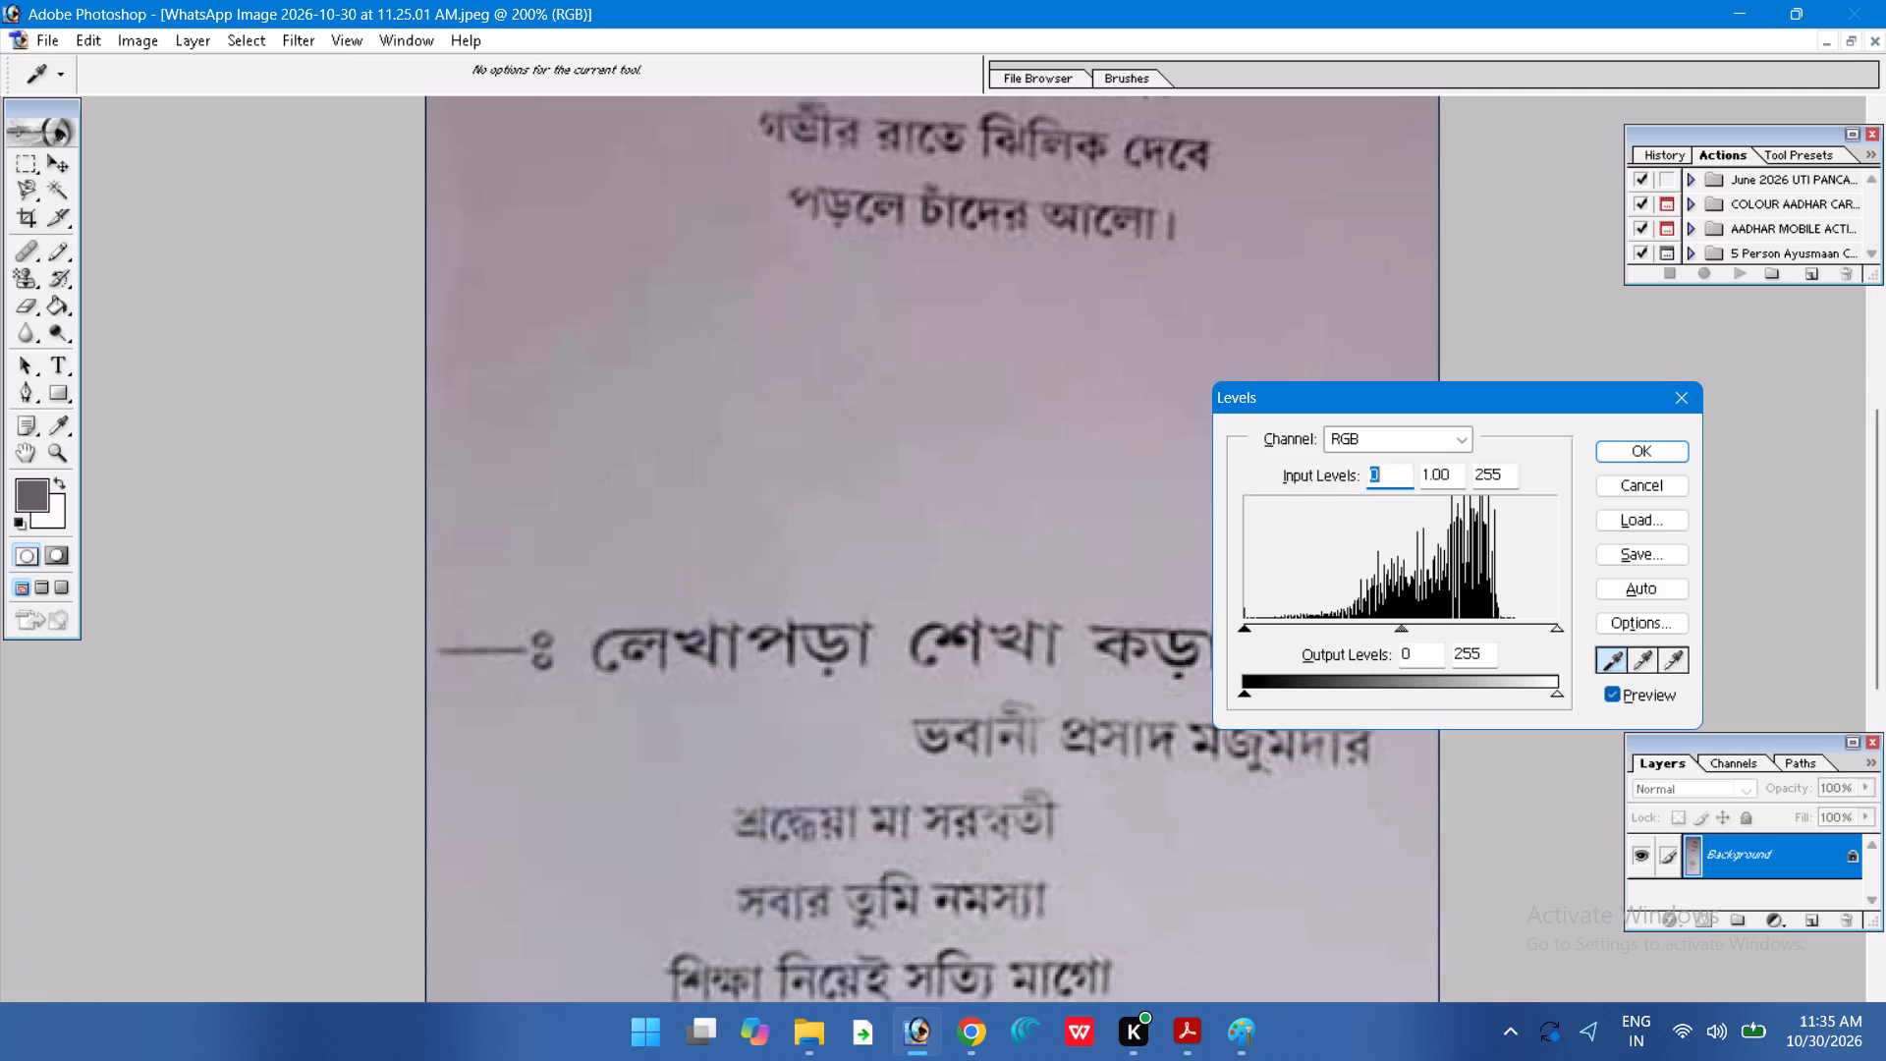
{"action": "scroll", "coordinate": [1015, 809], "scroll_direction": "down", "scroll_amount": 2}
{"action": "scroll", "coordinate": [1015, 809], "scroll_direction": "up", "scroll_amount": 1}
{"action": "scroll", "coordinate": [1015, 809], "scroll_direction": "down", "scroll_amount": 7}
{"action": "key", "text": "ctrl+equal"}
{"action": "key", "text": "ctrl+equal"}
{"action": "key", "text": "ctrl+equal"}
{"action": "scroll", "coordinate": [1067, 781], "scroll_direction": "down", "scroll_amount": 2}
{"action": "scroll", "coordinate": [1067, 781], "scroll_direction": "up", "scroll_amount": 1}
{"action": "scroll", "coordinate": [1067, 781], "scroll_direction": "down", "scroll_amount": 1}
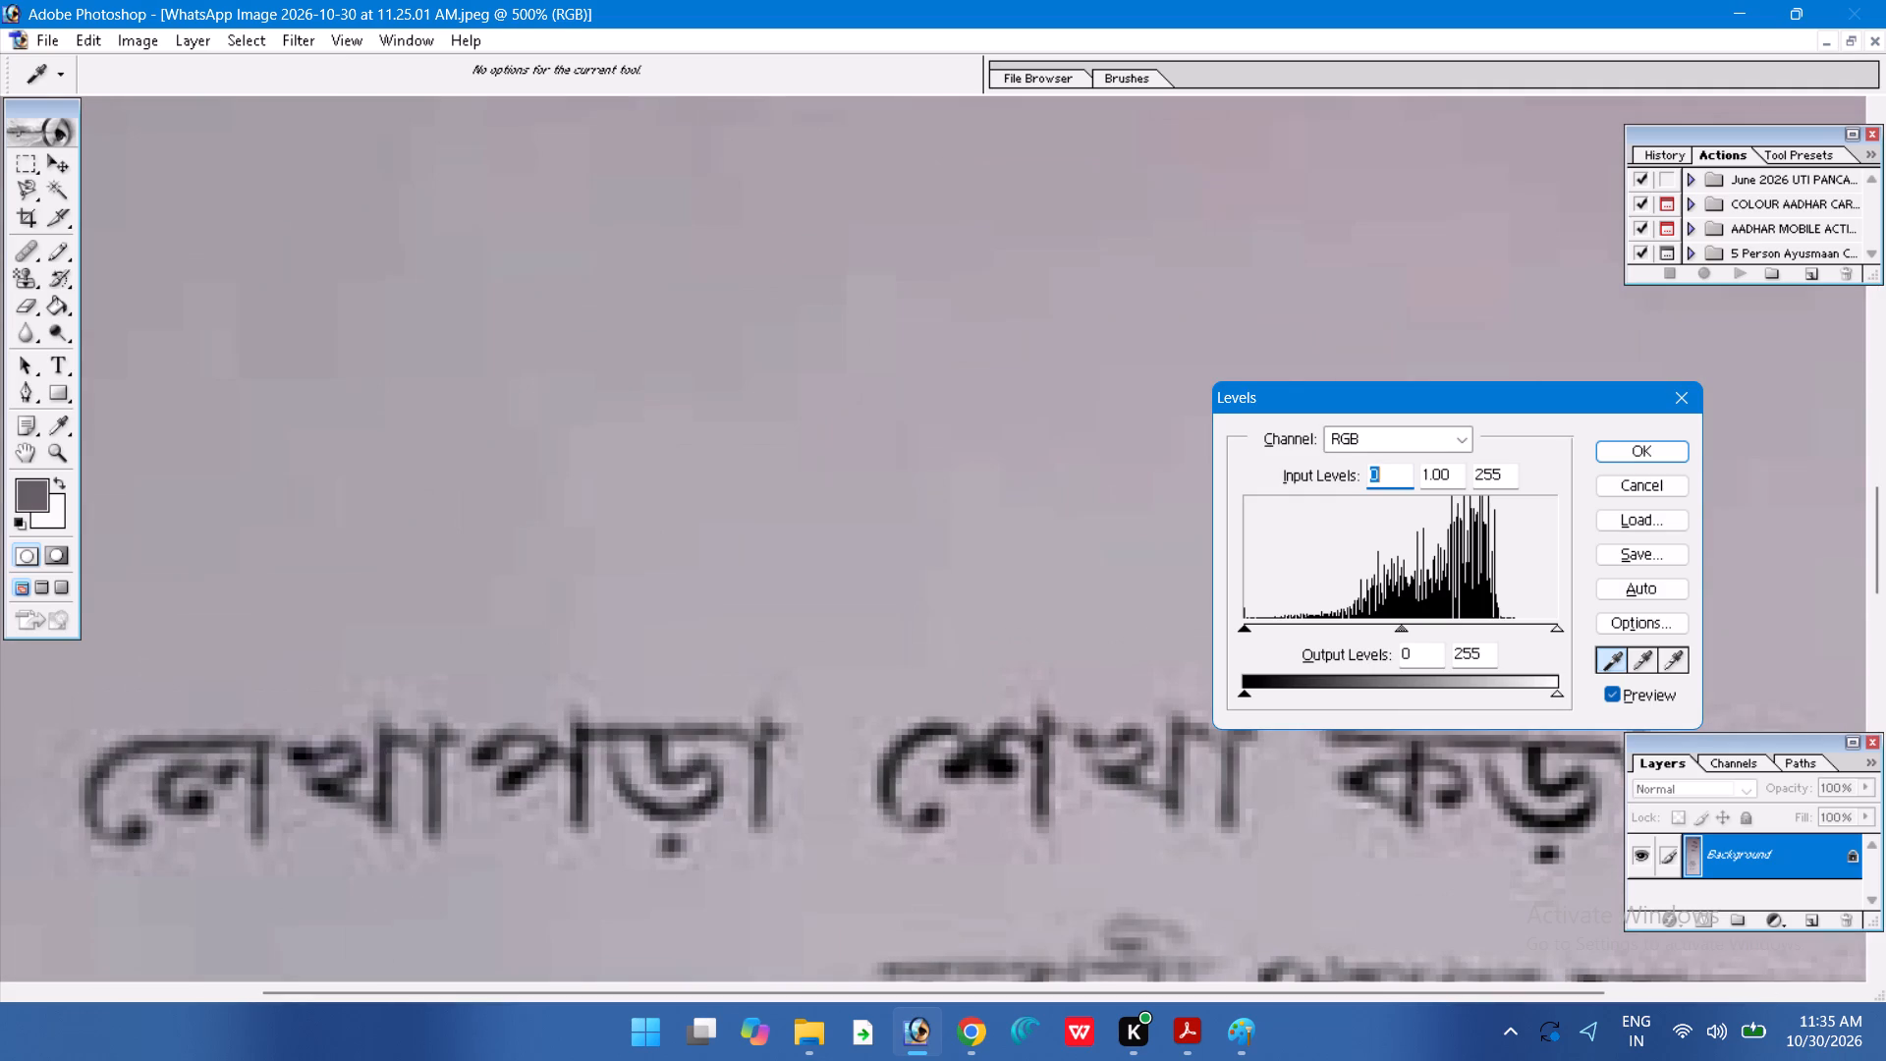
{"action": "left_click_drag", "start_coordinate": [1878, 543], "coordinate": [1885, 631]}
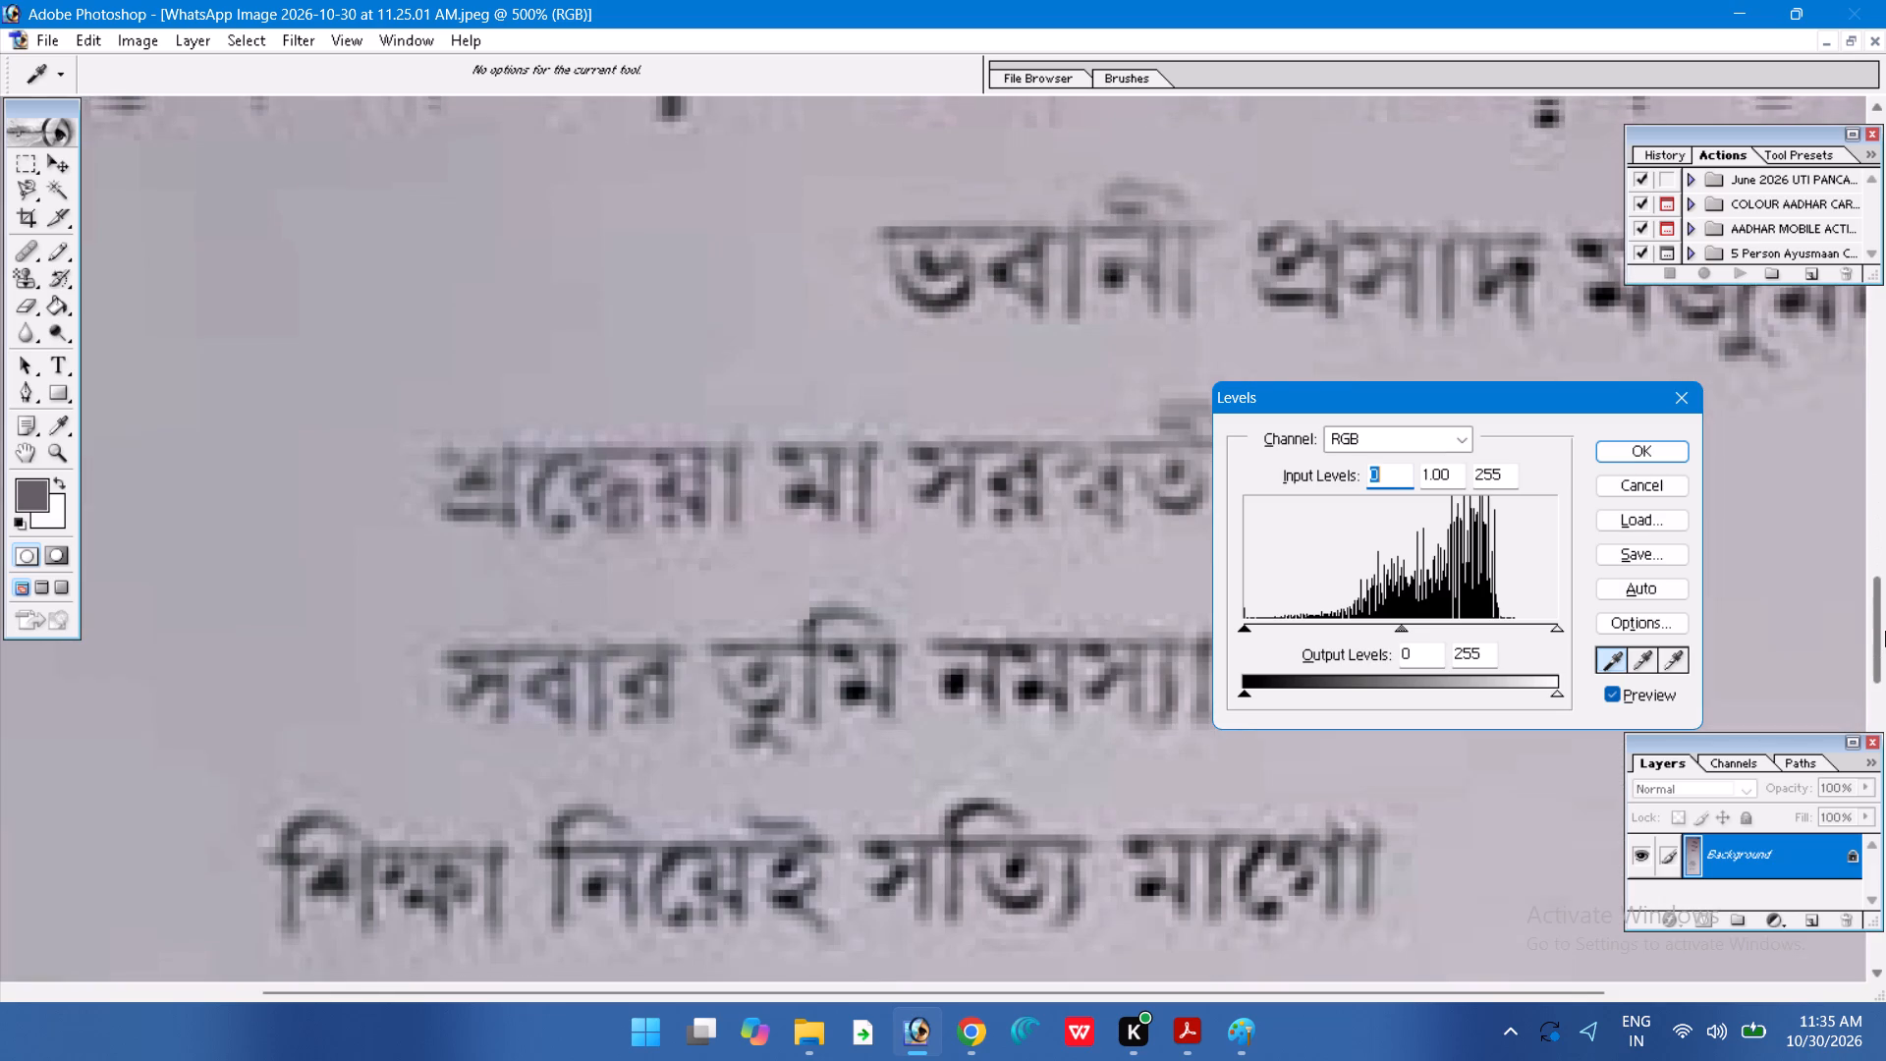
{"action": "left_click_drag", "start_coordinate": [1885, 631], "coordinate": [1885, 627]}
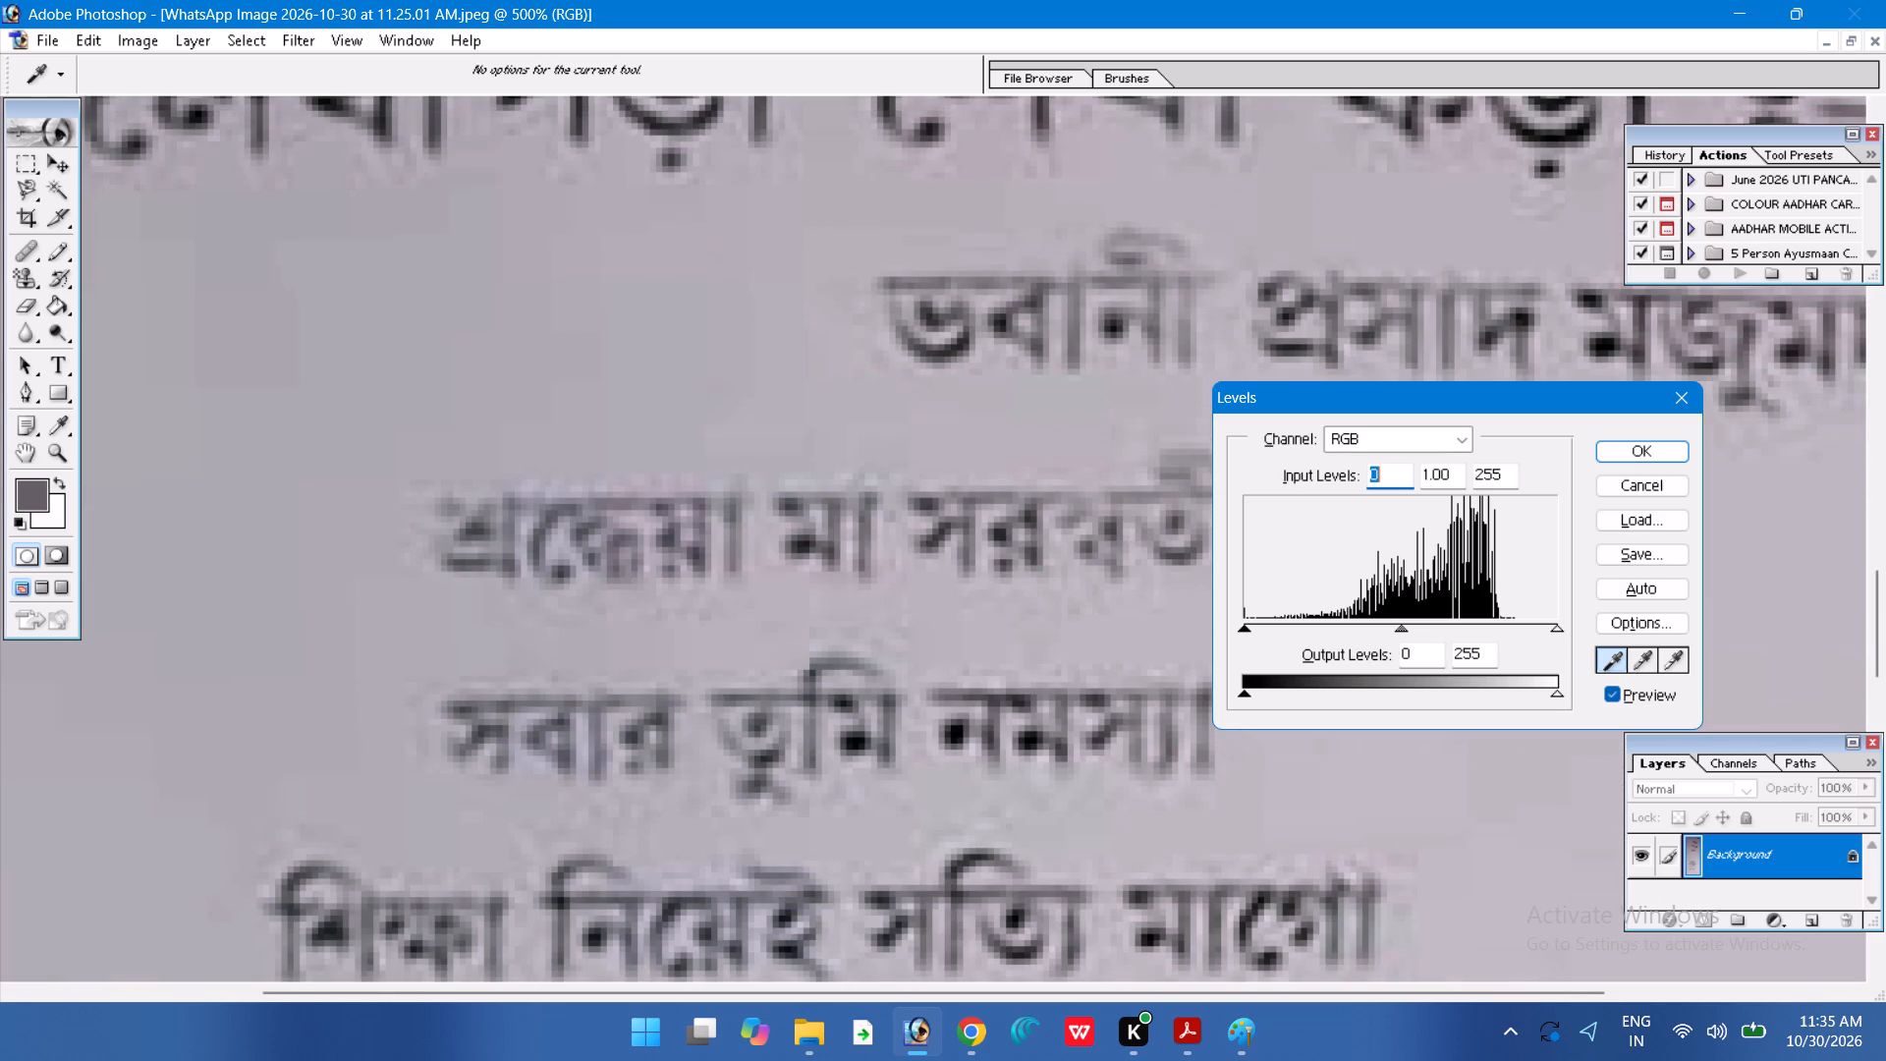
{"action": "left_click", "coordinate": [1160, 317]}
{"action": "key", "text": "ctrl+z"}
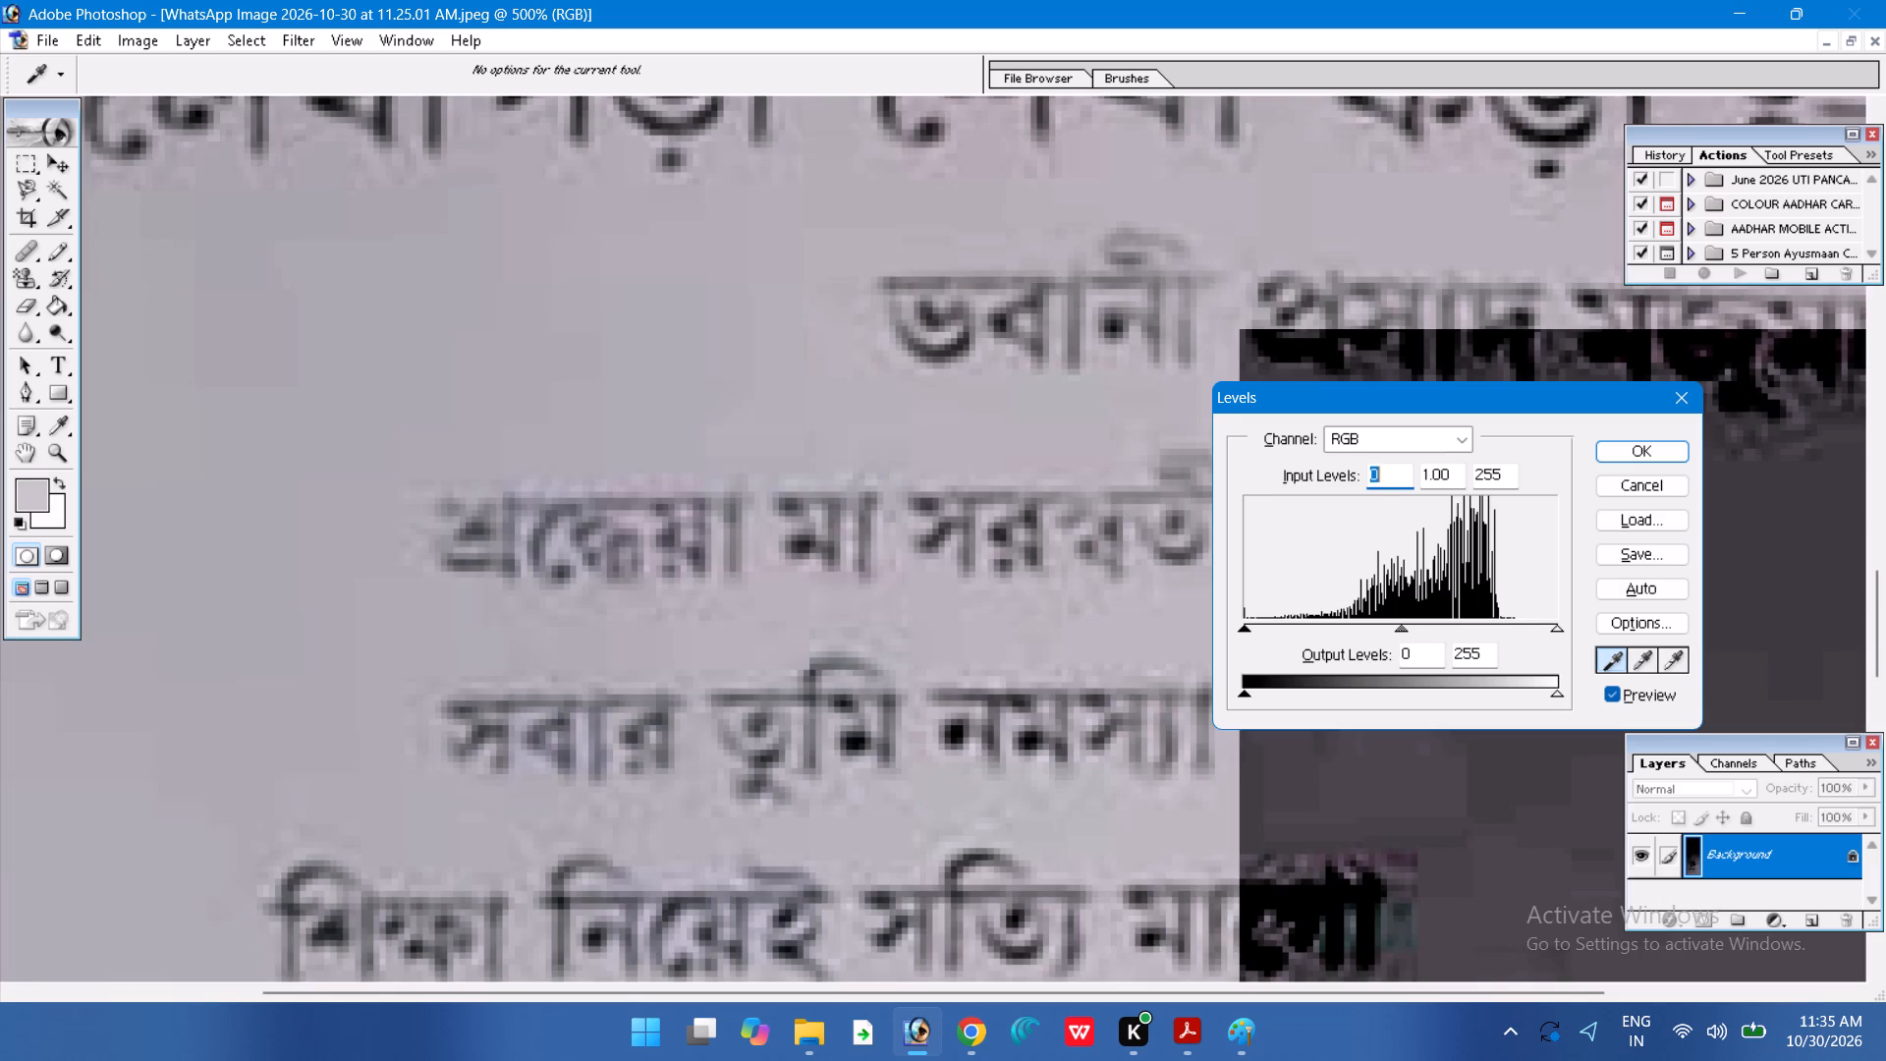
{"action": "left_click", "coordinate": [1147, 326]}
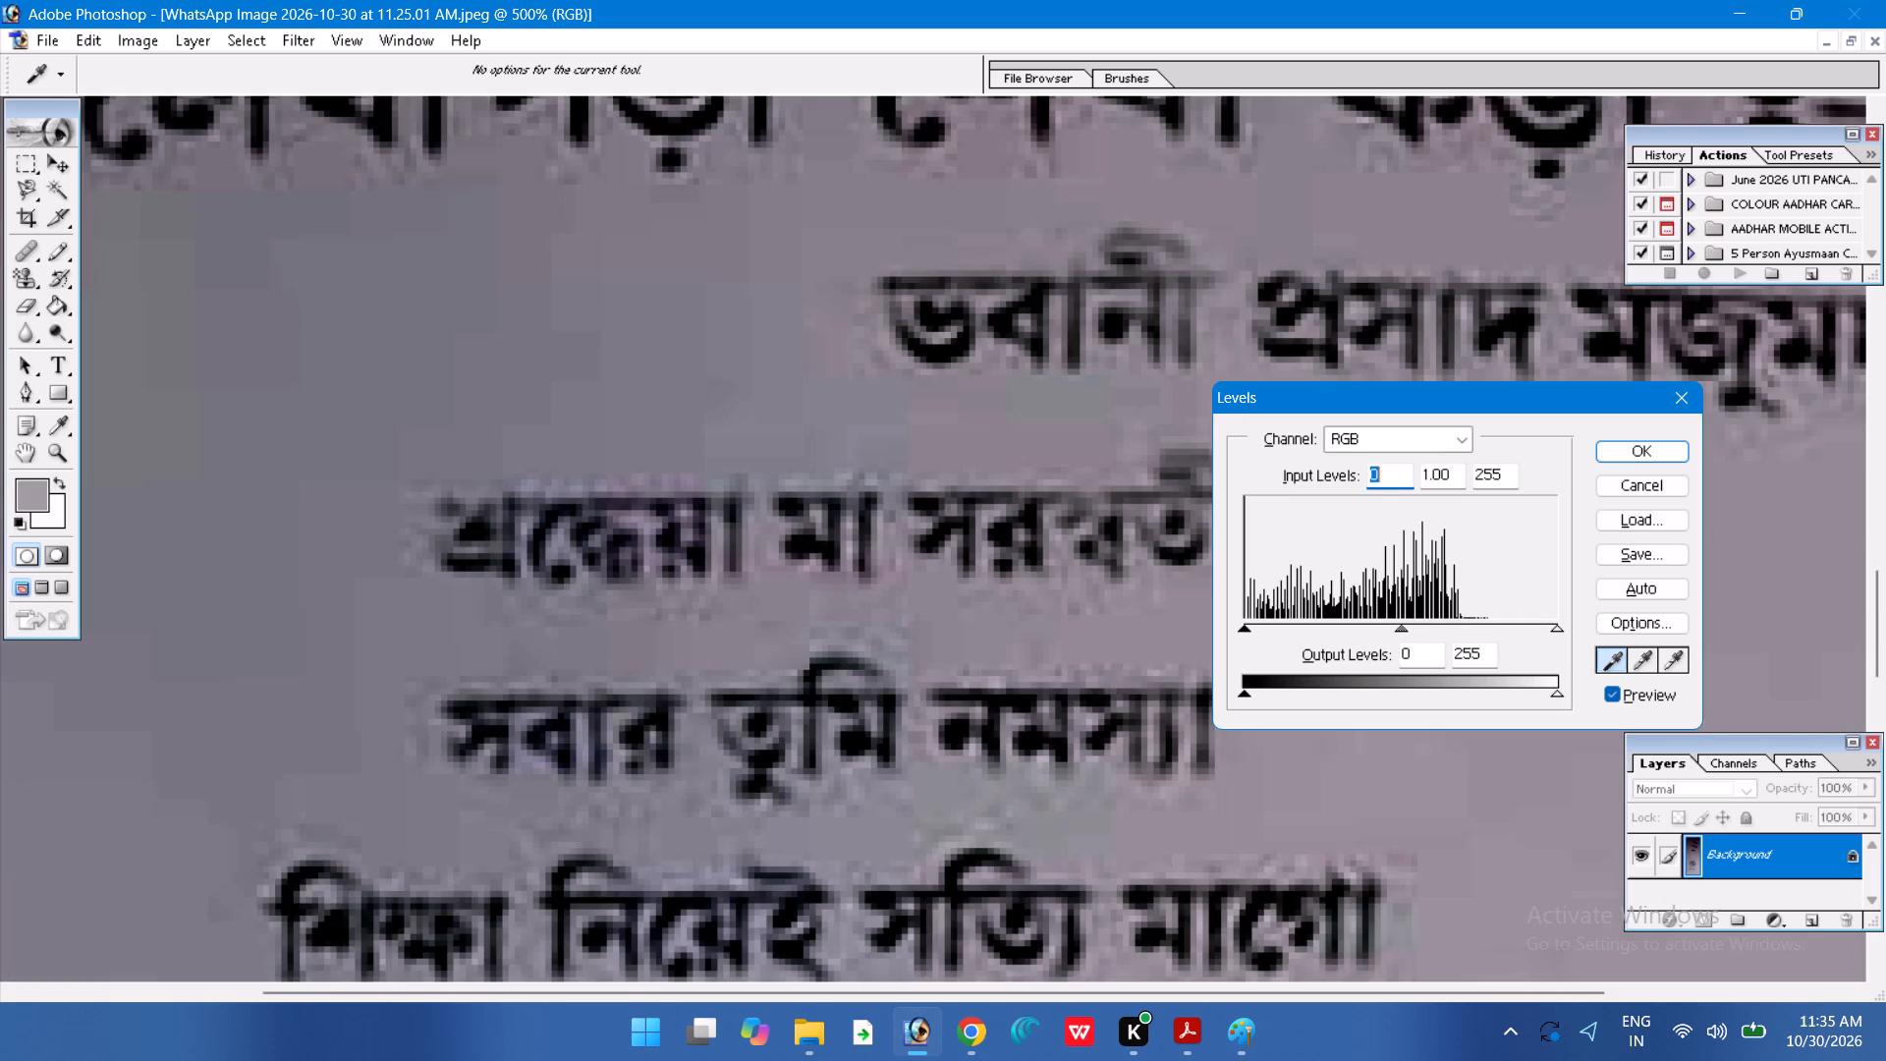
{"action": "key", "text": "ctrl+minus"}
{"action": "key", "text": "ctrl+minus"}
{"action": "key", "text": "ctrl+minus"}
{"action": "key", "text": "ctrl+minus"}
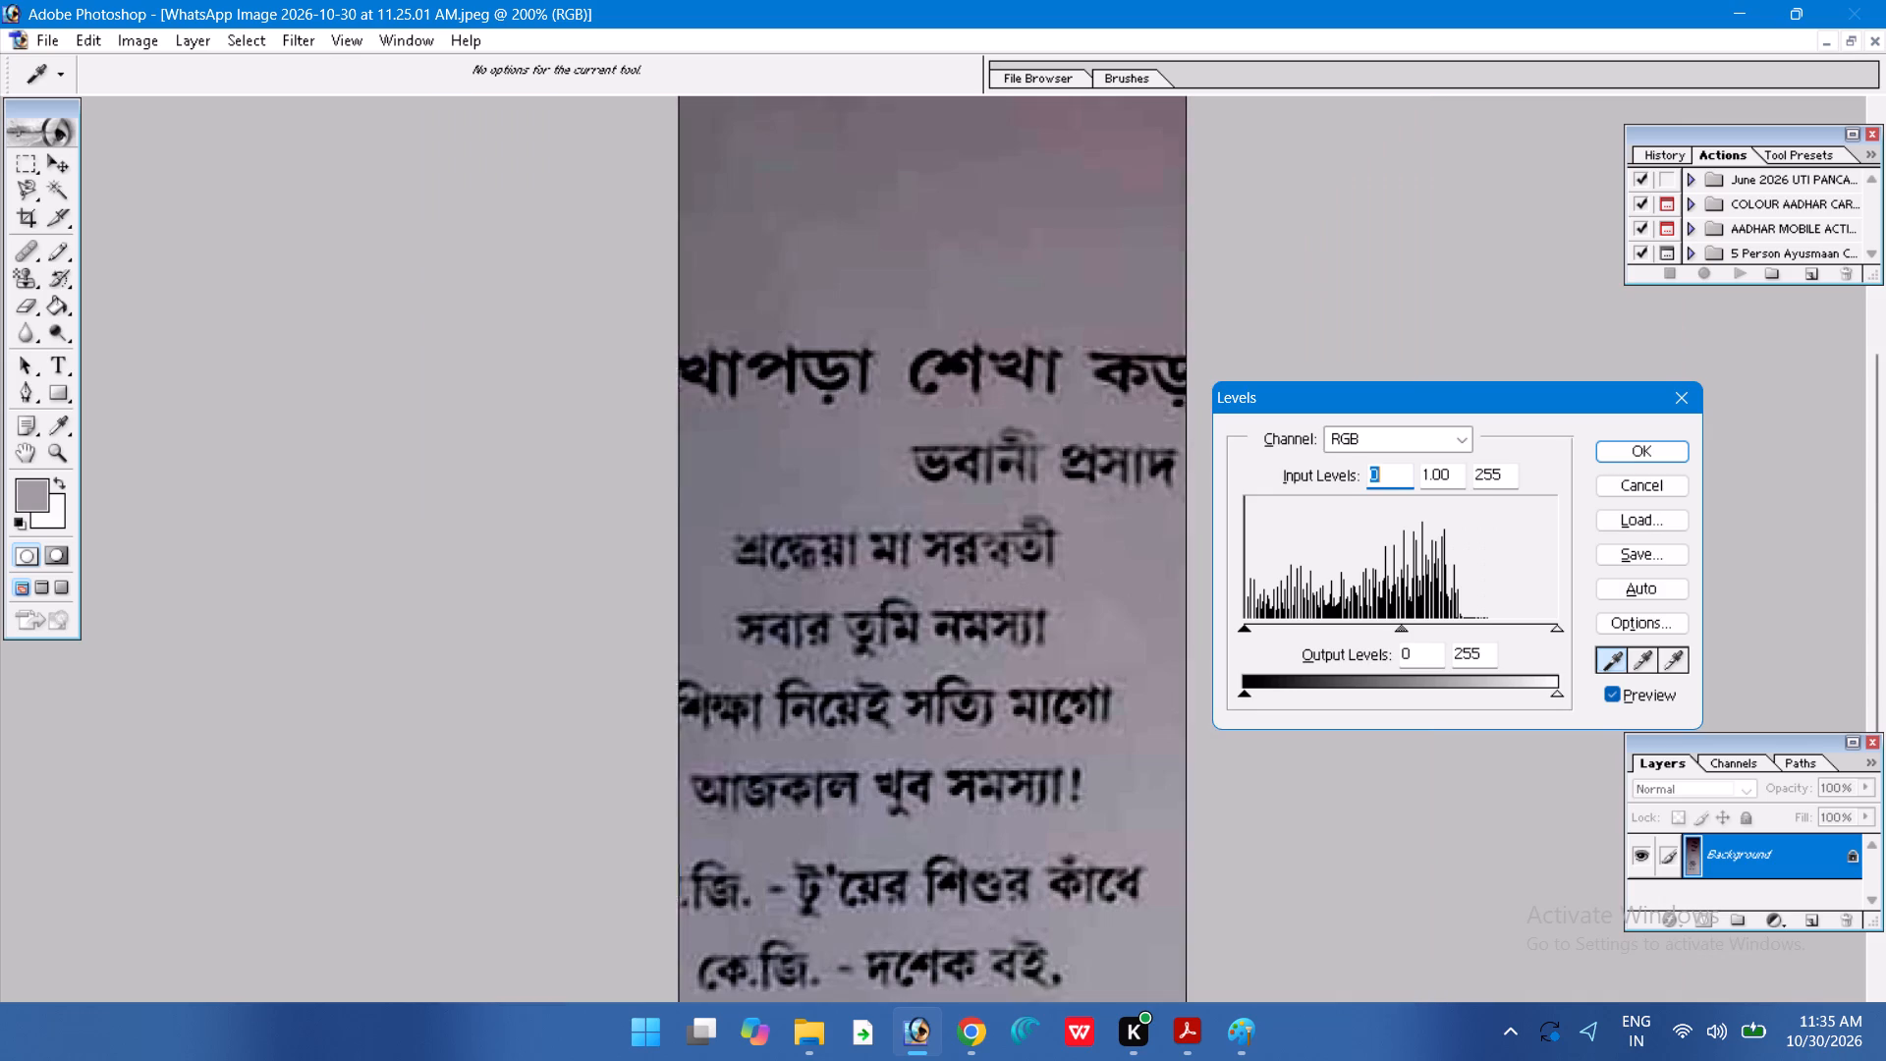
{"action": "key", "text": "ctrl+minus"}
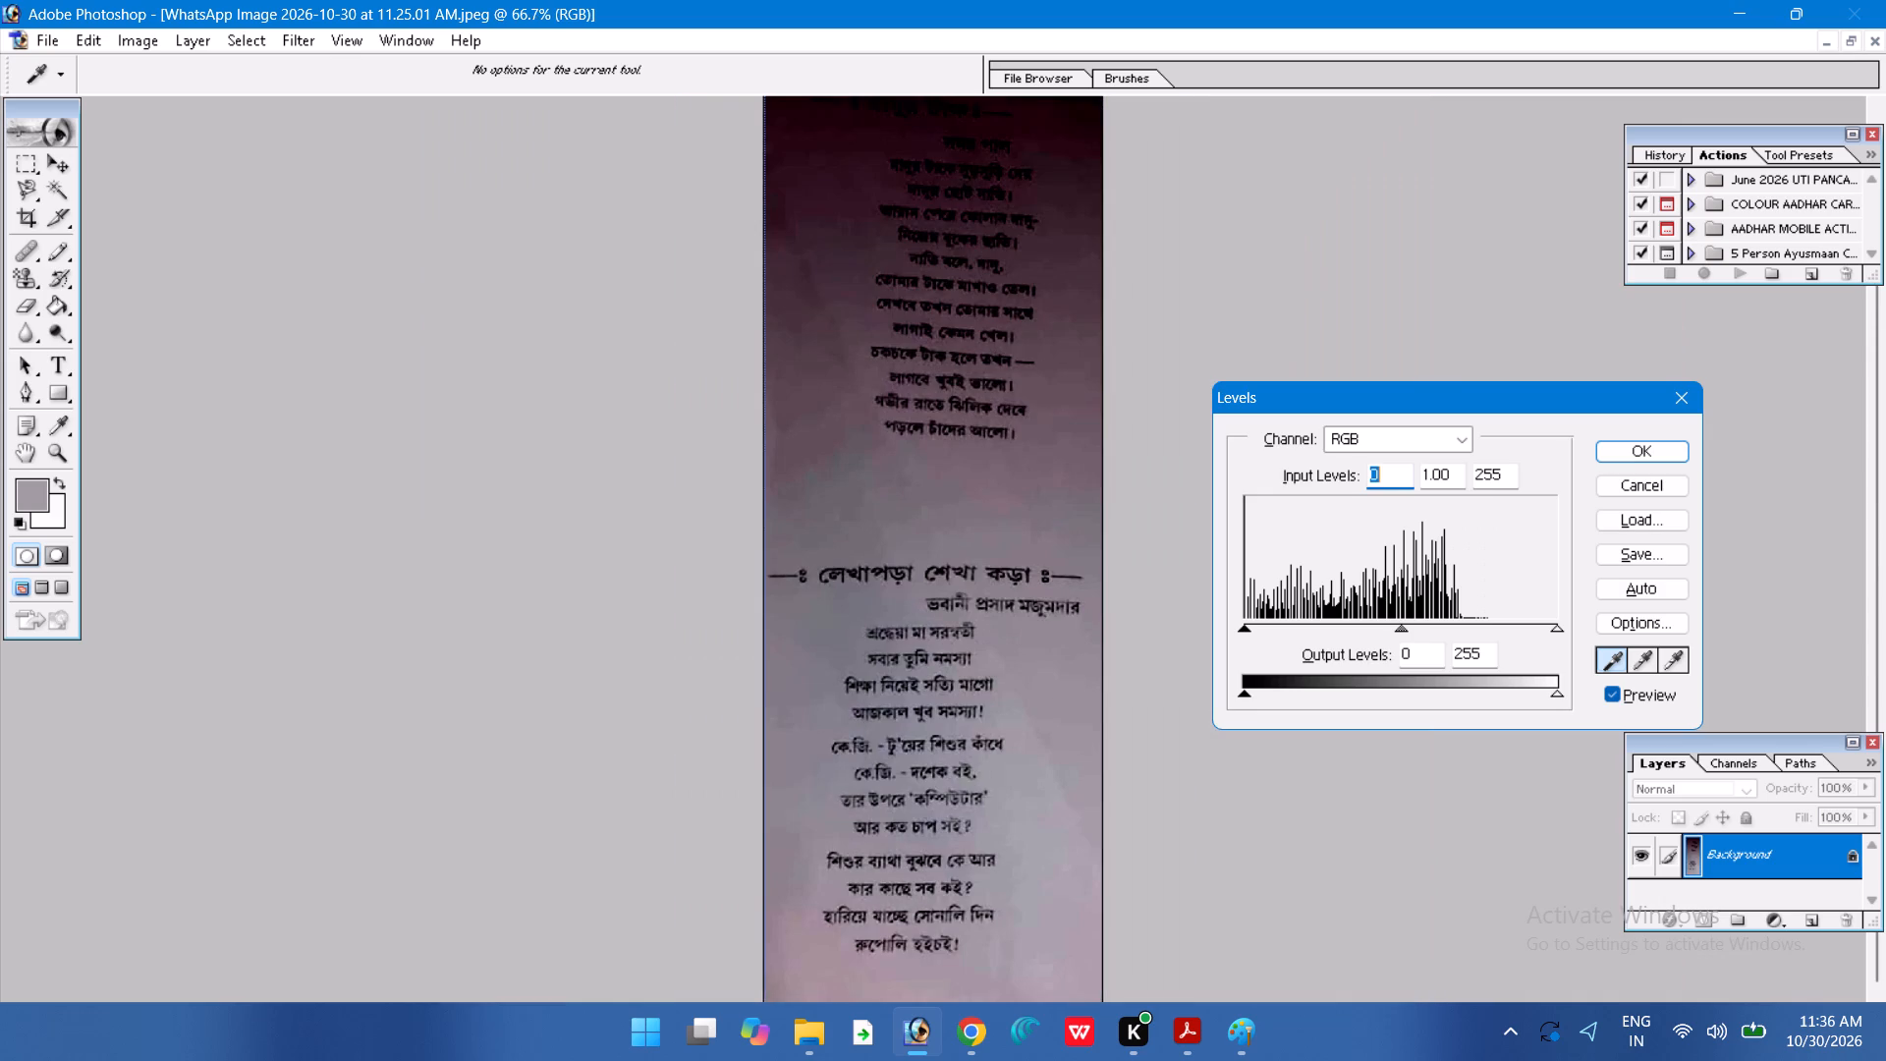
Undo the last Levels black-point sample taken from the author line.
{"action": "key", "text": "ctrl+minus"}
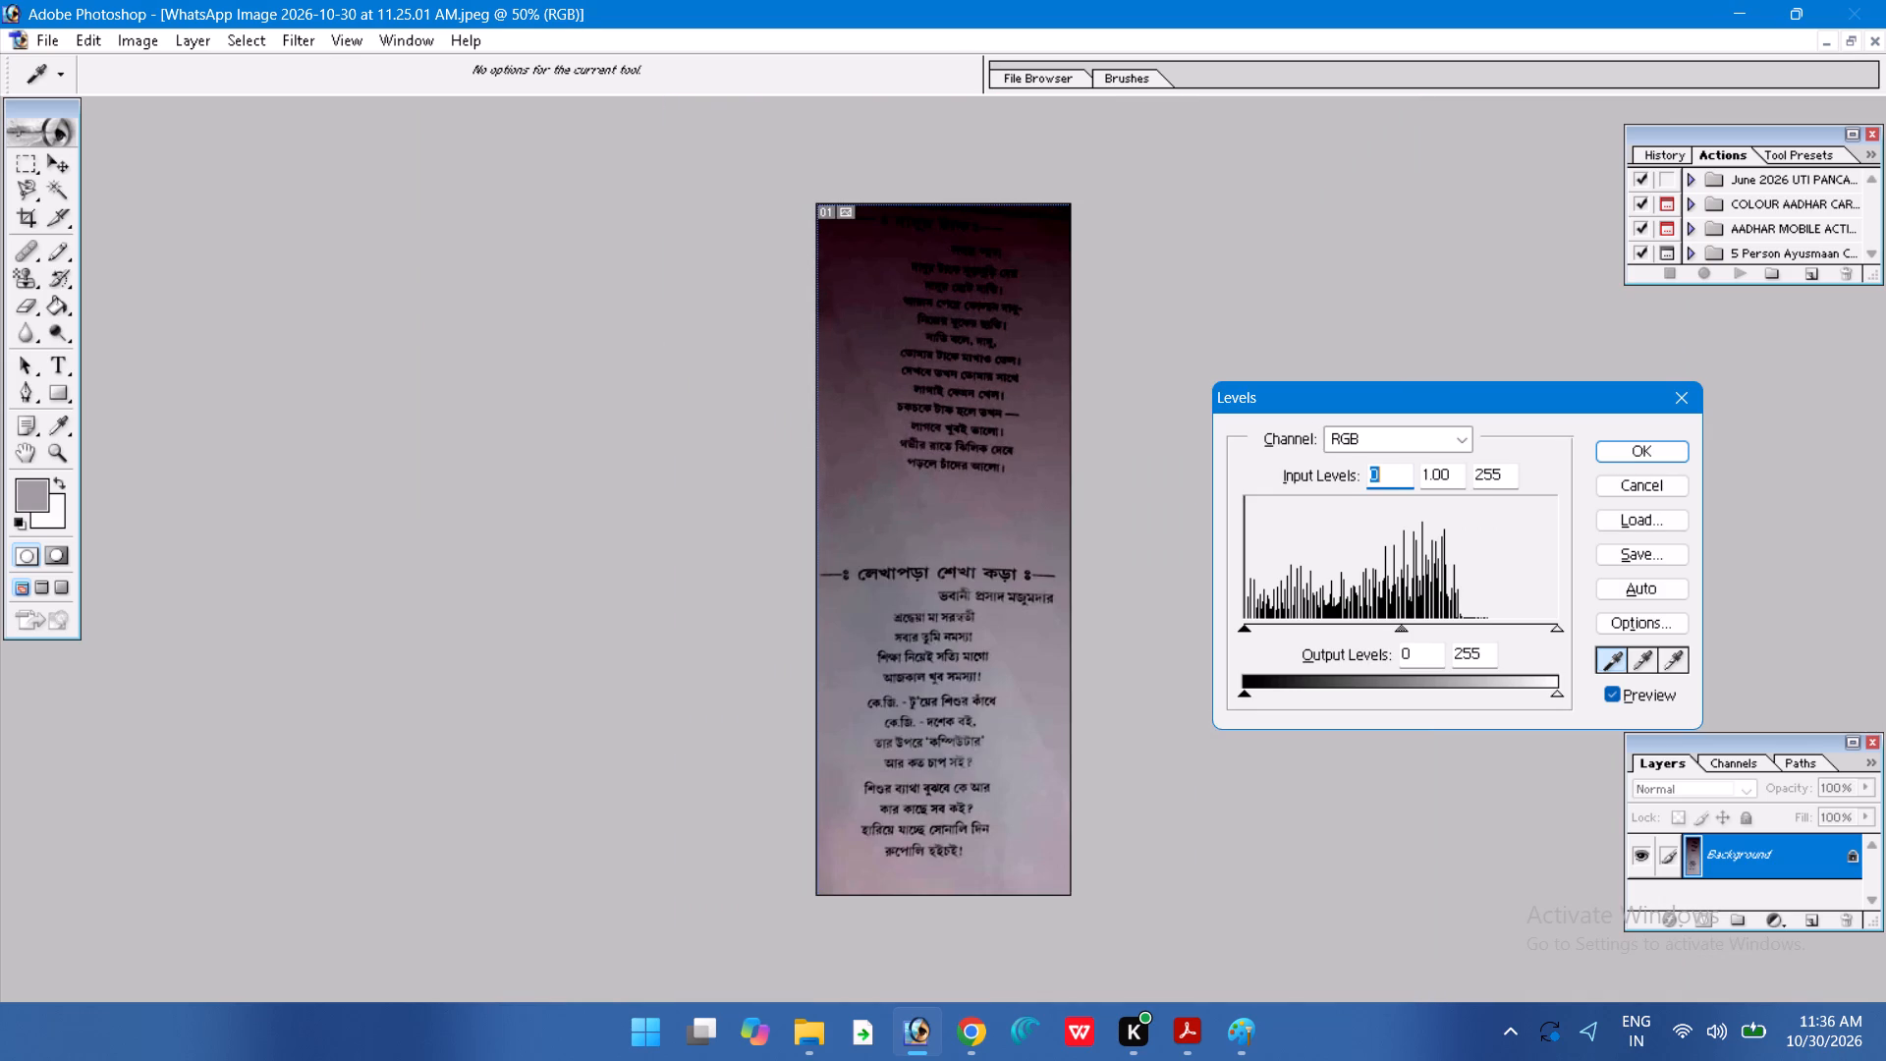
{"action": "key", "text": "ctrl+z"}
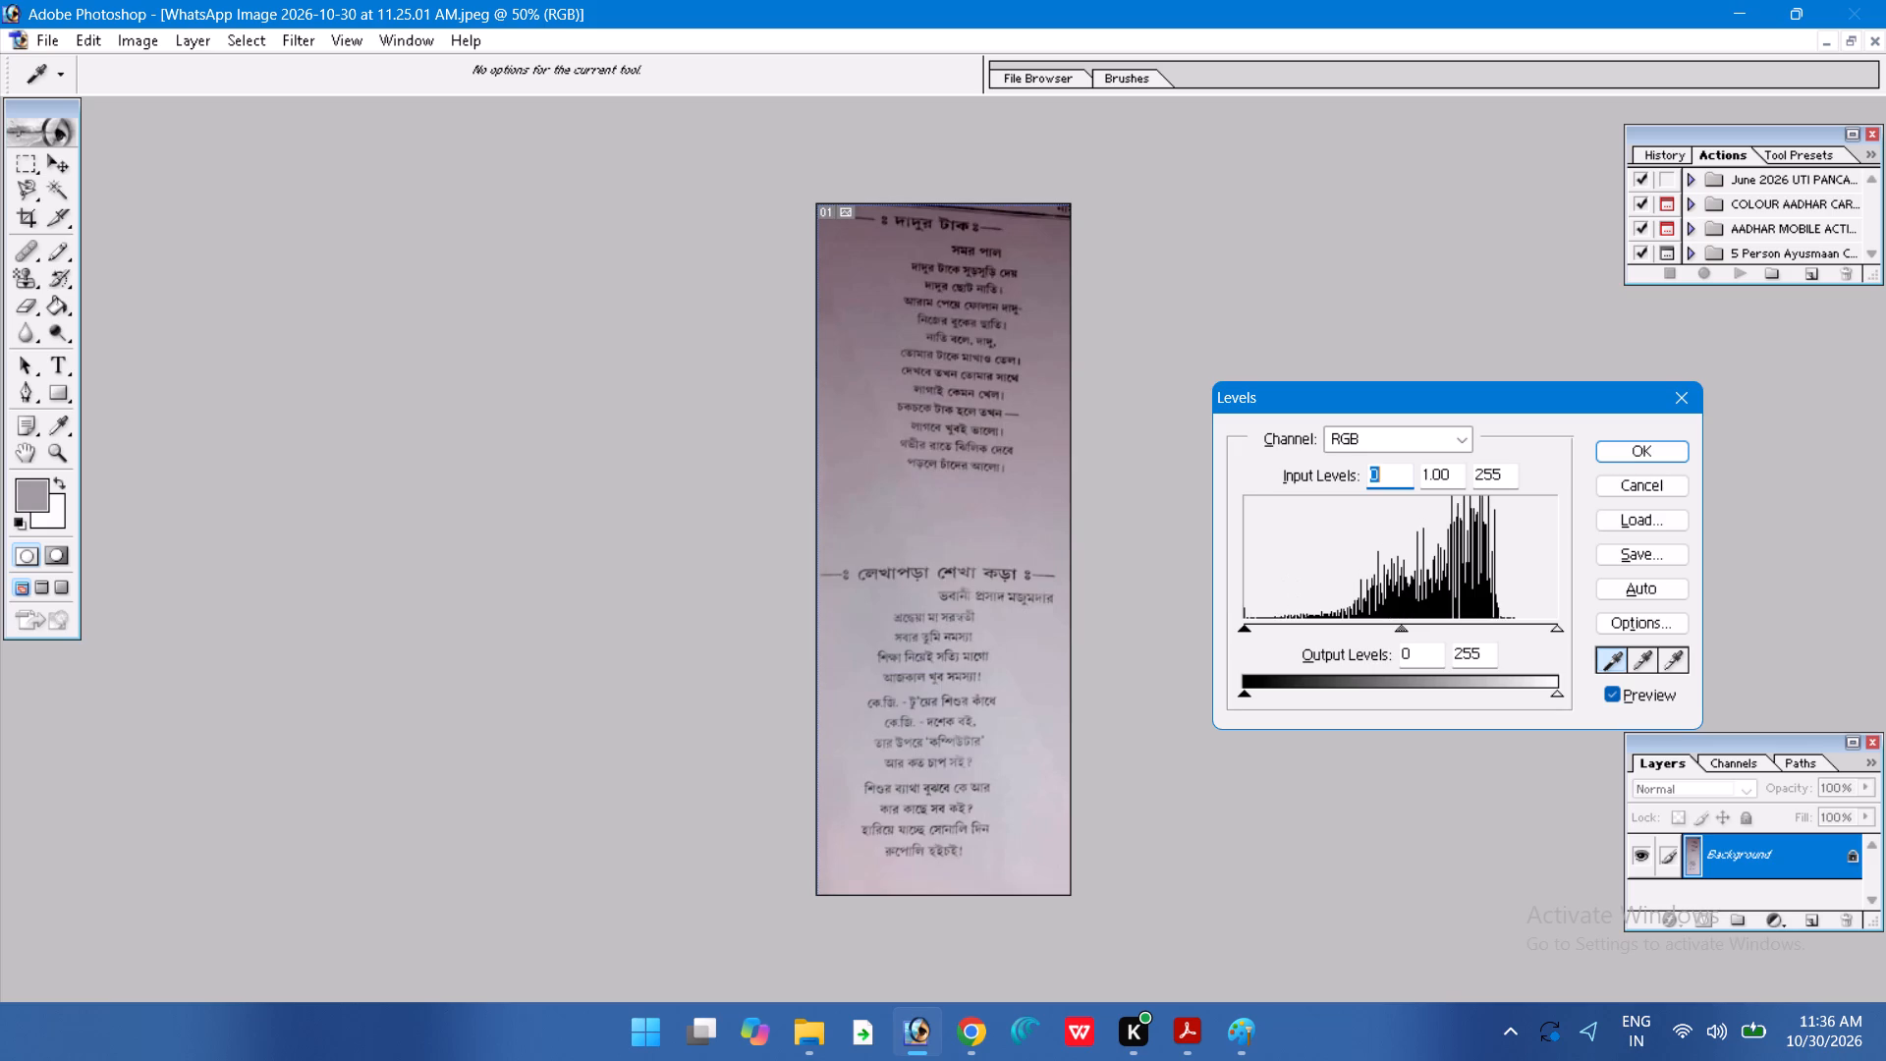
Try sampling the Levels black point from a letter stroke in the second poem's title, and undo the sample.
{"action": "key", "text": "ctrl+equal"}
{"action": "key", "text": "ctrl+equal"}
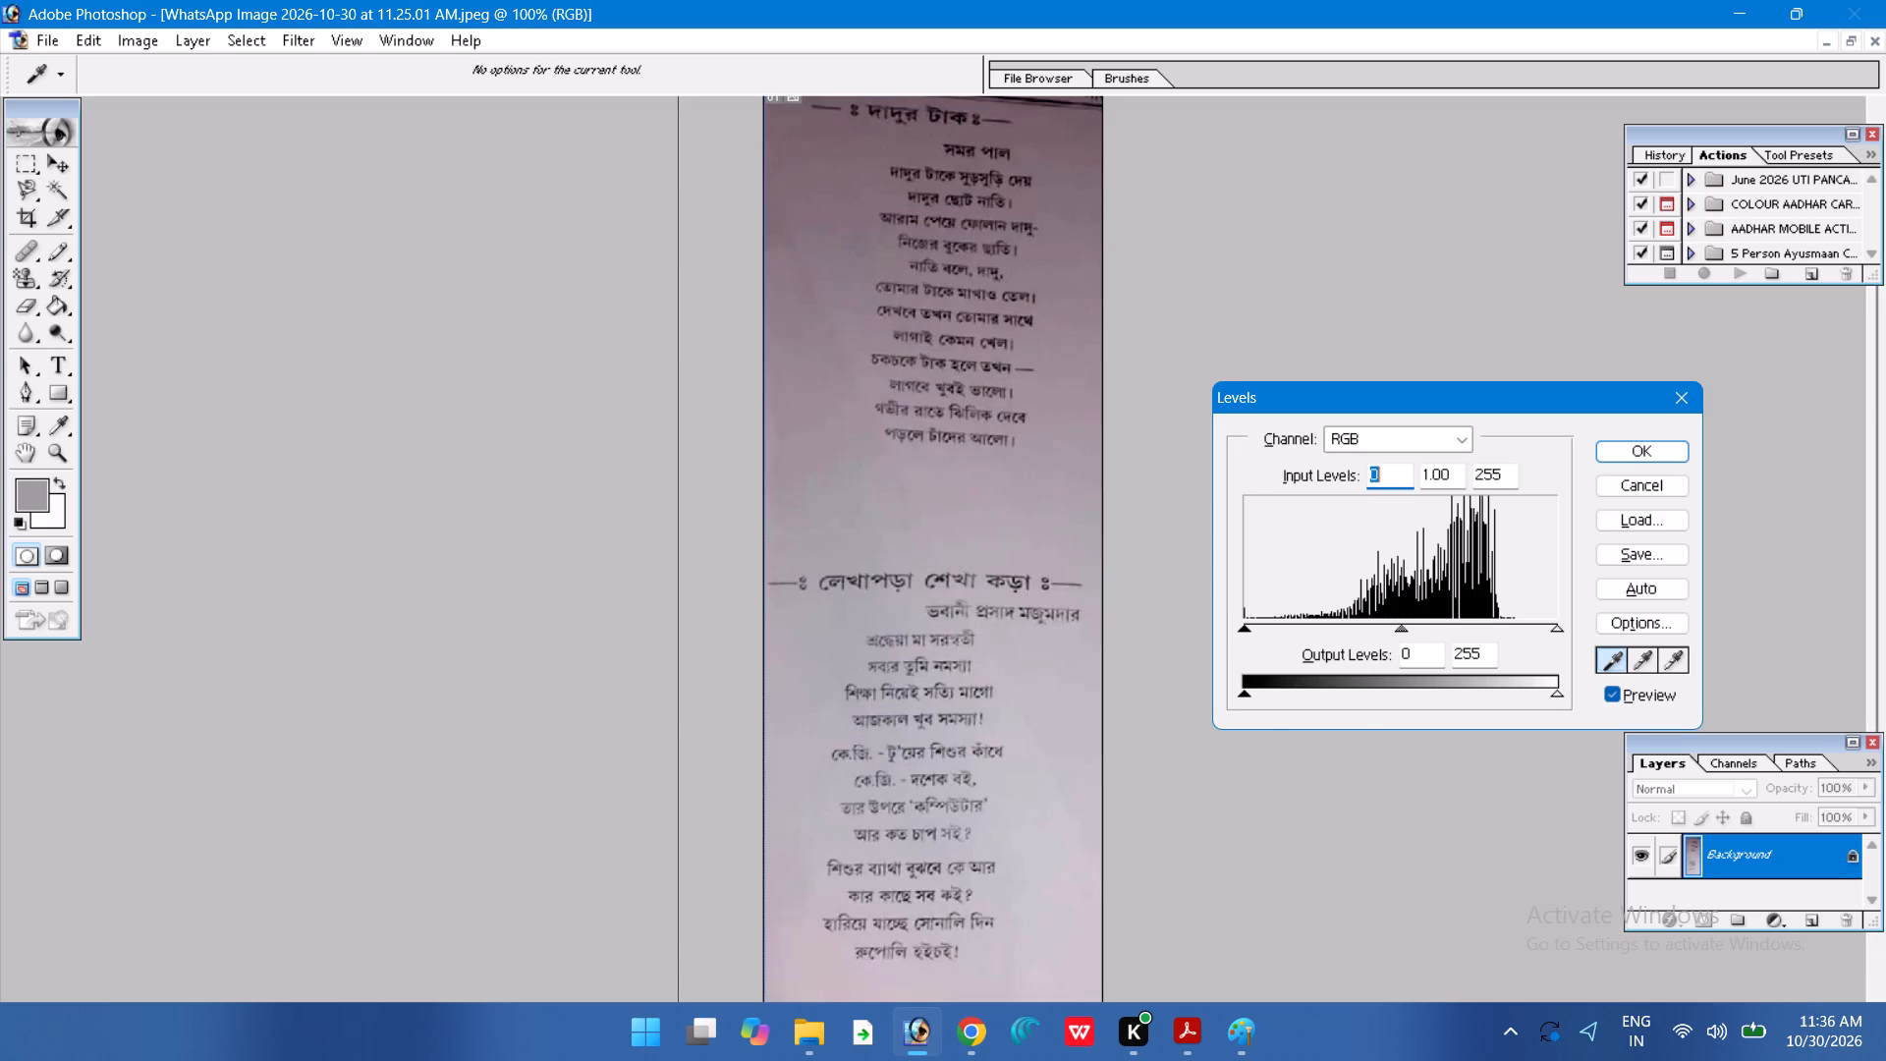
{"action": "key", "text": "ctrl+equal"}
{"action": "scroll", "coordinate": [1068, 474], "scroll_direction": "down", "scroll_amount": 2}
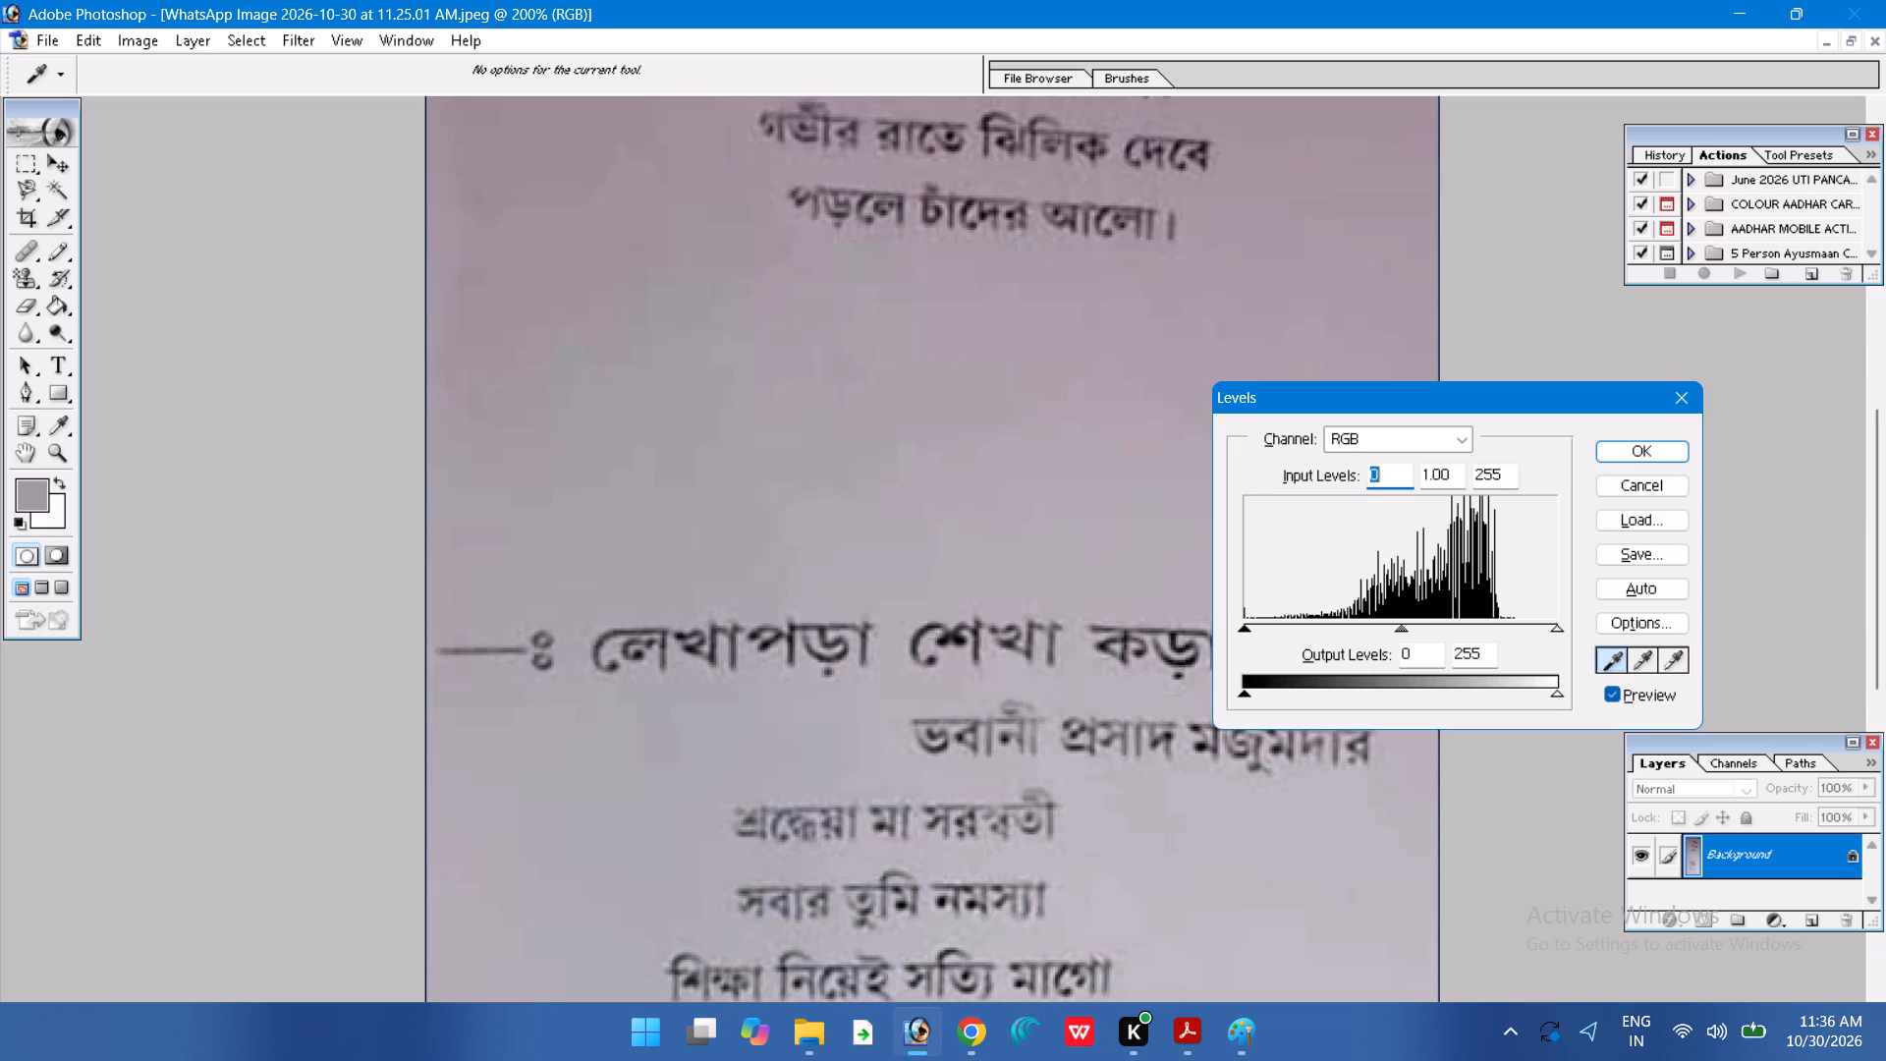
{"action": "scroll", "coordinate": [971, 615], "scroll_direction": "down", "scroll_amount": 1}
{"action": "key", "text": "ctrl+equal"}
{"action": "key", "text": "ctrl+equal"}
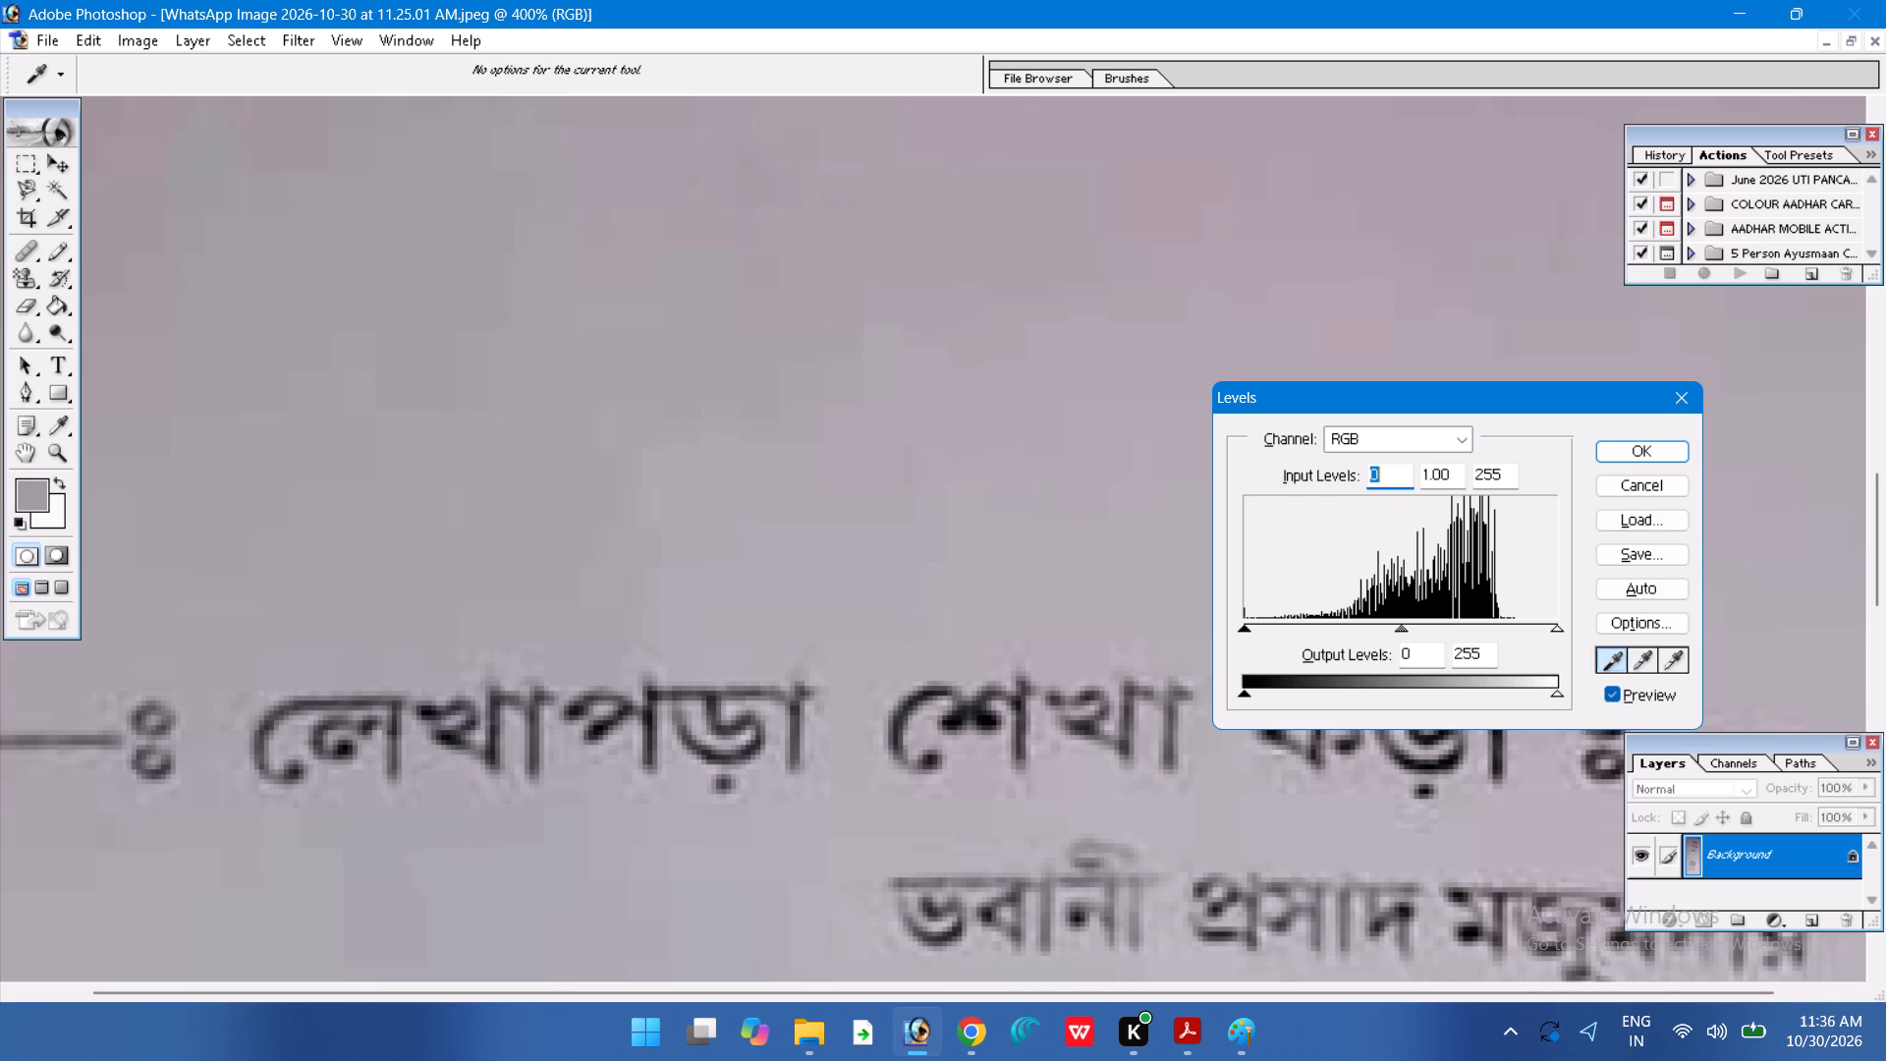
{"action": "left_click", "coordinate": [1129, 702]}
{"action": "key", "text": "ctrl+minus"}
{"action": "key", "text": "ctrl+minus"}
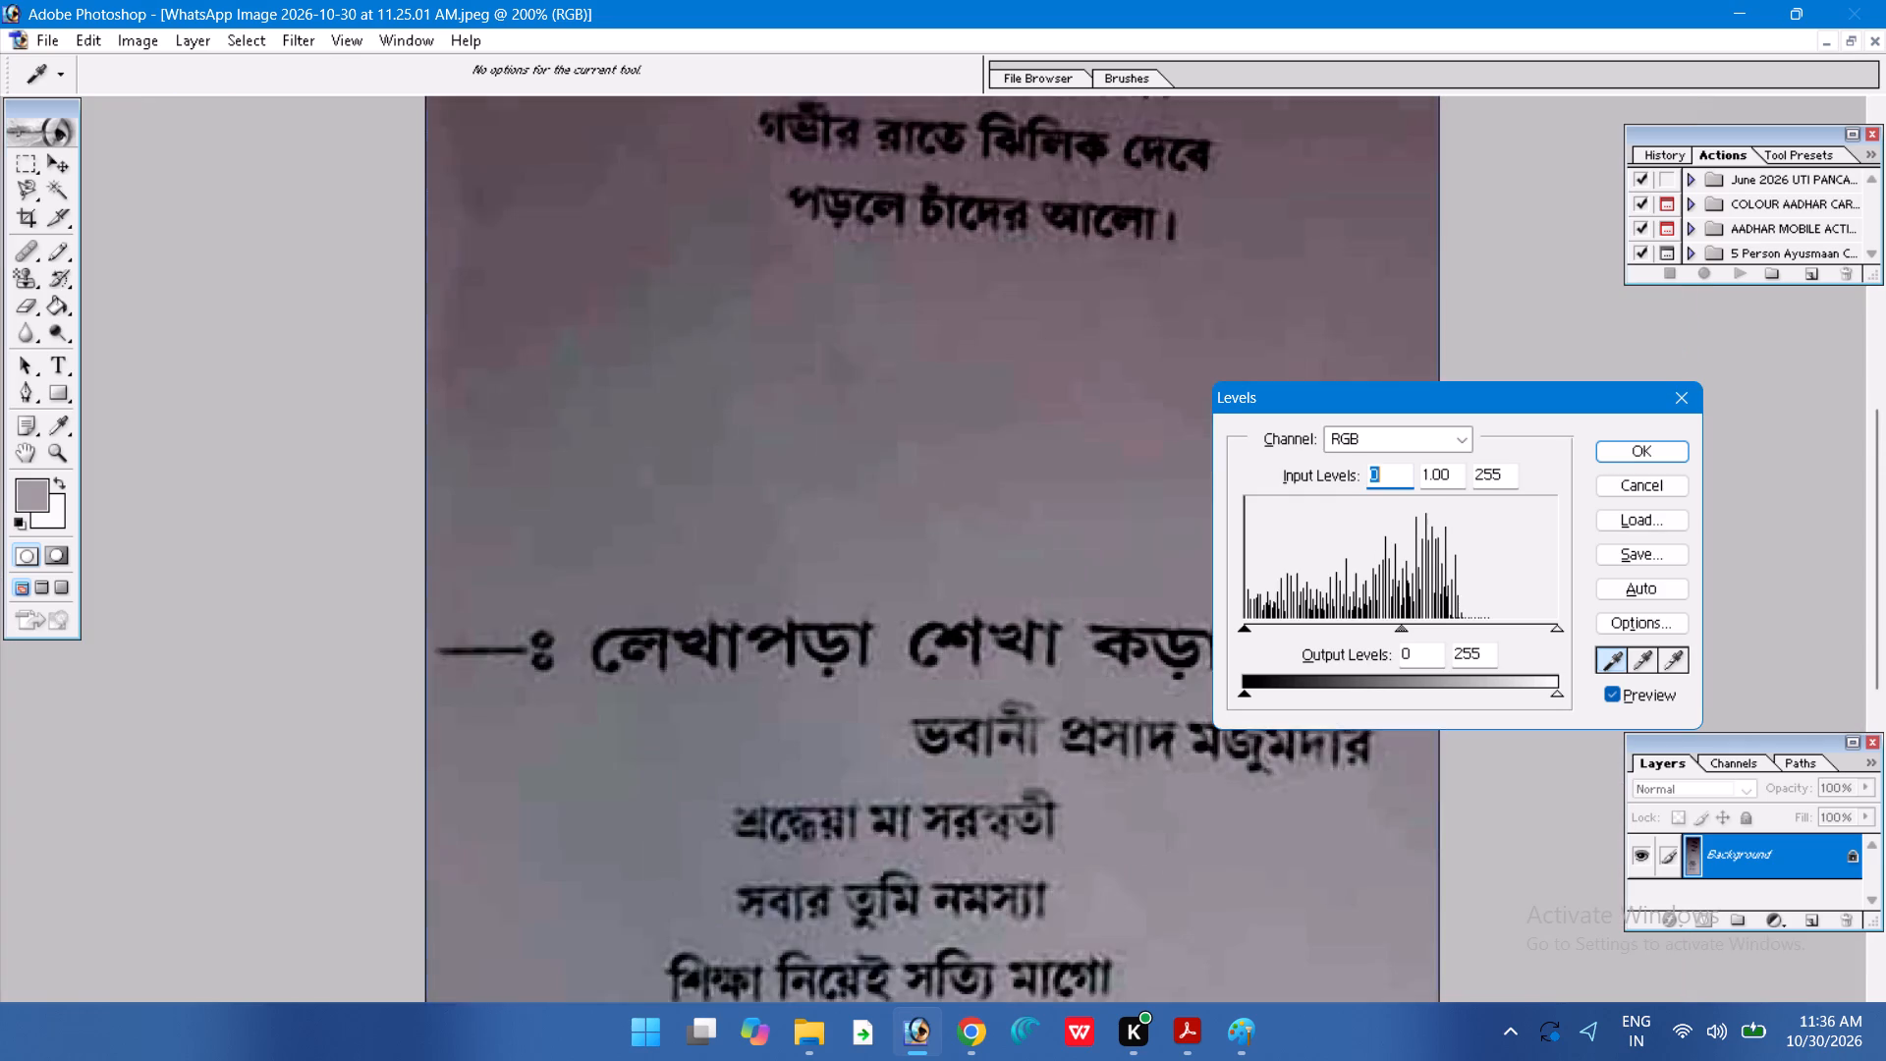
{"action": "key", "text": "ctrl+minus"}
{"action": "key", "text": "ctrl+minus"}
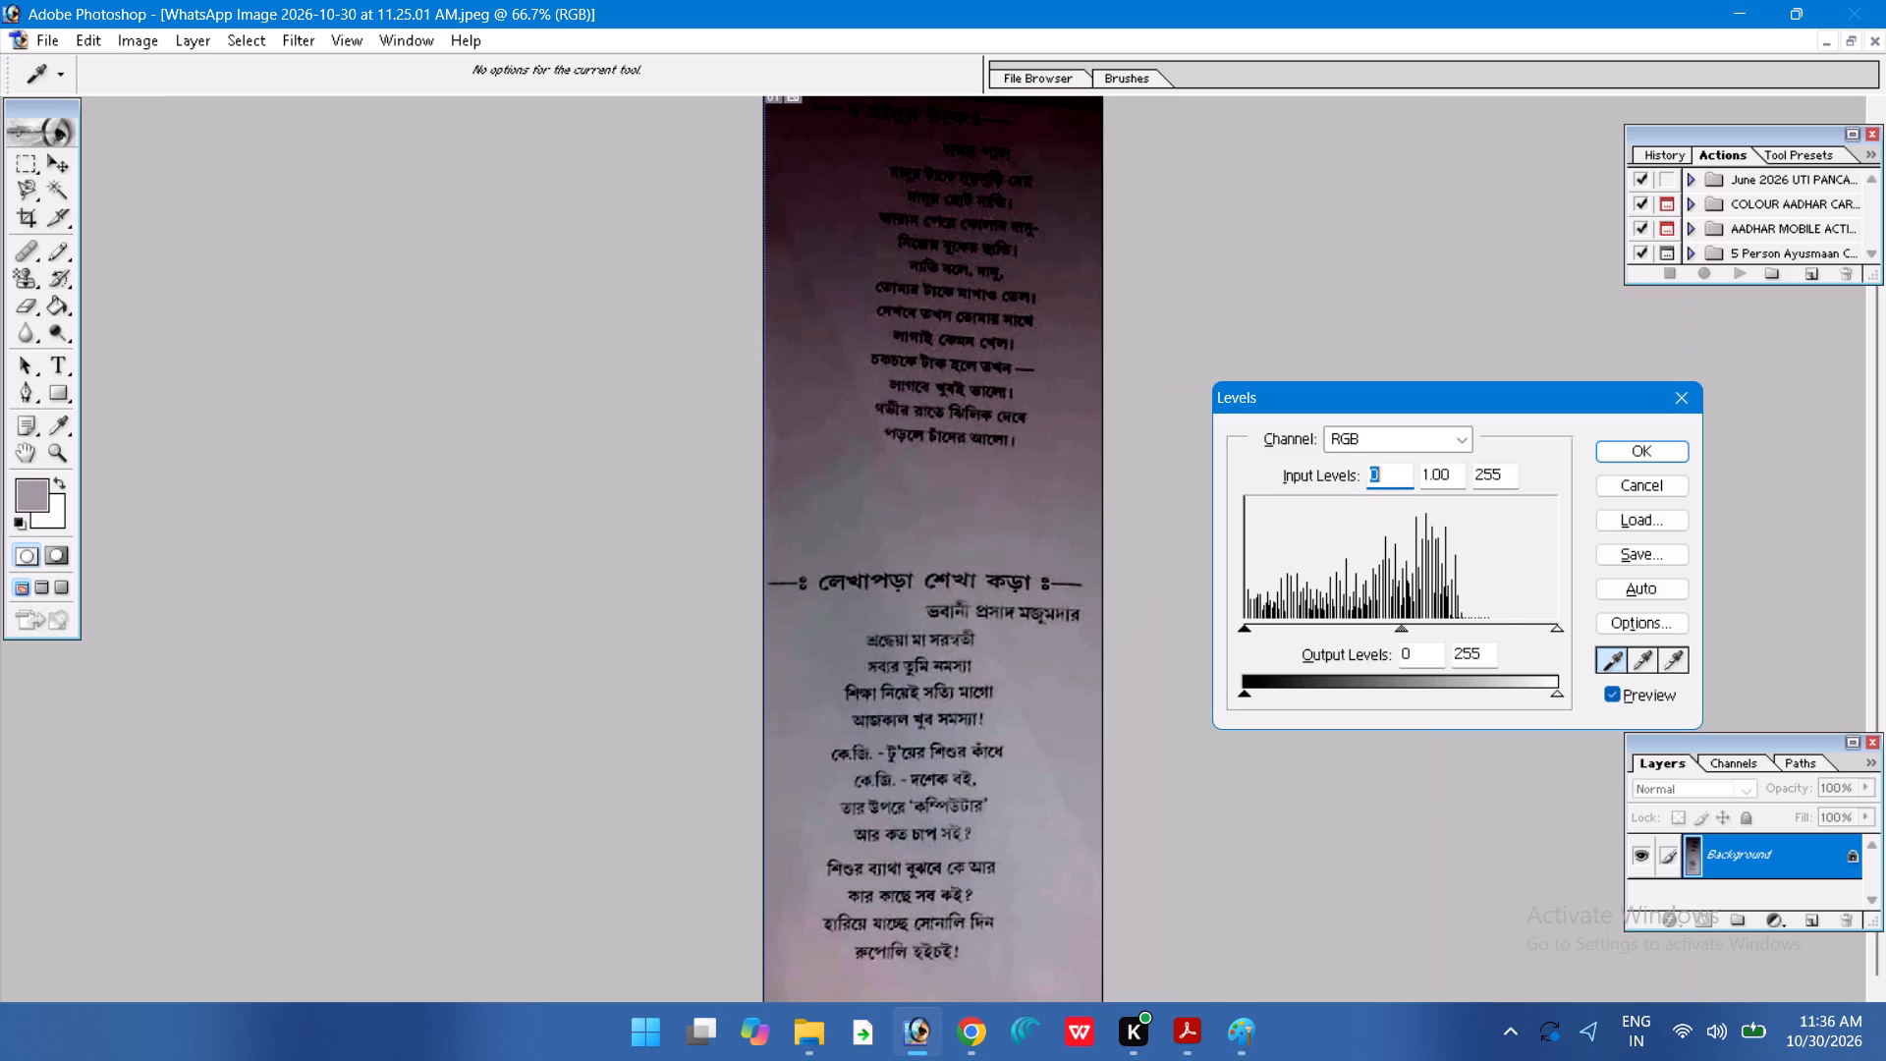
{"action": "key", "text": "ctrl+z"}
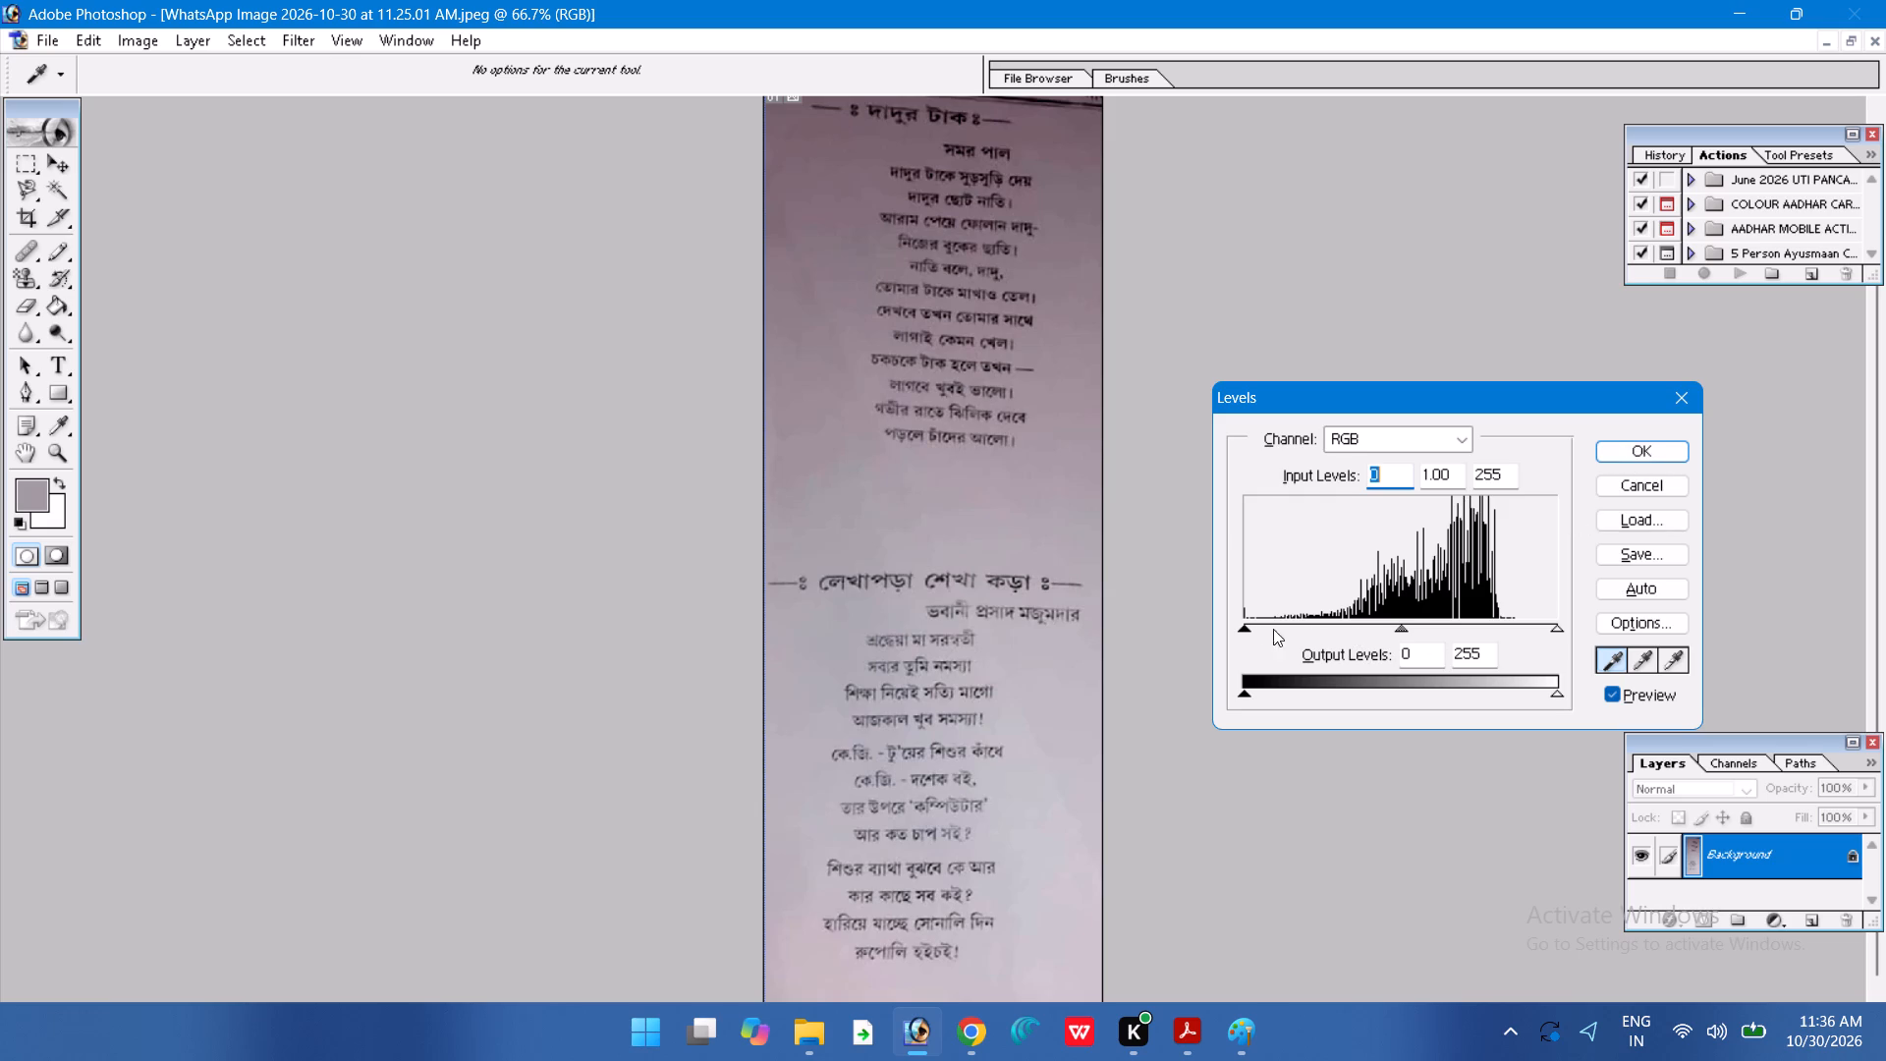
Set the Levels black input to 22 and the midtones to 1.10, and apply the adjustment.
{"action": "left_click_drag", "start_coordinate": [1244, 626], "coordinate": [1290, 640]}
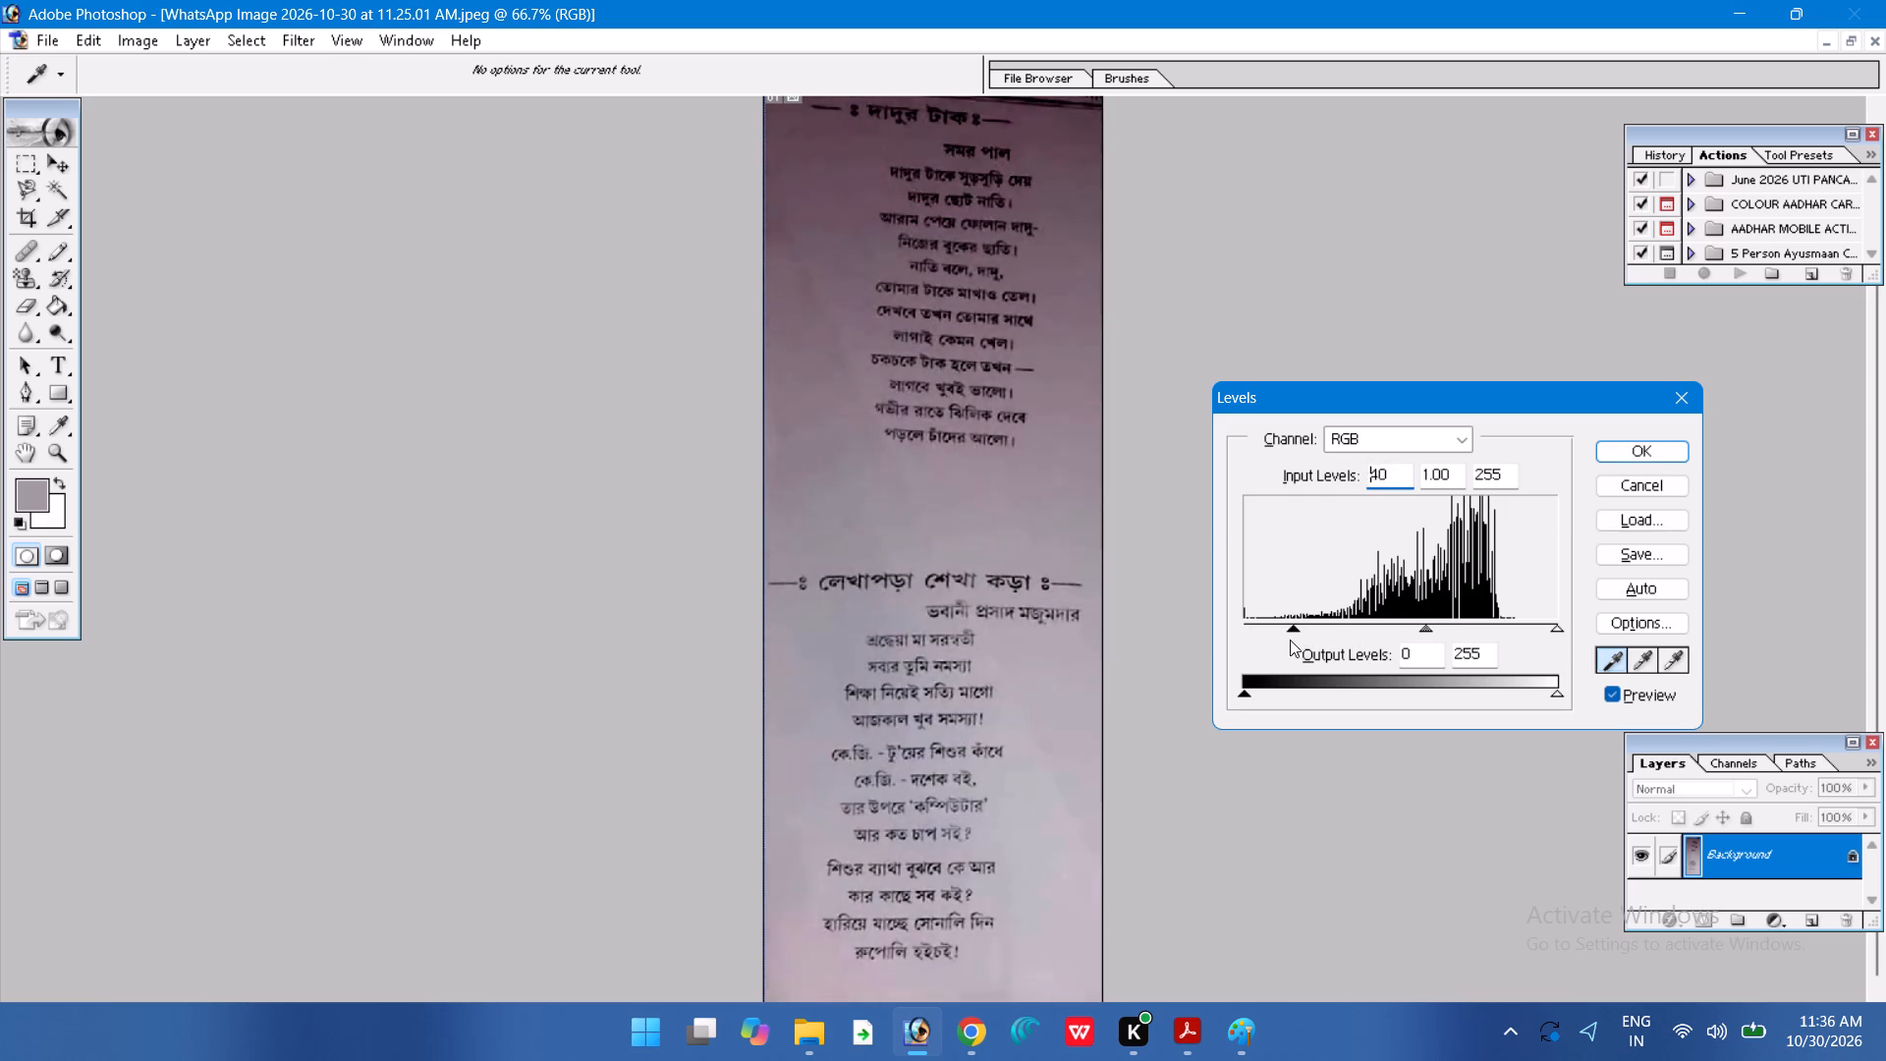
{"action": "left_click_drag", "start_coordinate": [1290, 640], "coordinate": [1271, 656]}
{"action": "left_click_drag", "start_coordinate": [1416, 630], "coordinate": [1395, 678]}
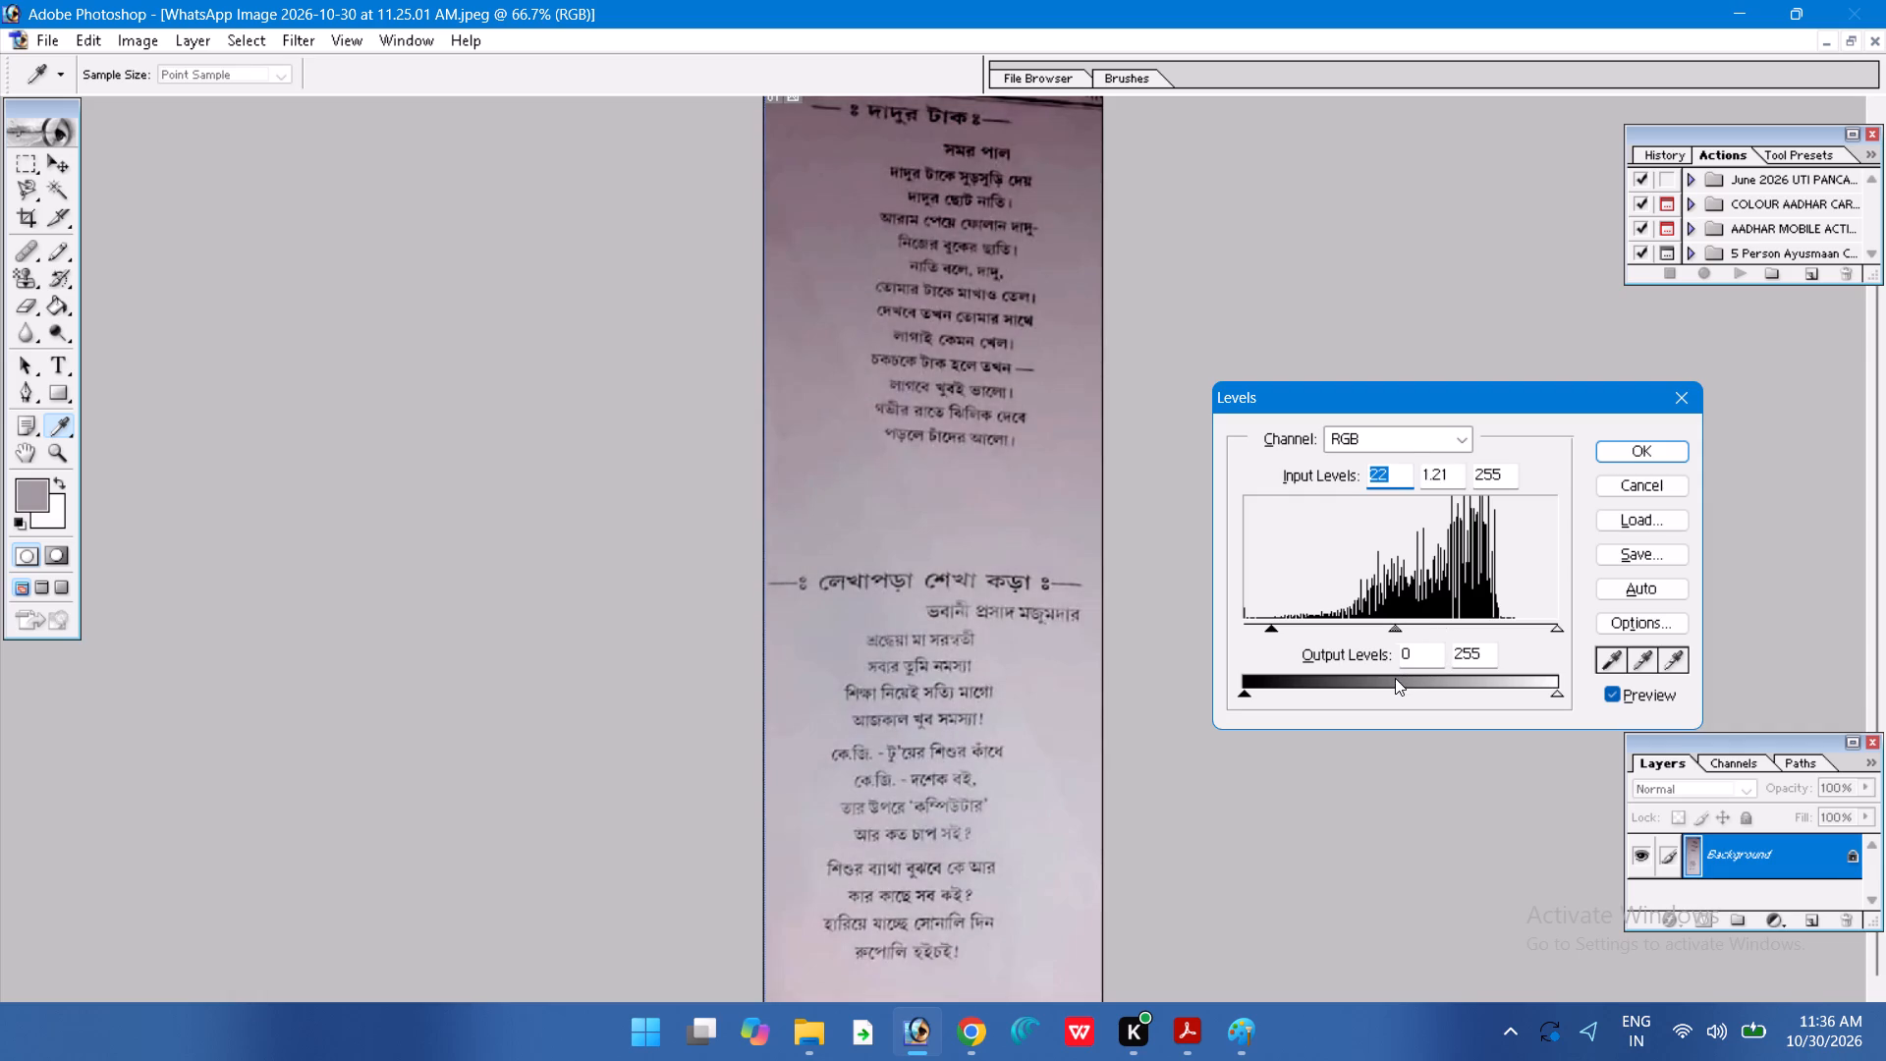
{"action": "left_click_drag", "start_coordinate": [1395, 678], "coordinate": [1410, 686]}
{"action": "left_click_drag", "start_coordinate": [1410, 686], "coordinate": [1406, 693]}
{"action": "left_click", "coordinate": [1631, 463]}
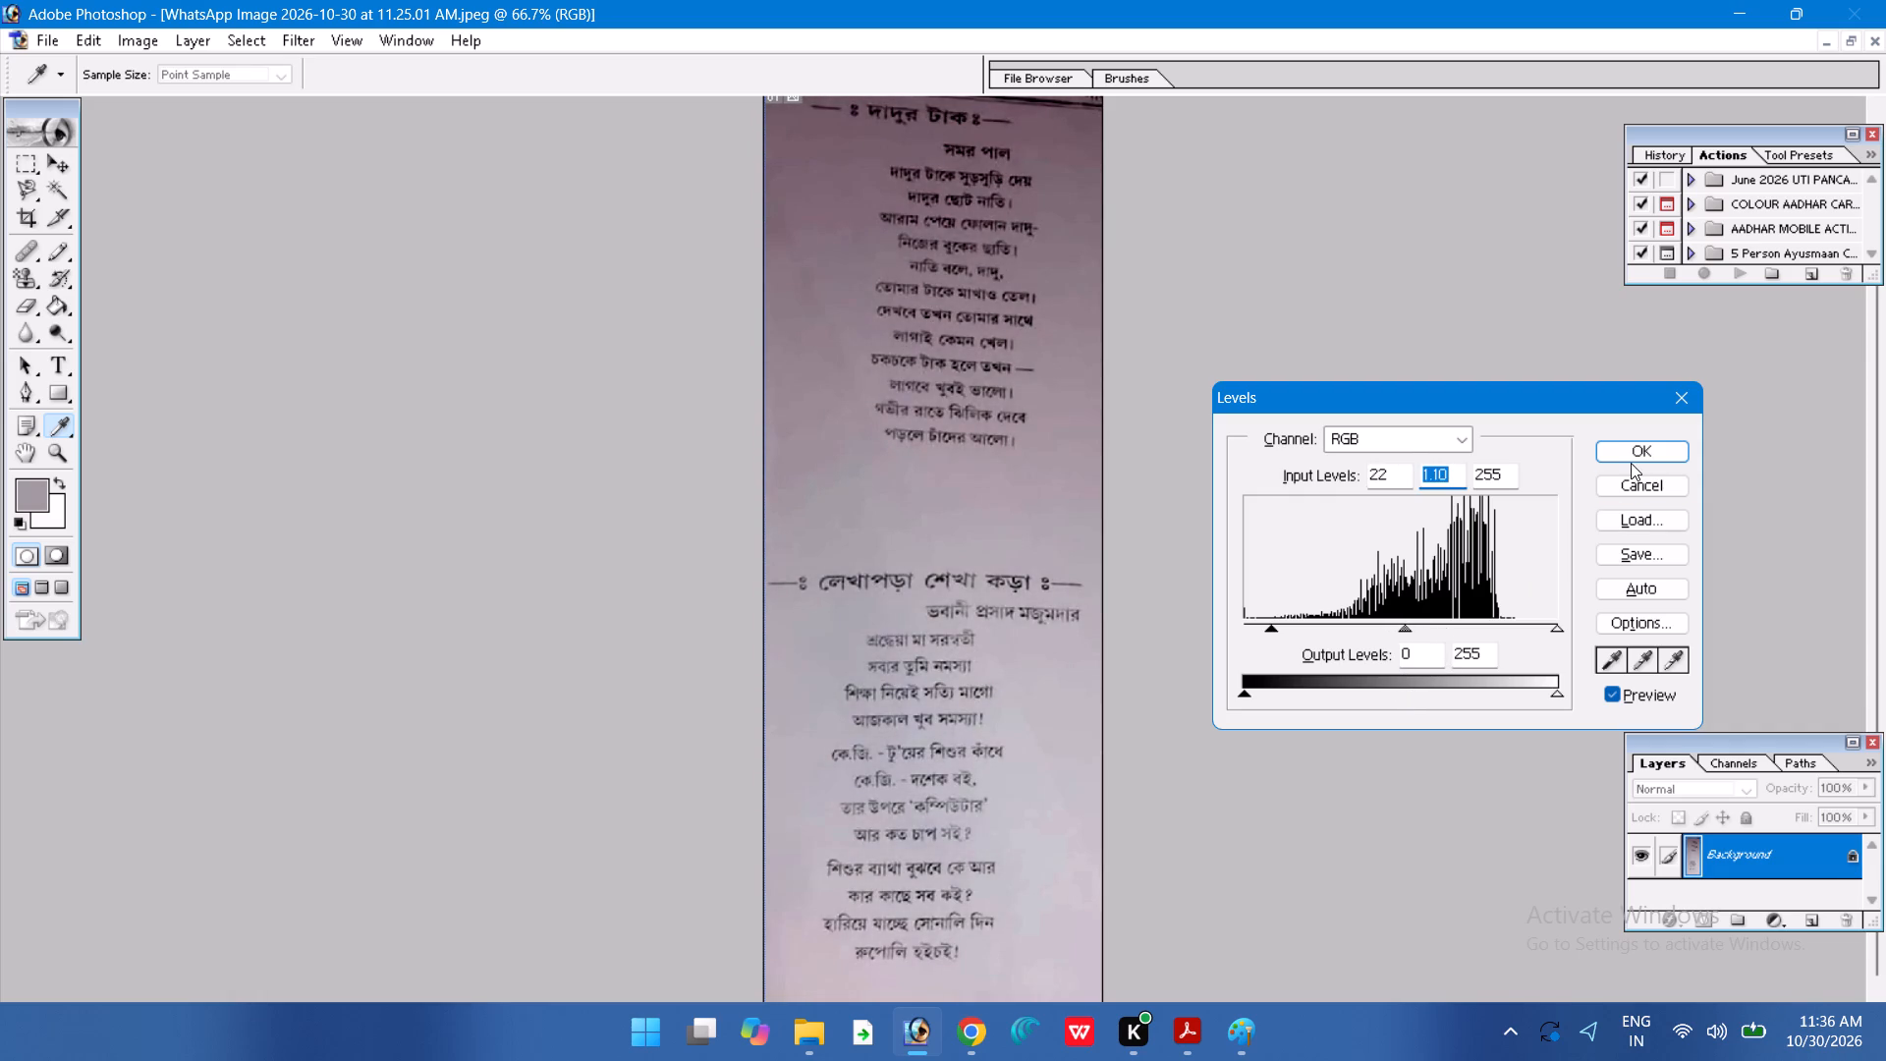
{"action": "left_click", "coordinate": [1641, 424]}
{"action": "left_click", "coordinate": [1613, 463]}
{"action": "left_click", "coordinate": [1638, 449]}
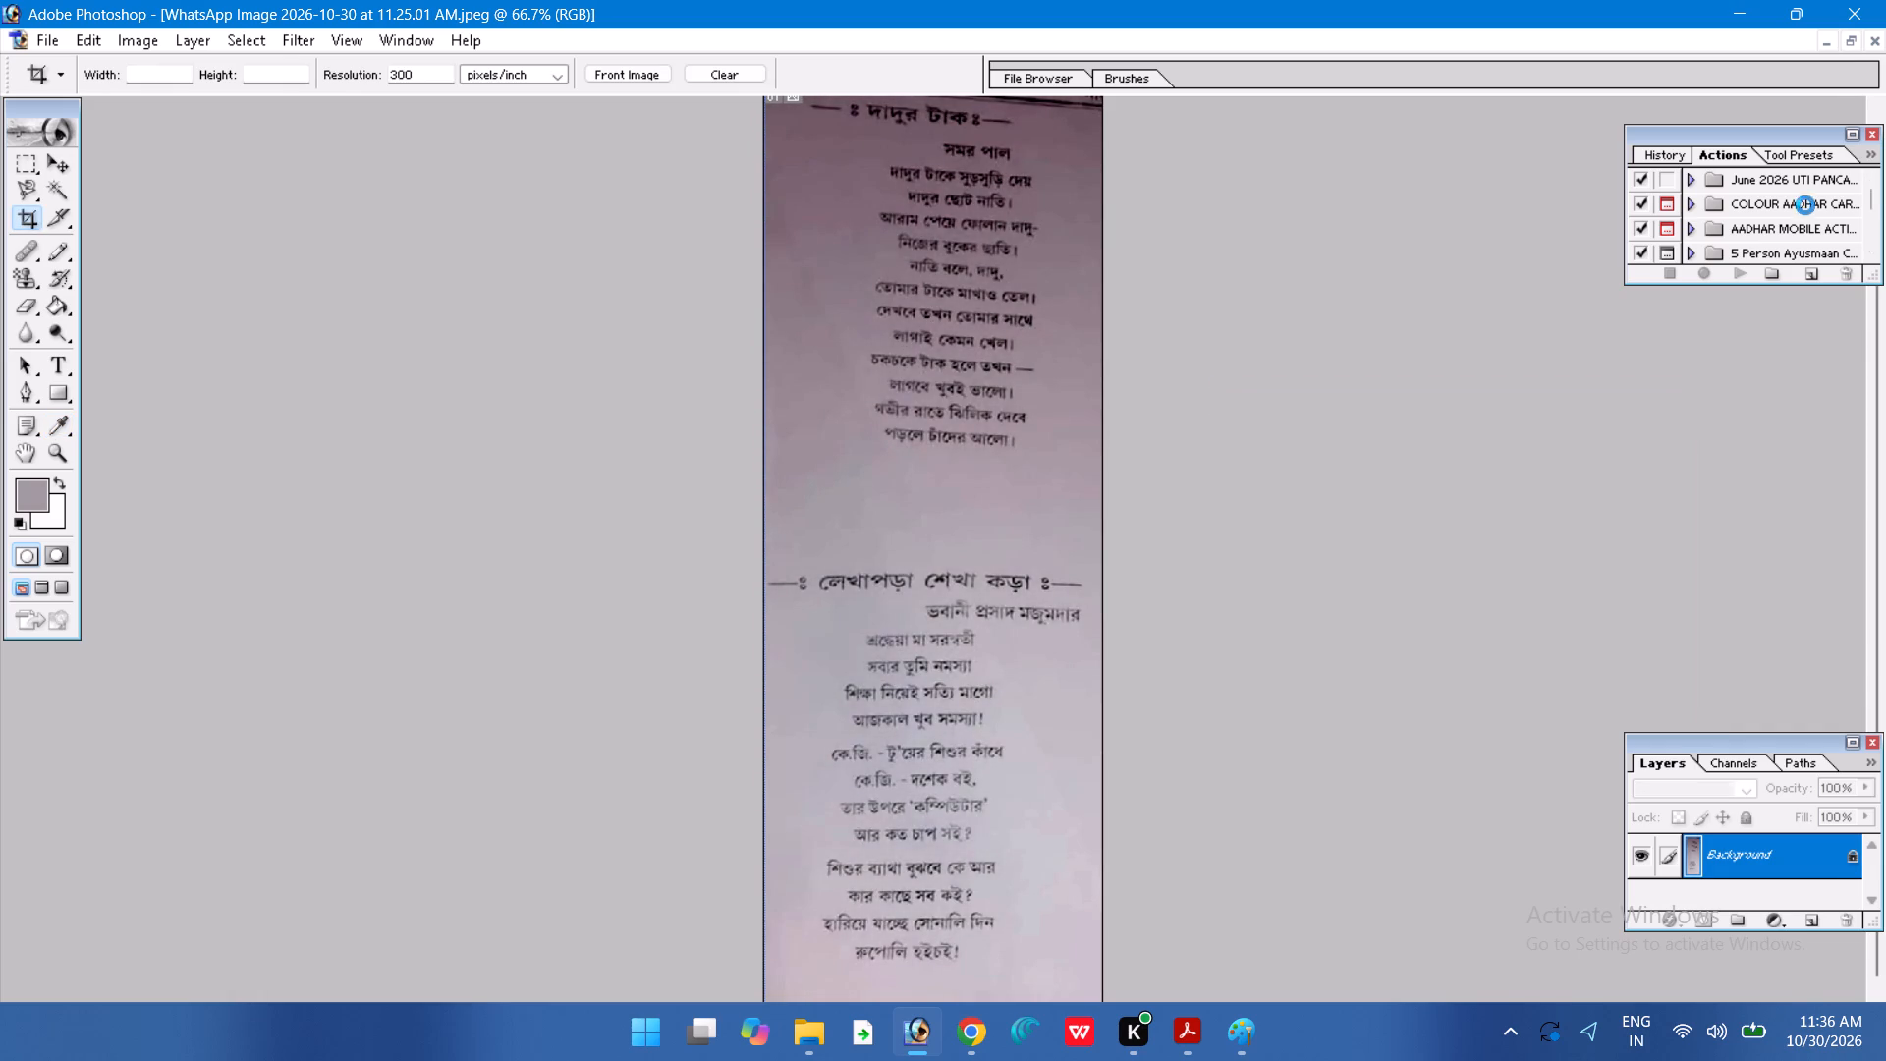
Restore the document windows and move a copy of the poem photo into the upper part of the blank Untitled-1 page.
{"action": "left_click", "coordinate": [1853, 34]}
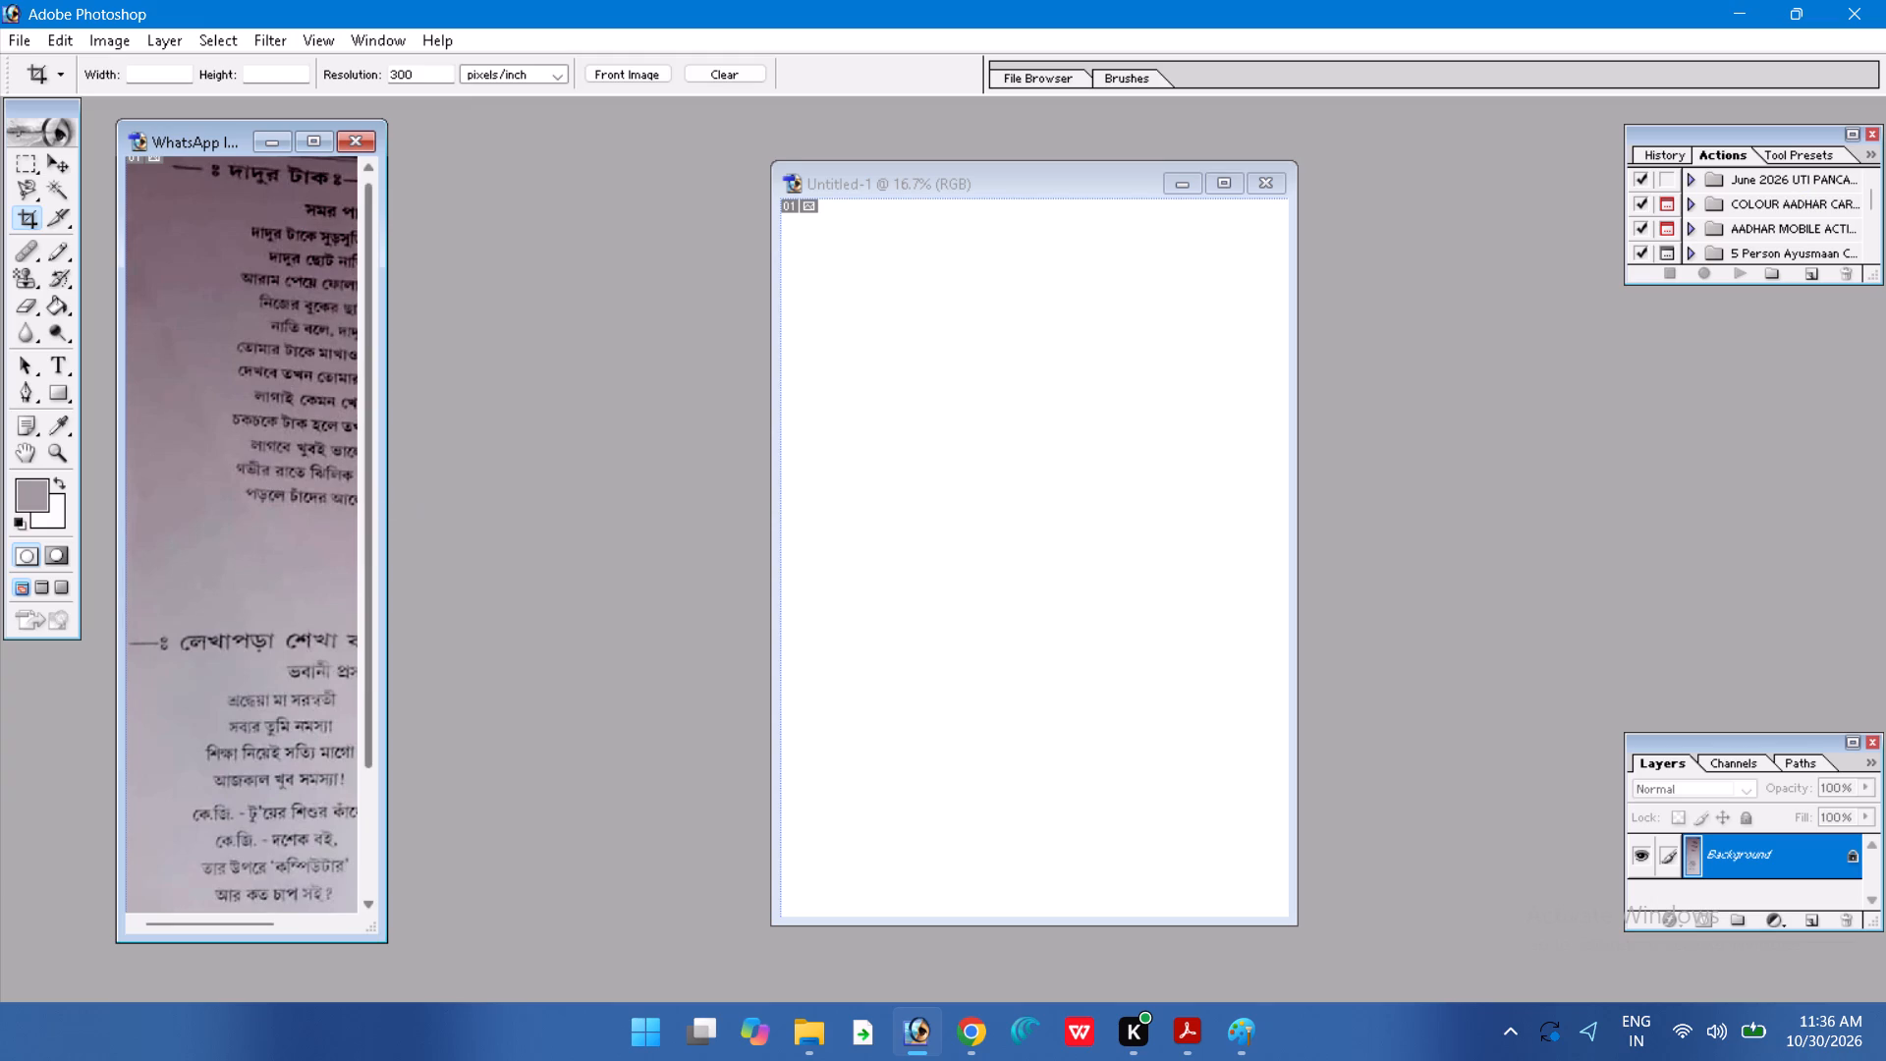
{"action": "key", "text": "v"}
{"action": "left_click_drag", "start_coordinate": [172, 513], "coordinate": [1001, 509]}
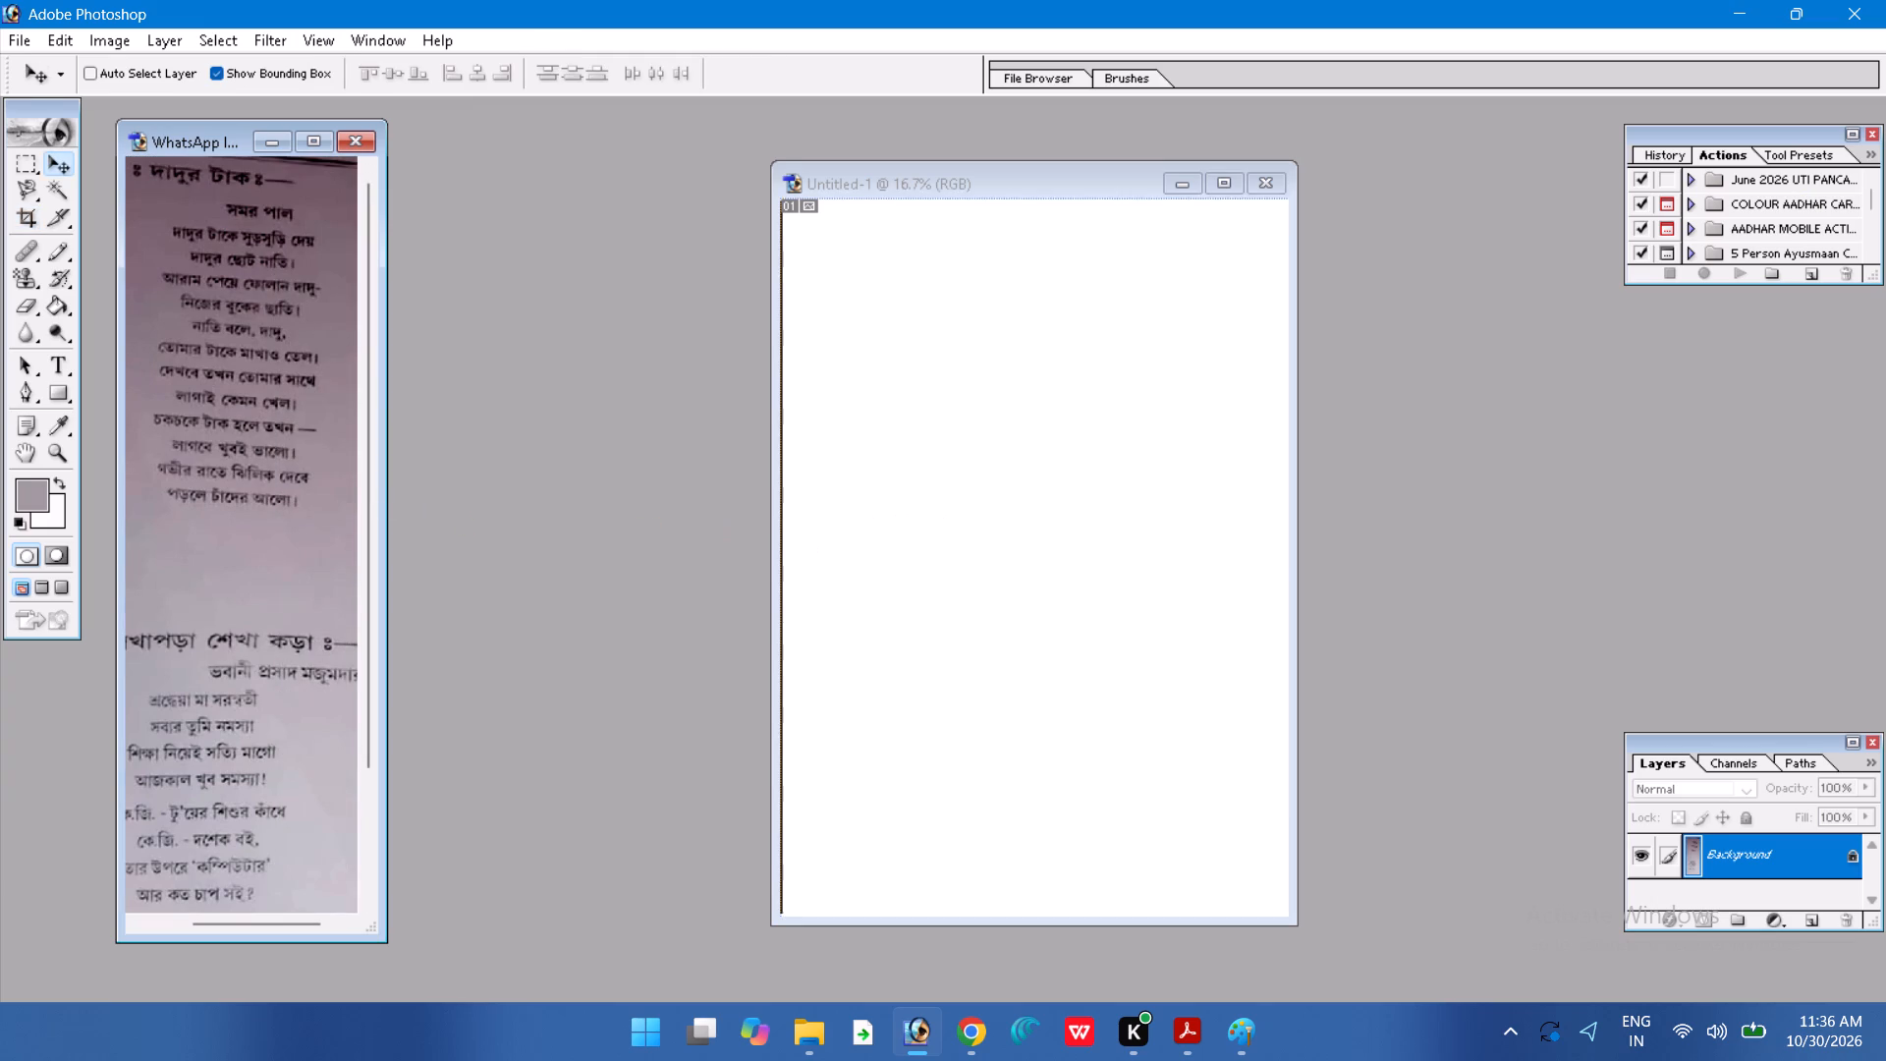
{"action": "left_click_drag", "start_coordinate": [1039, 605], "coordinate": [973, 490]}
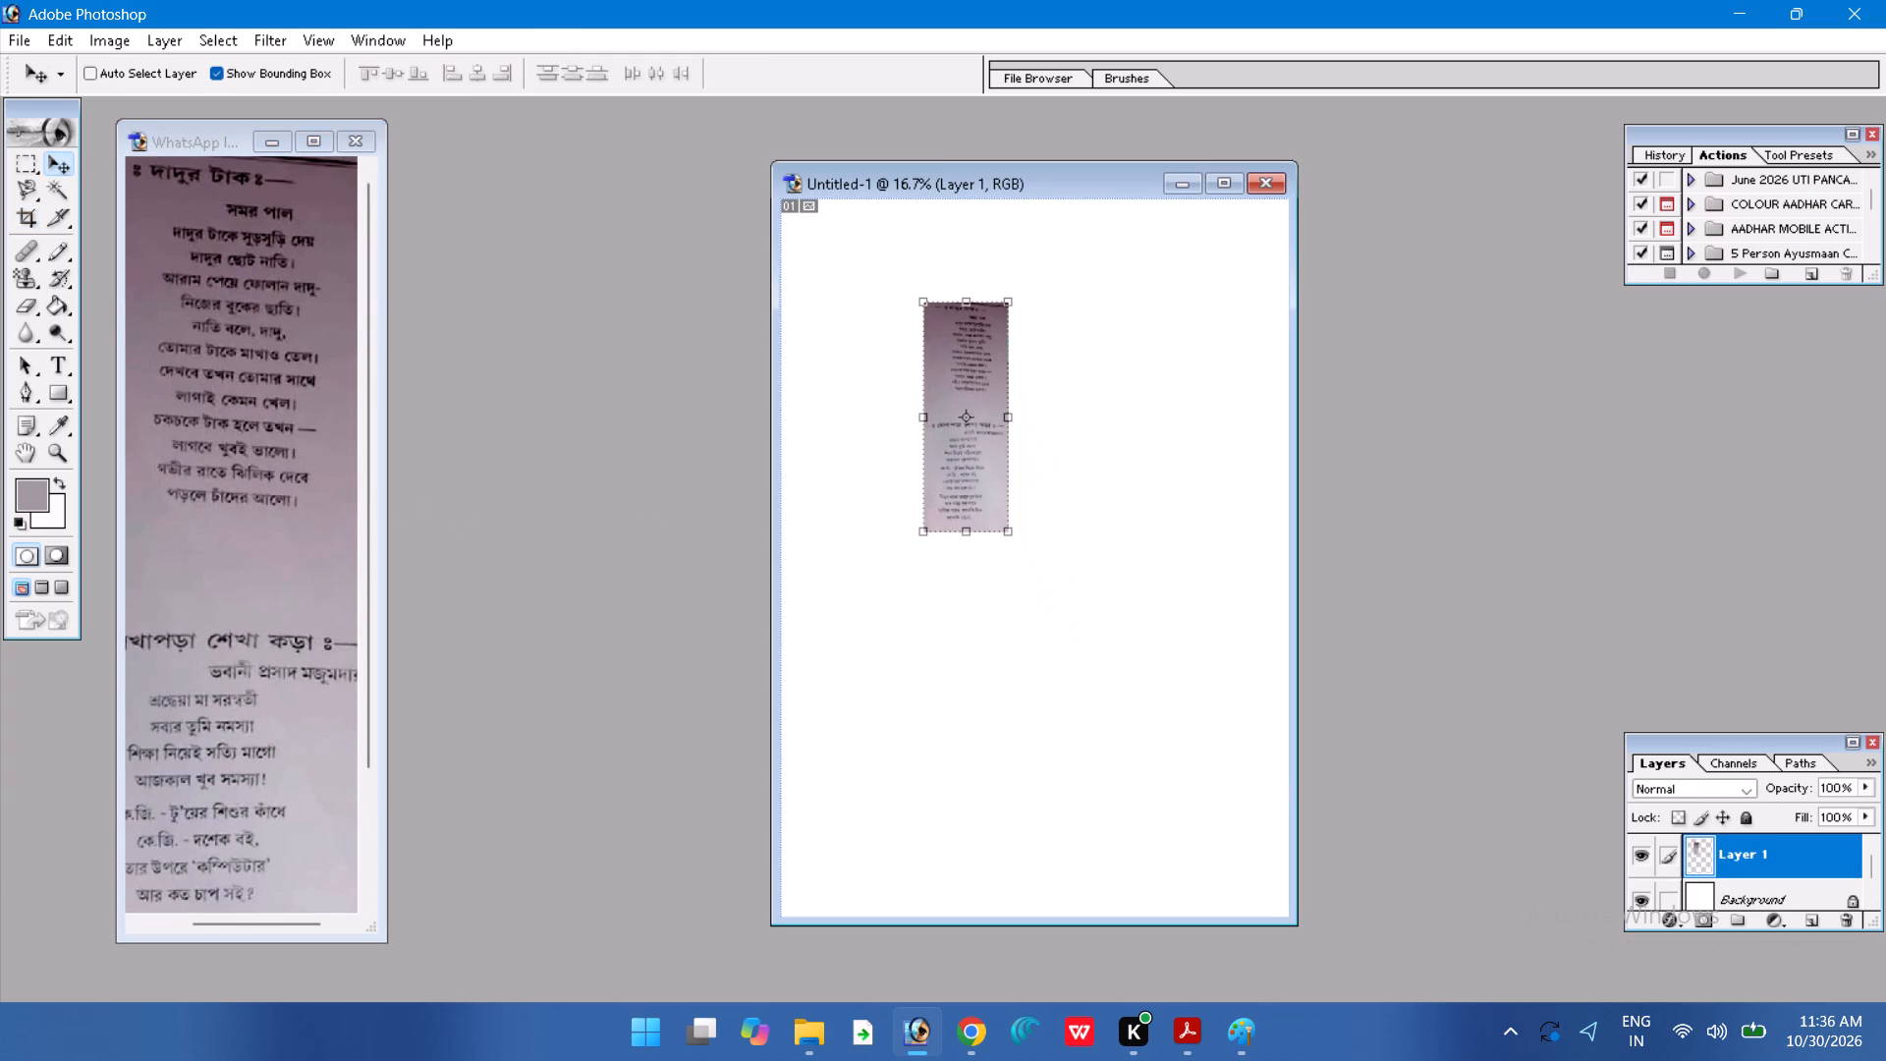
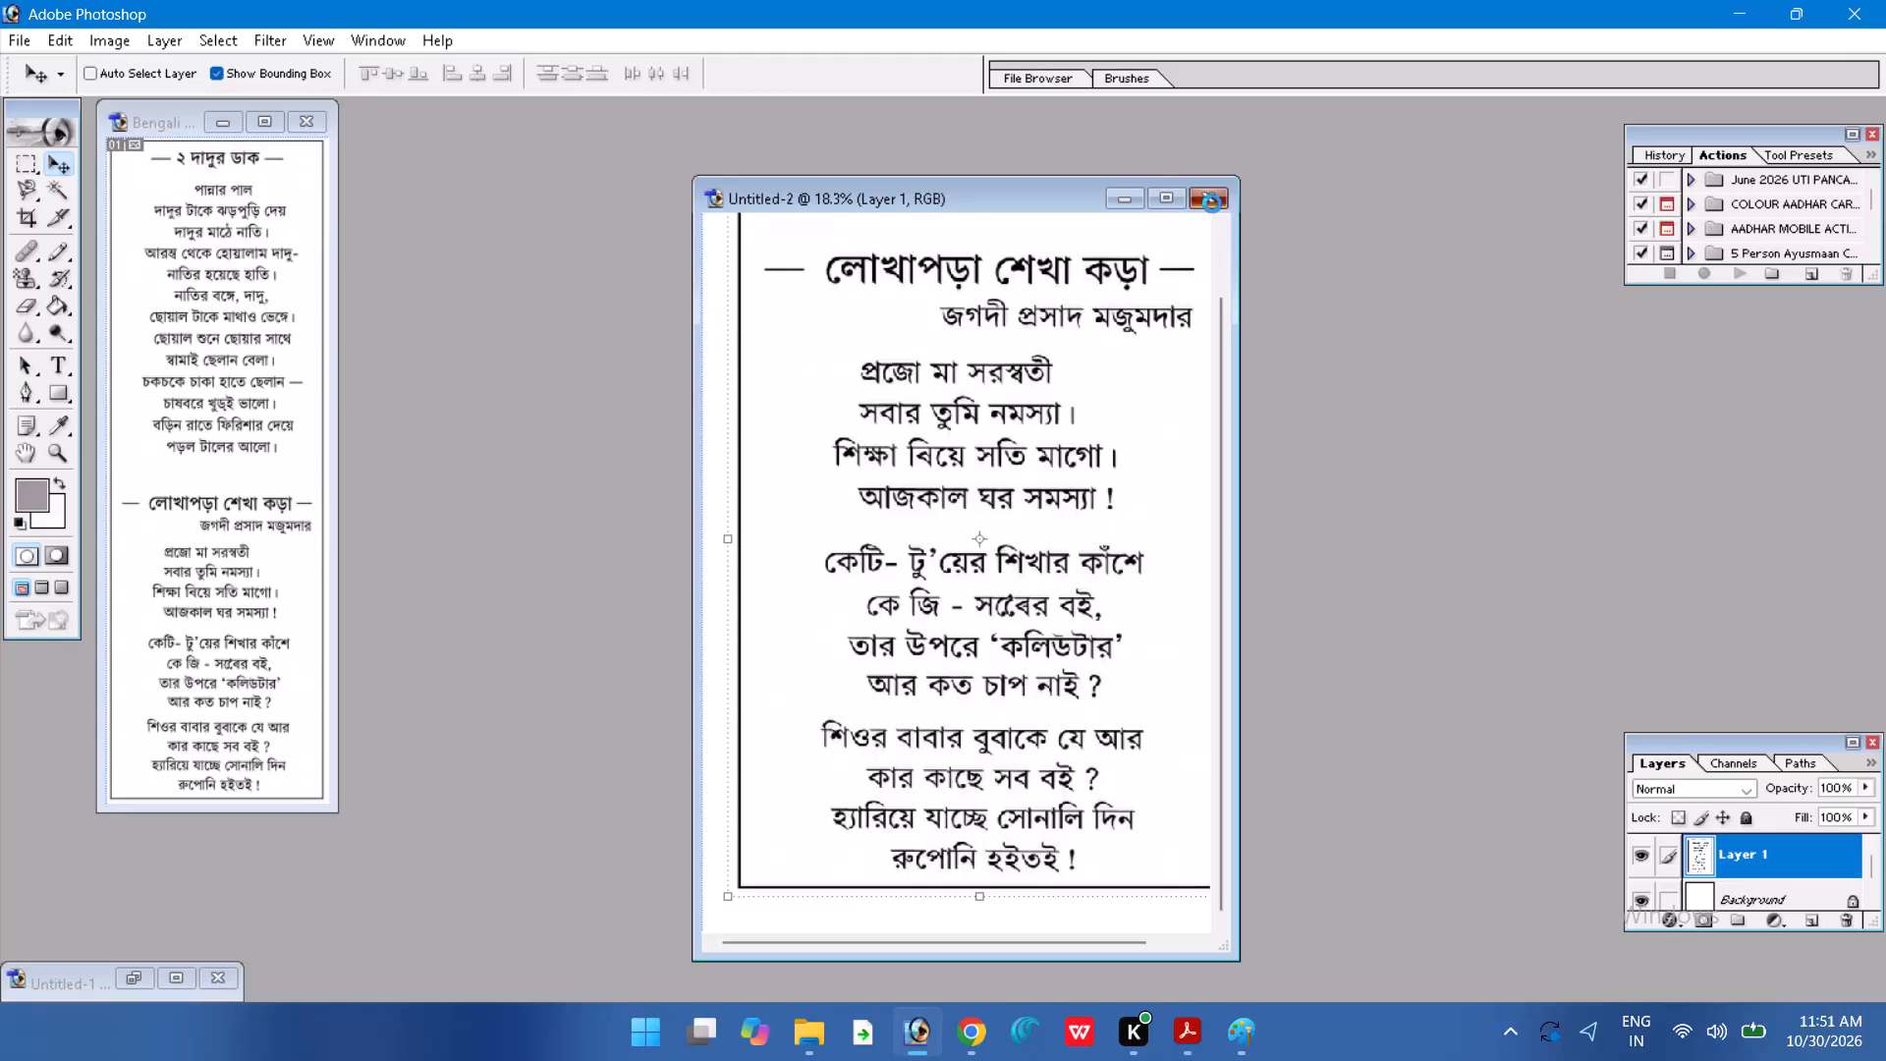
Close the Untitled-2, Bengali poetry page and Untitled-1 documents without saving any changes.
{"action": "left_click", "coordinate": [928, 380]}
{"action": "left_click", "coordinate": [933, 395]}
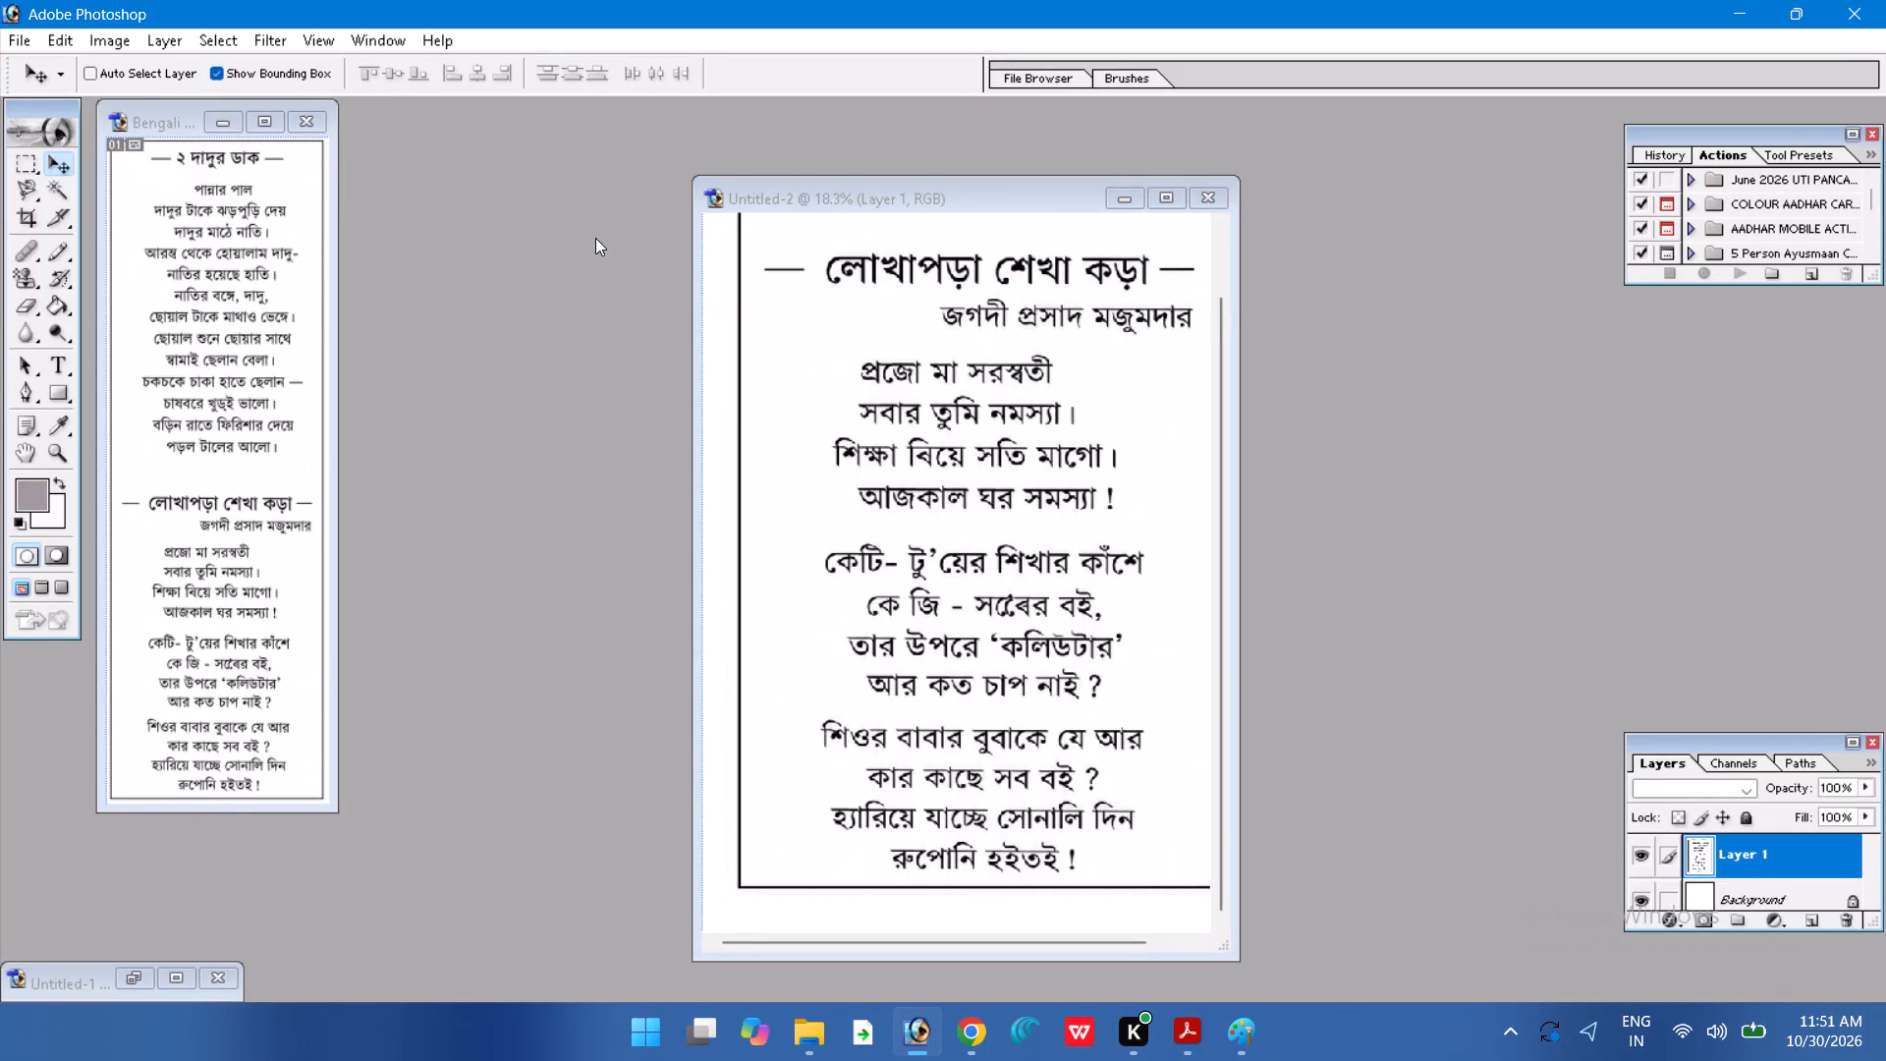
{"action": "left_click", "coordinate": [322, 129]}
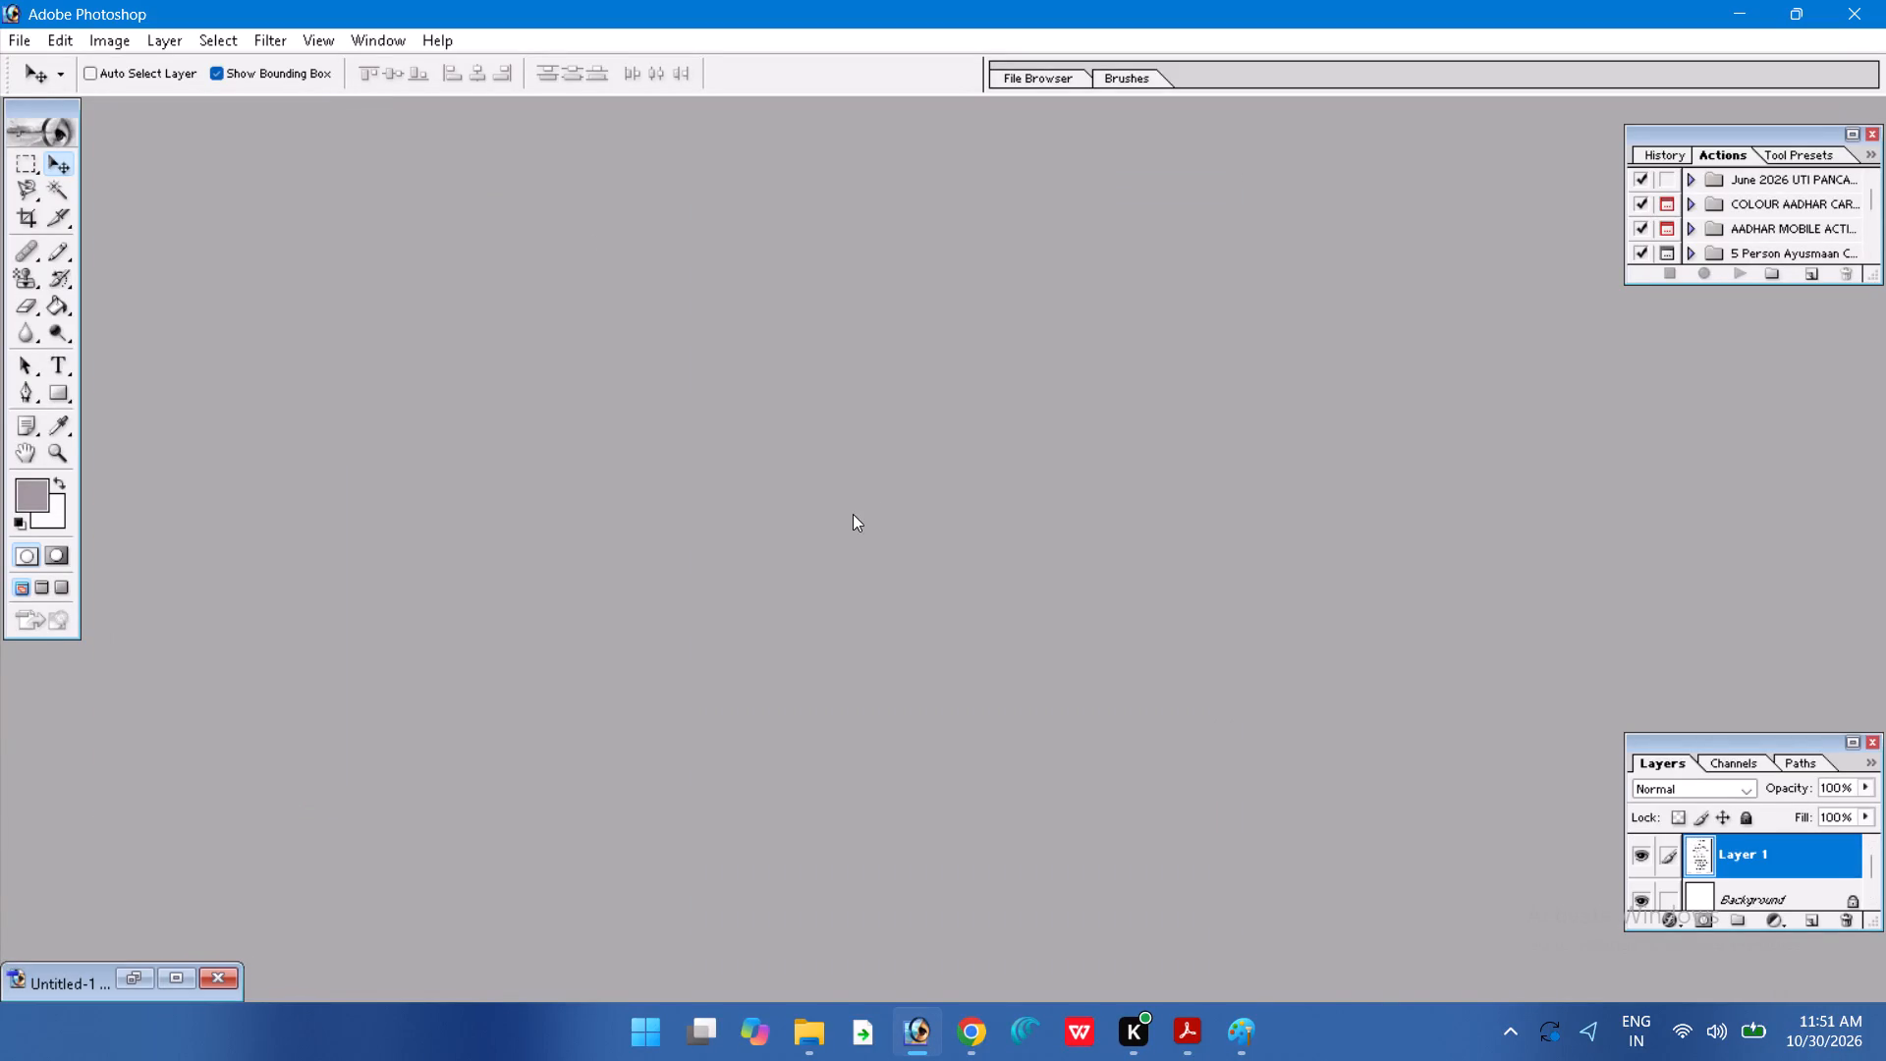
{"action": "left_click", "coordinate": [175, 965]}
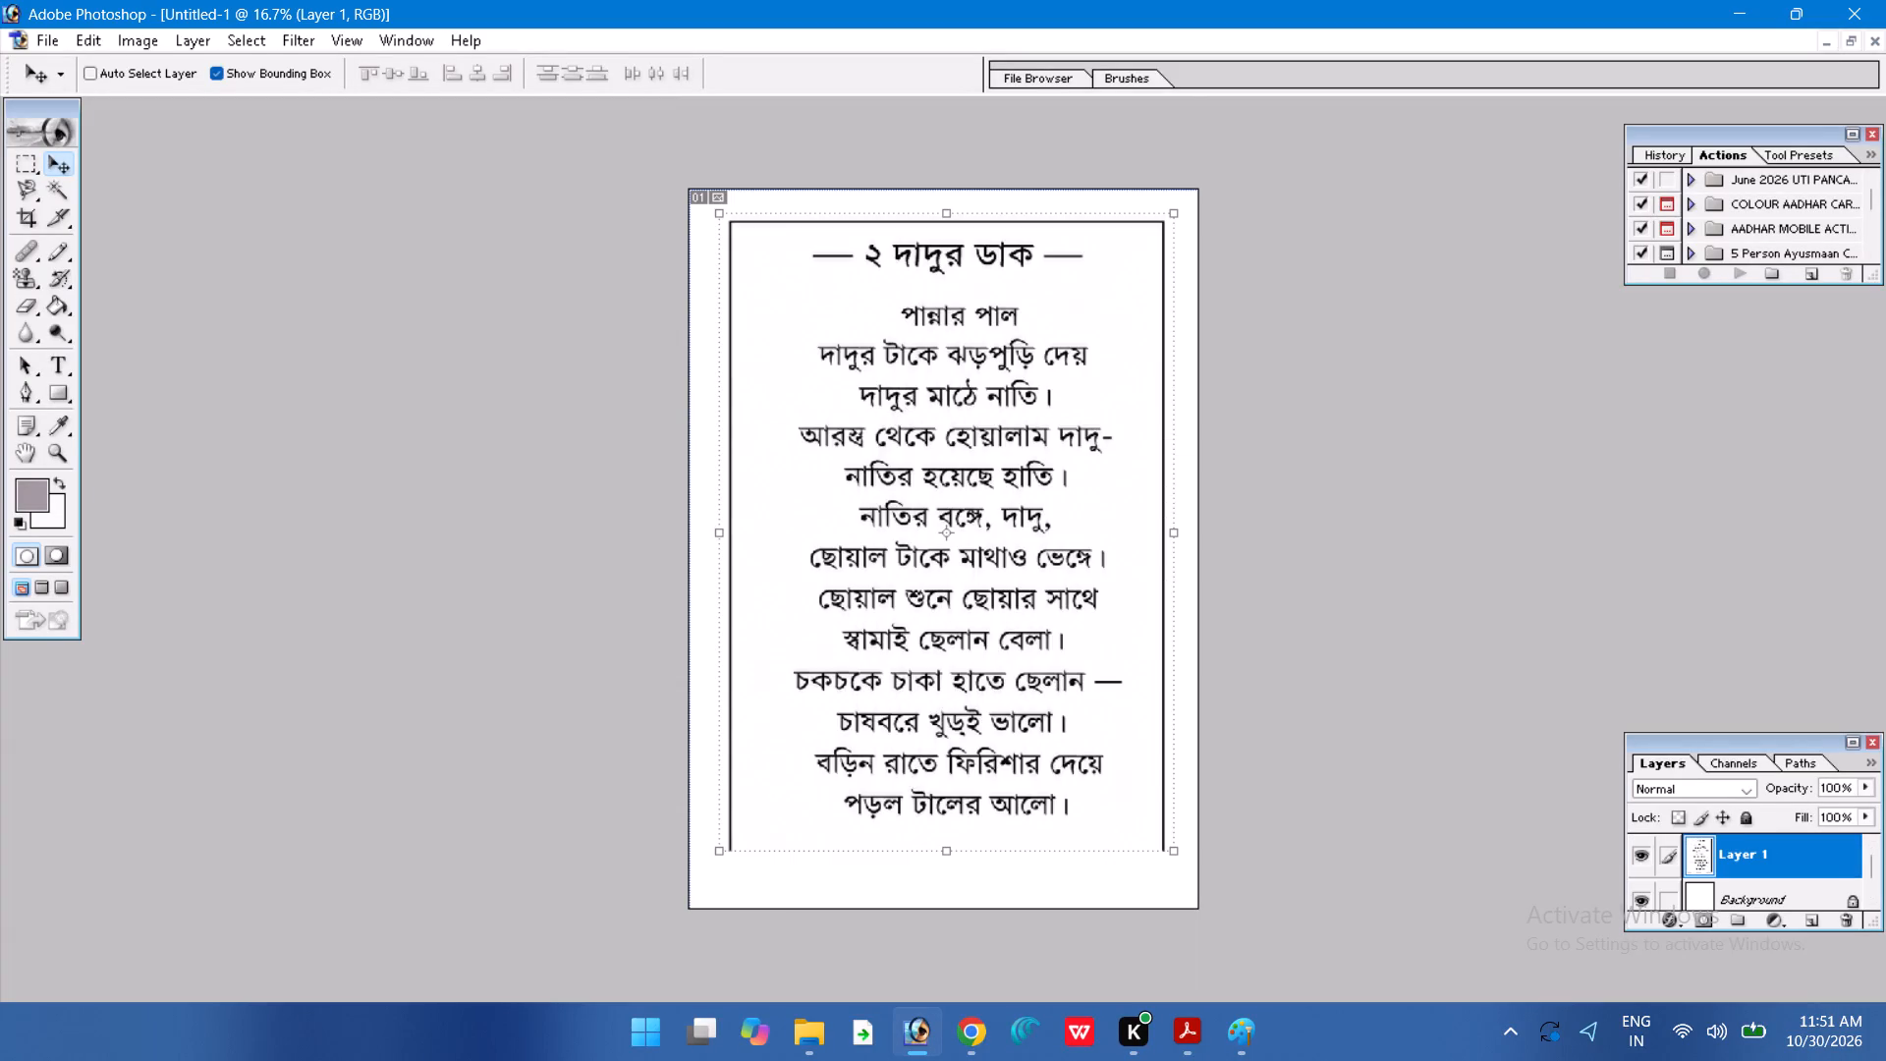
{"action": "left_click", "coordinate": [1880, 40]}
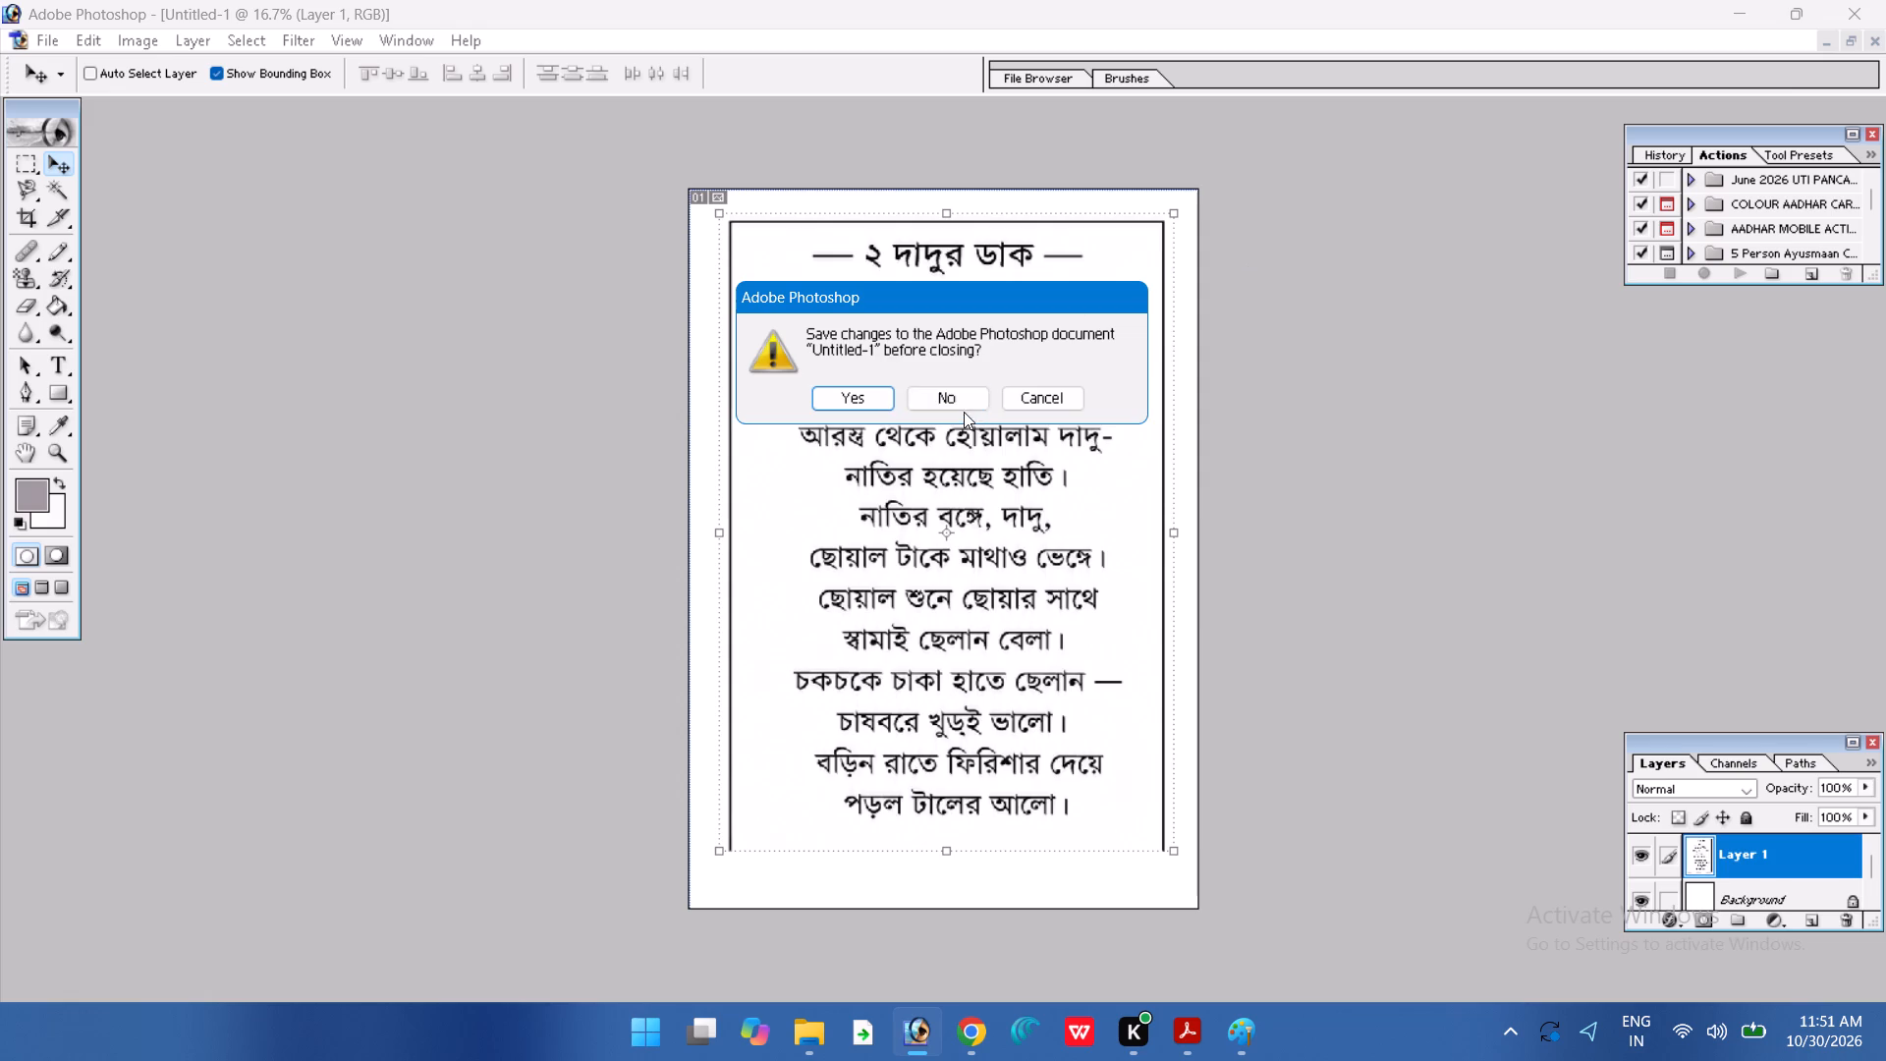
{"action": "left_click", "coordinate": [957, 400]}
Open the WhatsApp photo of the two-poem page from the Downloads folder.
{"action": "left_click", "coordinate": [20, 41]}
{"action": "left_click", "coordinate": [31, 89]}
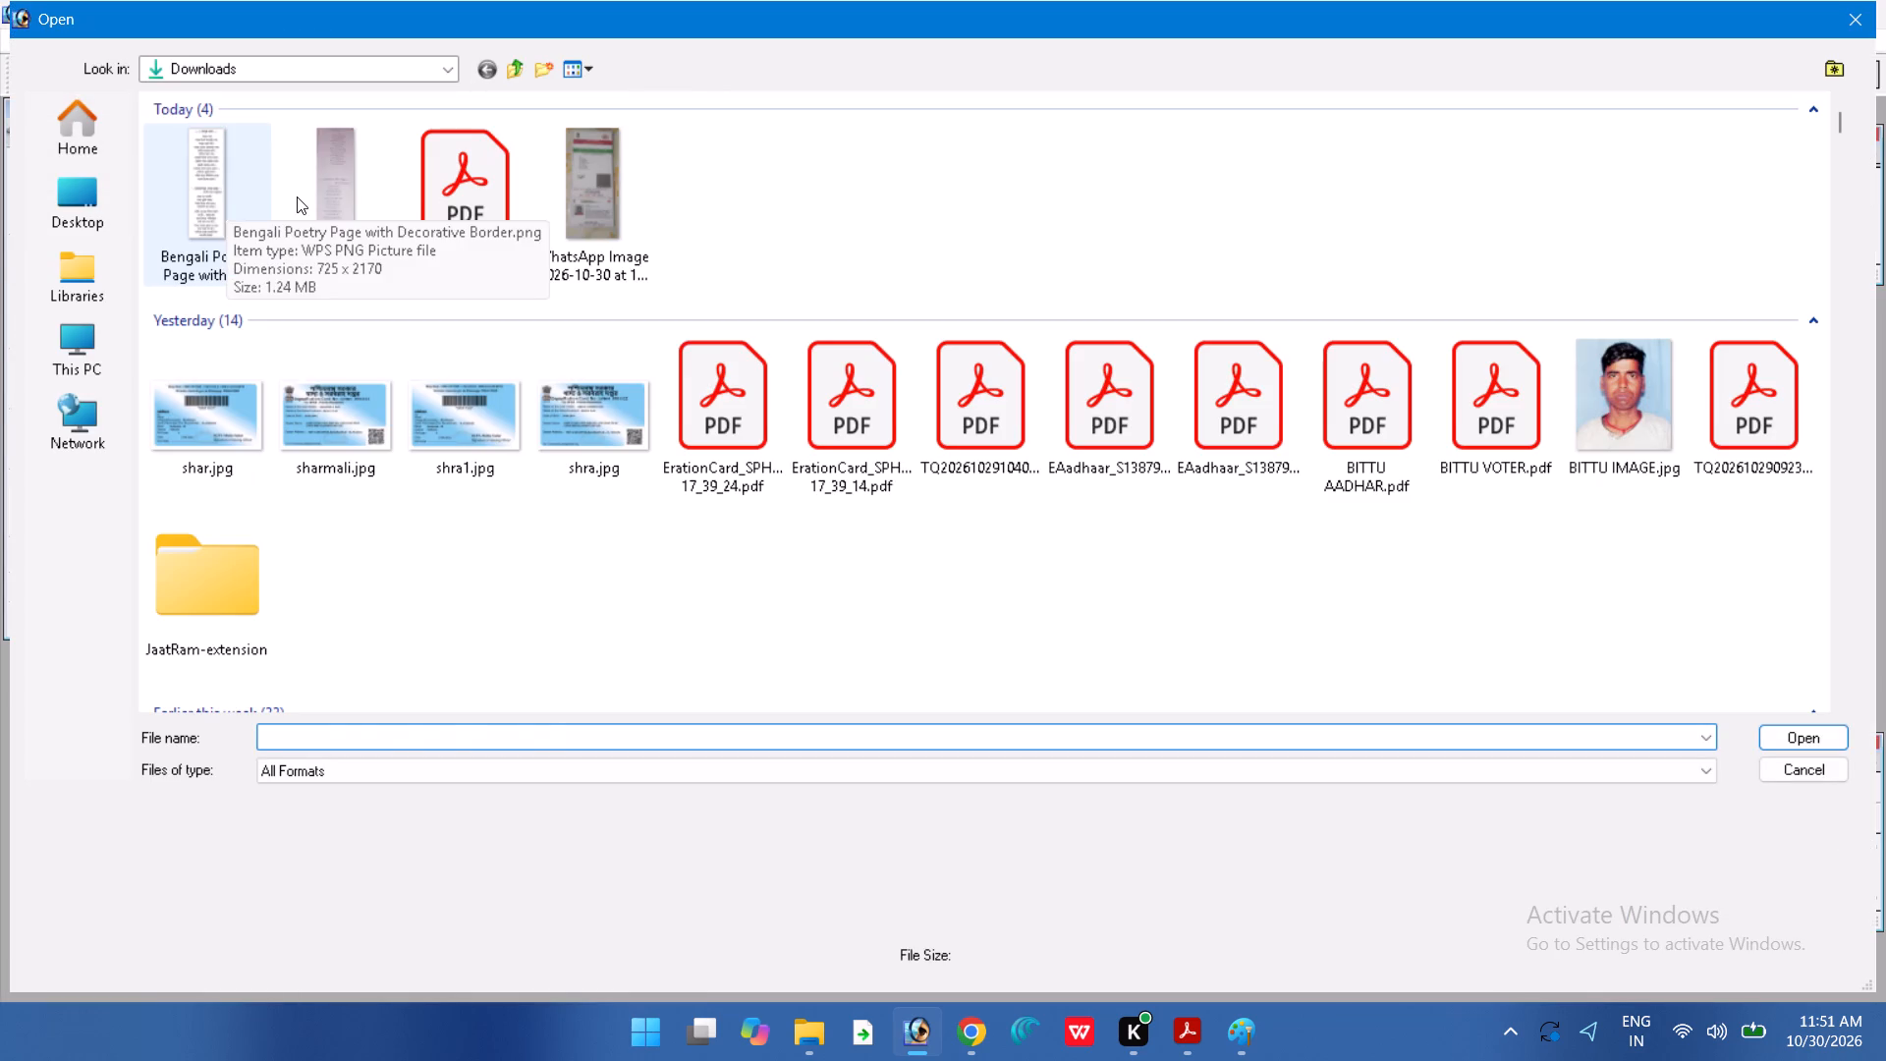
{"action": "left_click", "coordinate": [334, 189]}
{"action": "key", "text": "Return"}
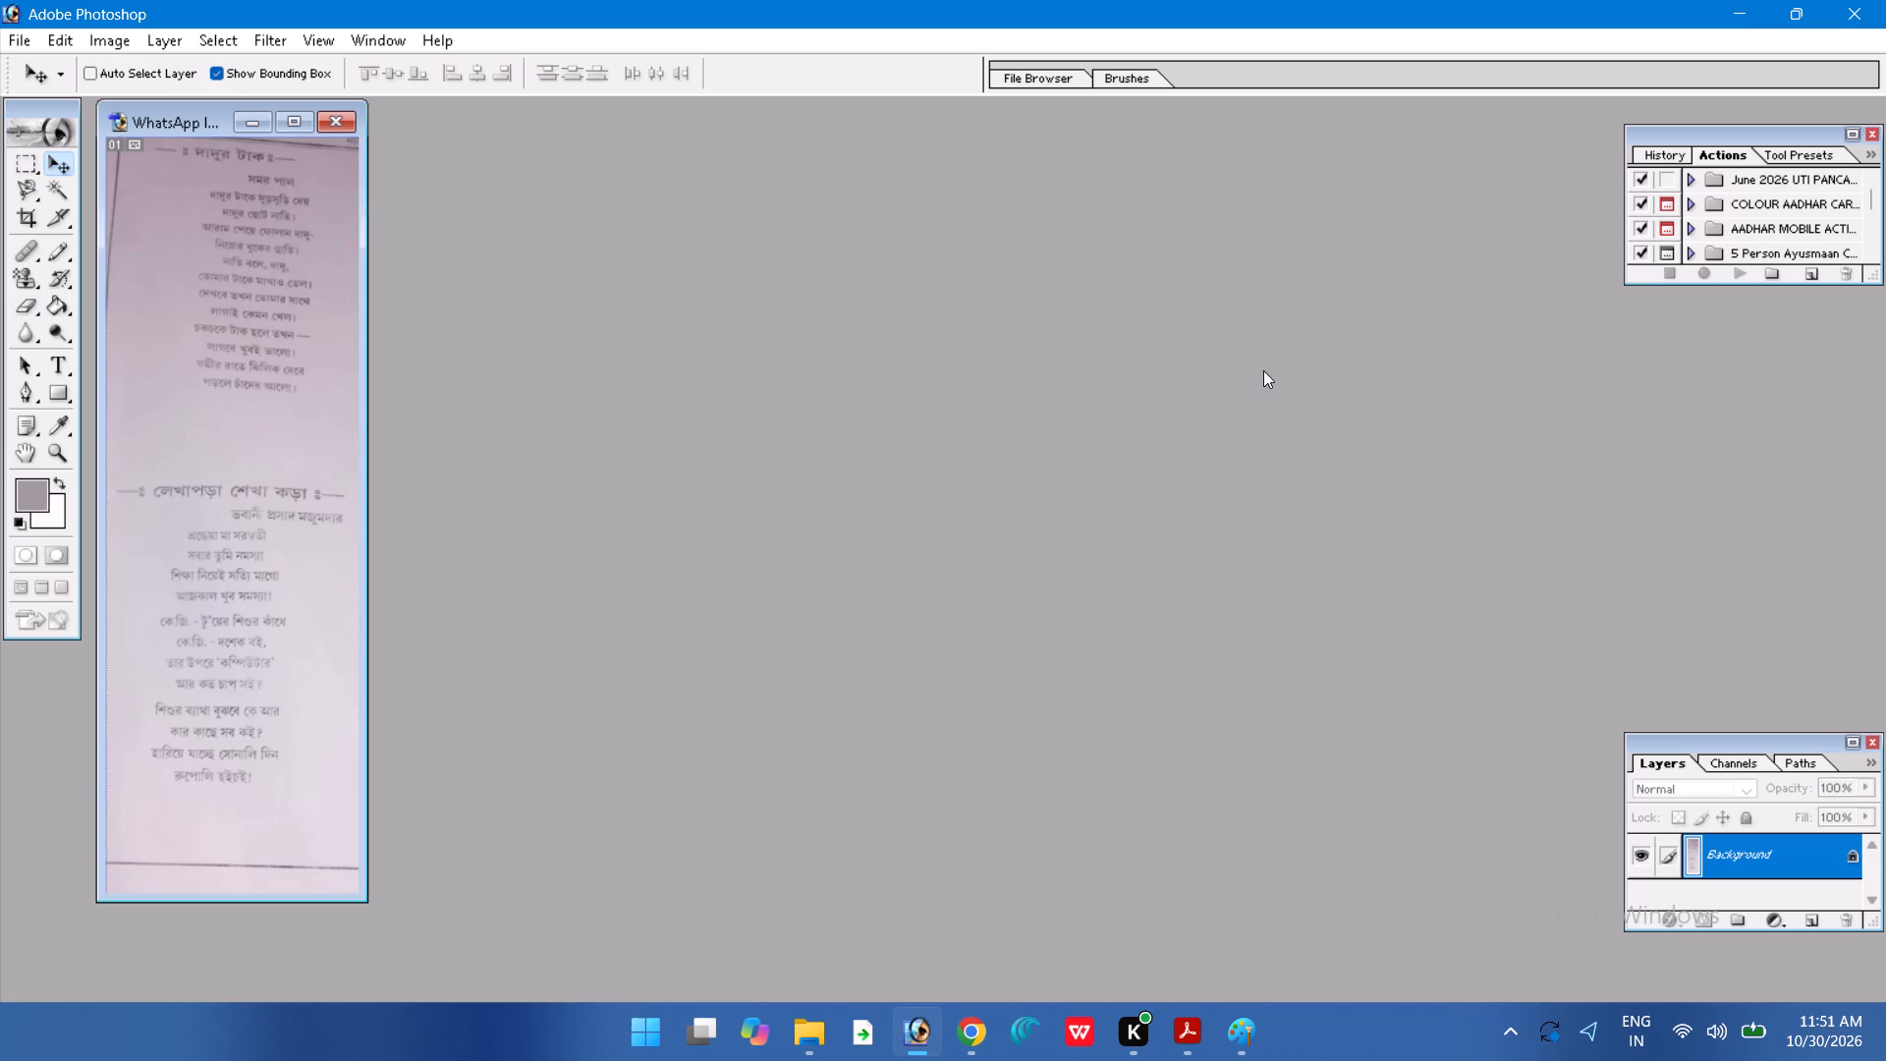
Create a new A4 document at 300 pixels/inch in RGB Color with white contents and place its window beside the poem photo.
{"action": "key", "text": "ctrl+n"}
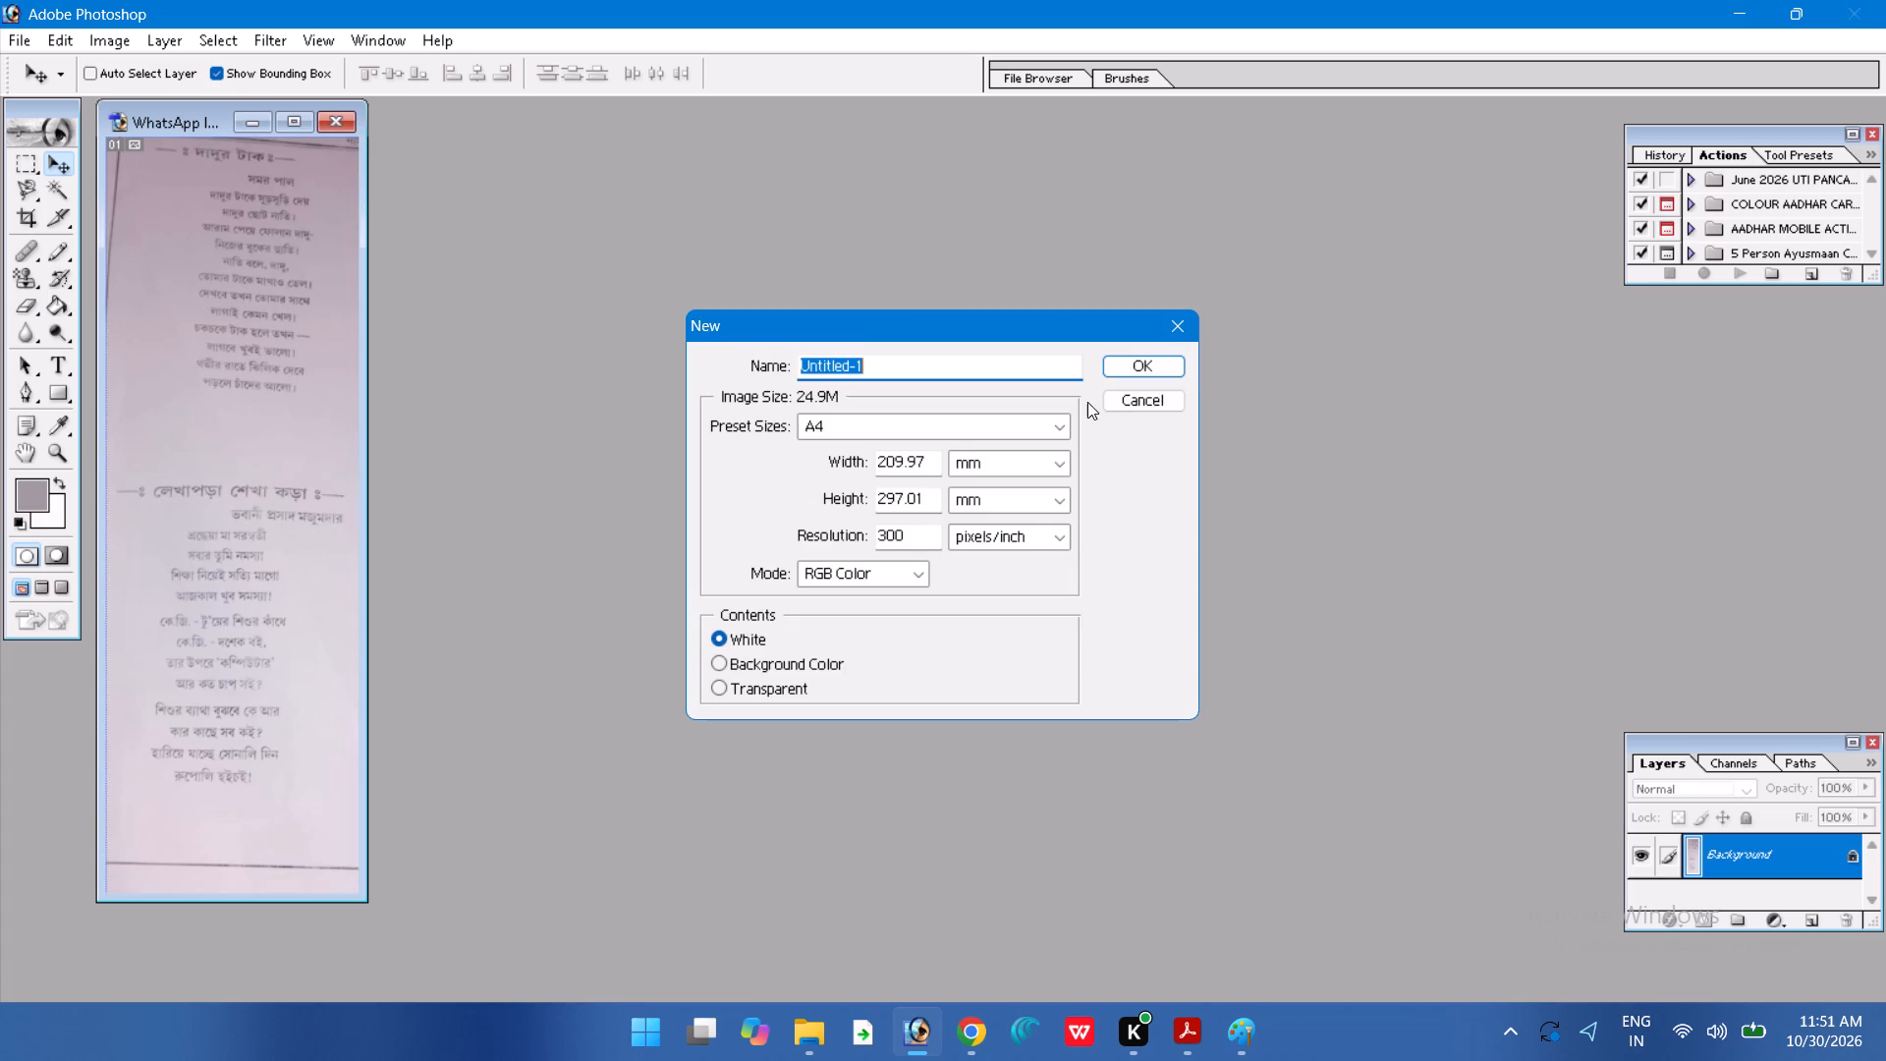
{"action": "left_click", "coordinate": [1142, 368]}
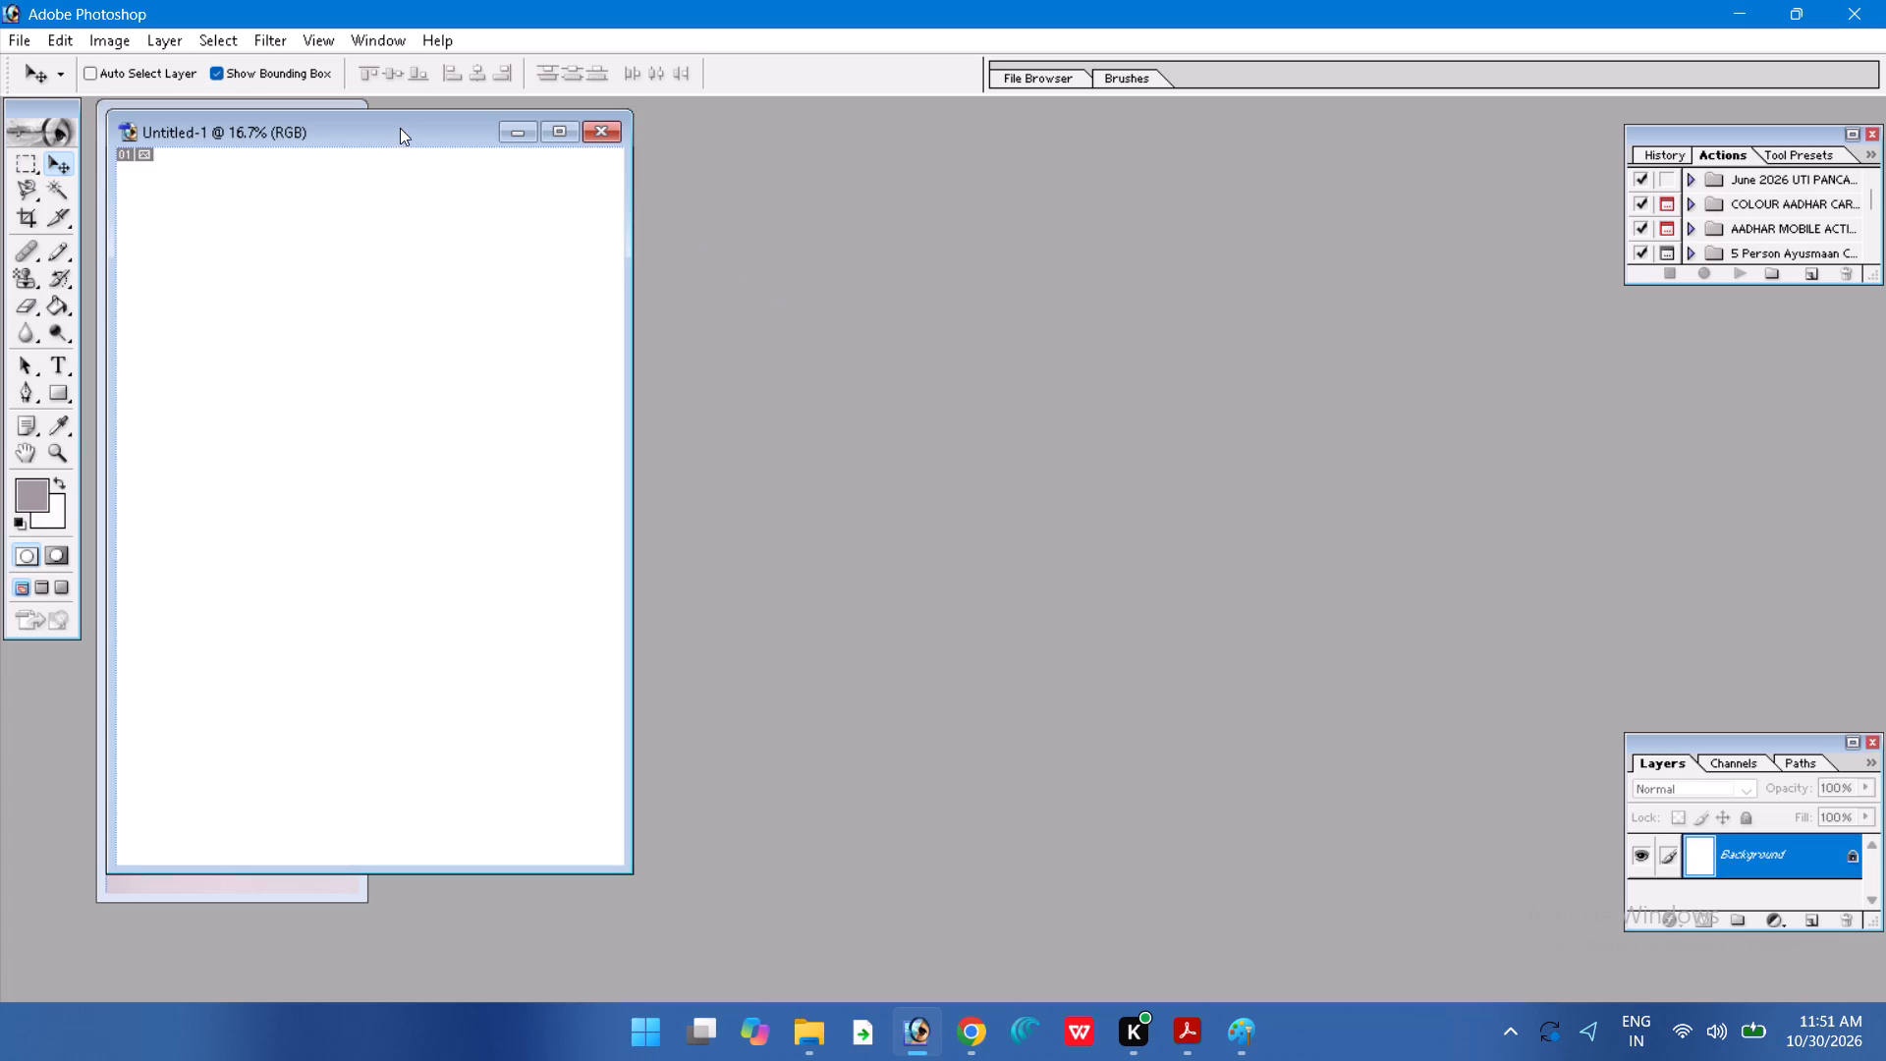
{"action": "left_click_drag", "start_coordinate": [400, 128], "coordinate": [1134, 171]}
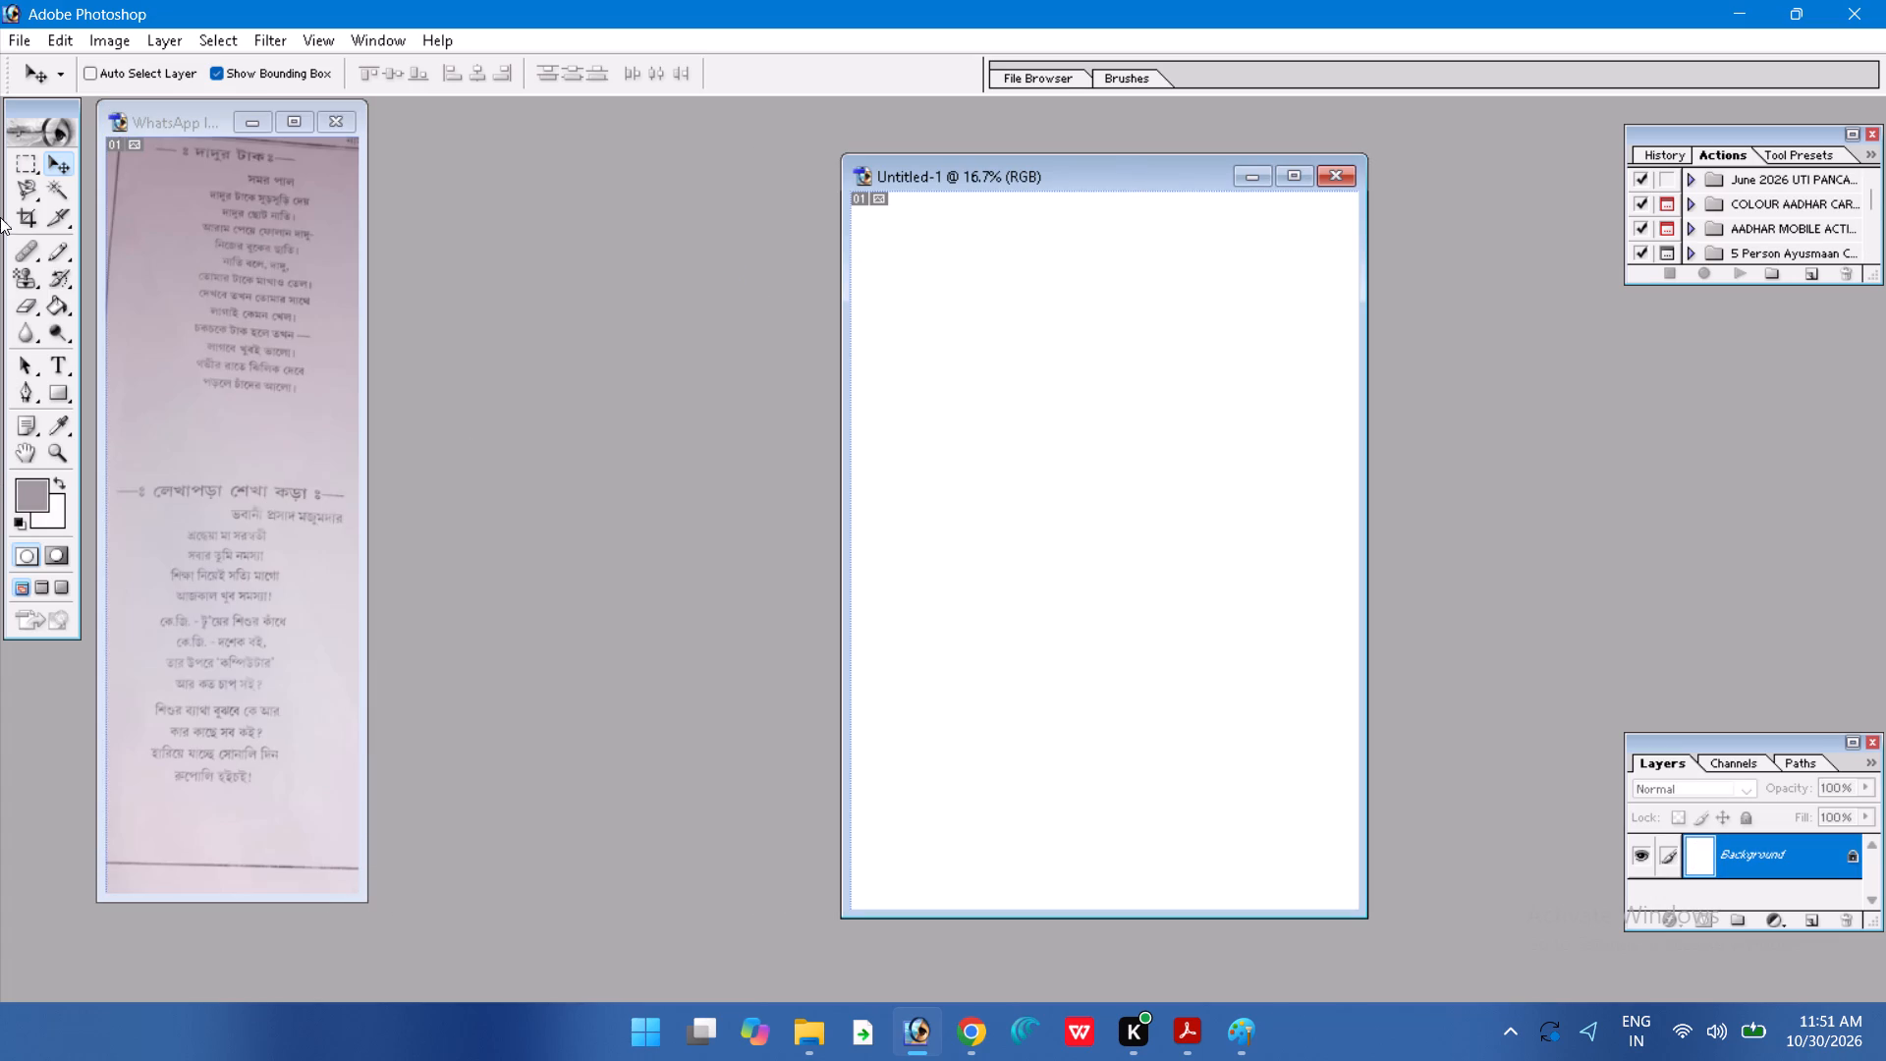
Make a rectangular marquee selection on the WhatsApp poem photo.
{"action": "left_click", "coordinate": [14, 152]}
{"action": "left_click", "coordinate": [109, 466]}
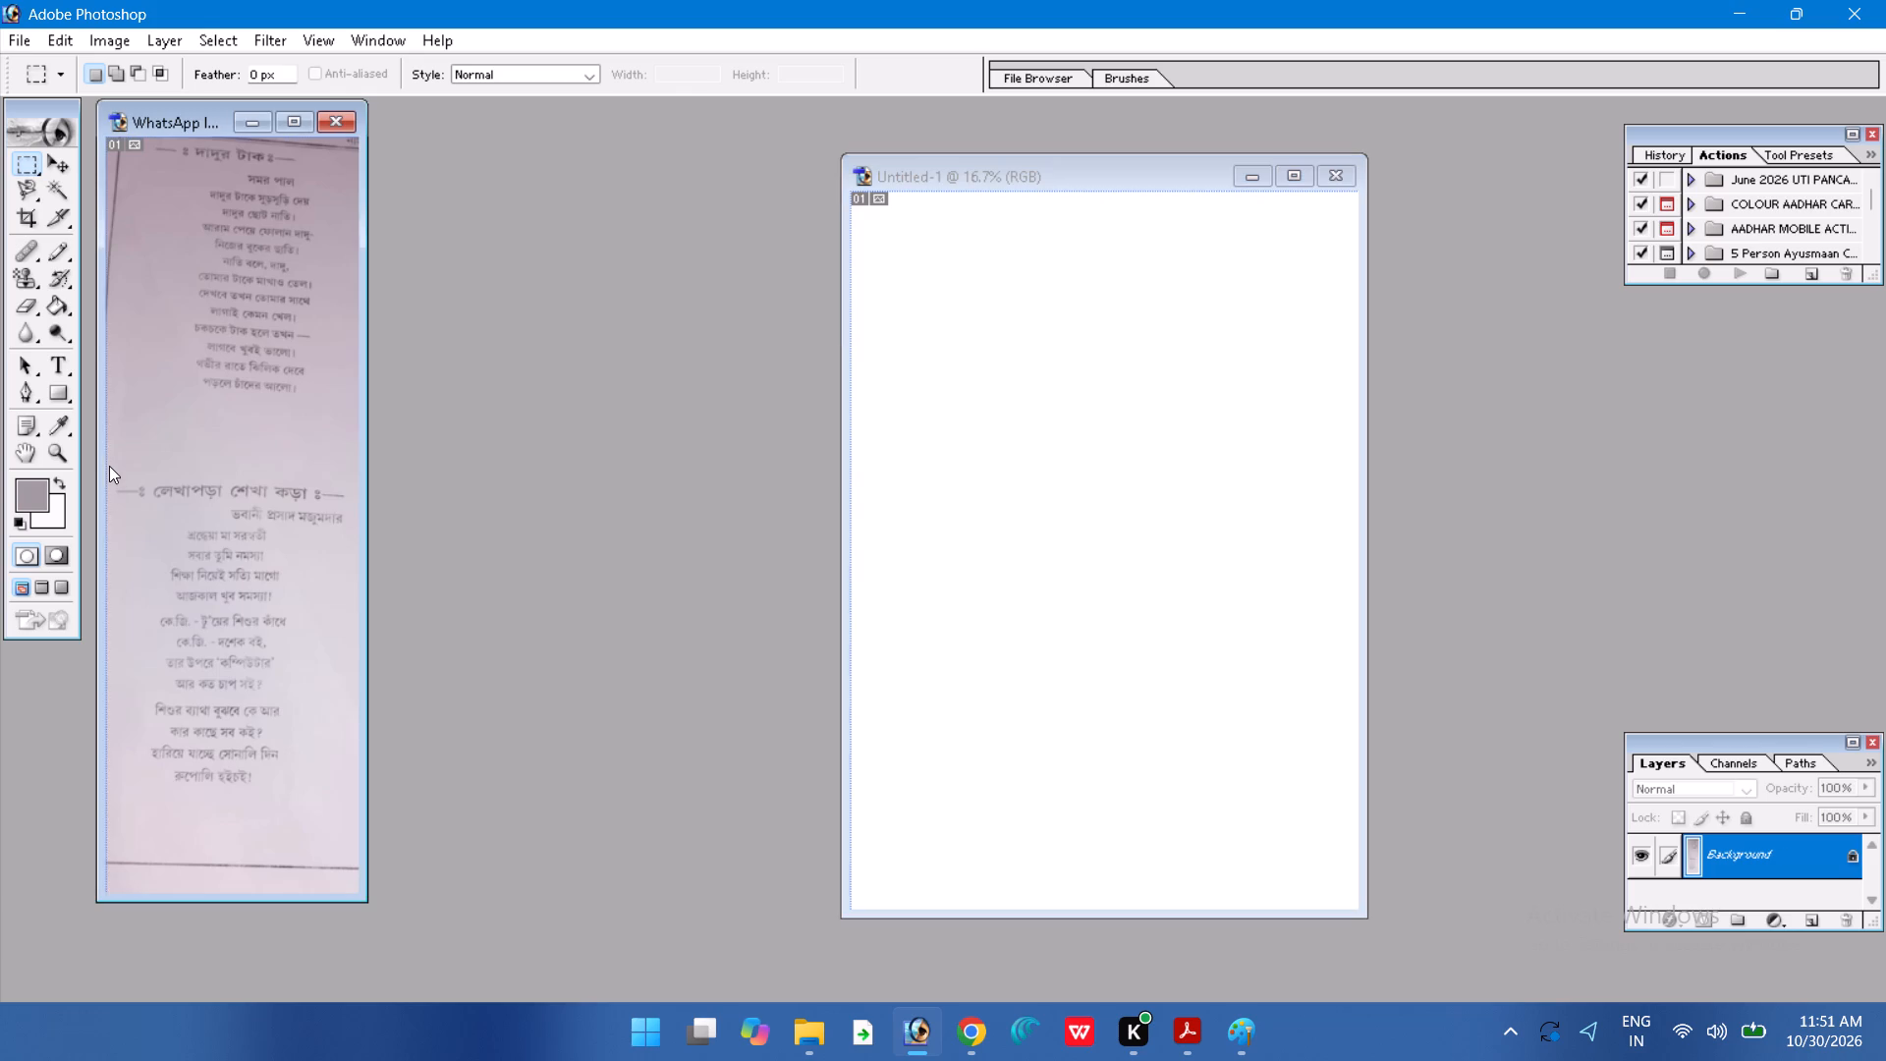
Copy the lower poem from the WhatsApp photo onto the blank Untitled-1 page, placing it near the page's upper-left corner.
{"action": "left_click_drag", "start_coordinate": [105, 466], "coordinate": [297, 571]}
{"action": "left_click_drag", "start_coordinate": [297, 571], "coordinate": [417, 856]}
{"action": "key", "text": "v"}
{"action": "left_click_drag", "start_coordinate": [291, 678], "coordinate": [643, 646]}
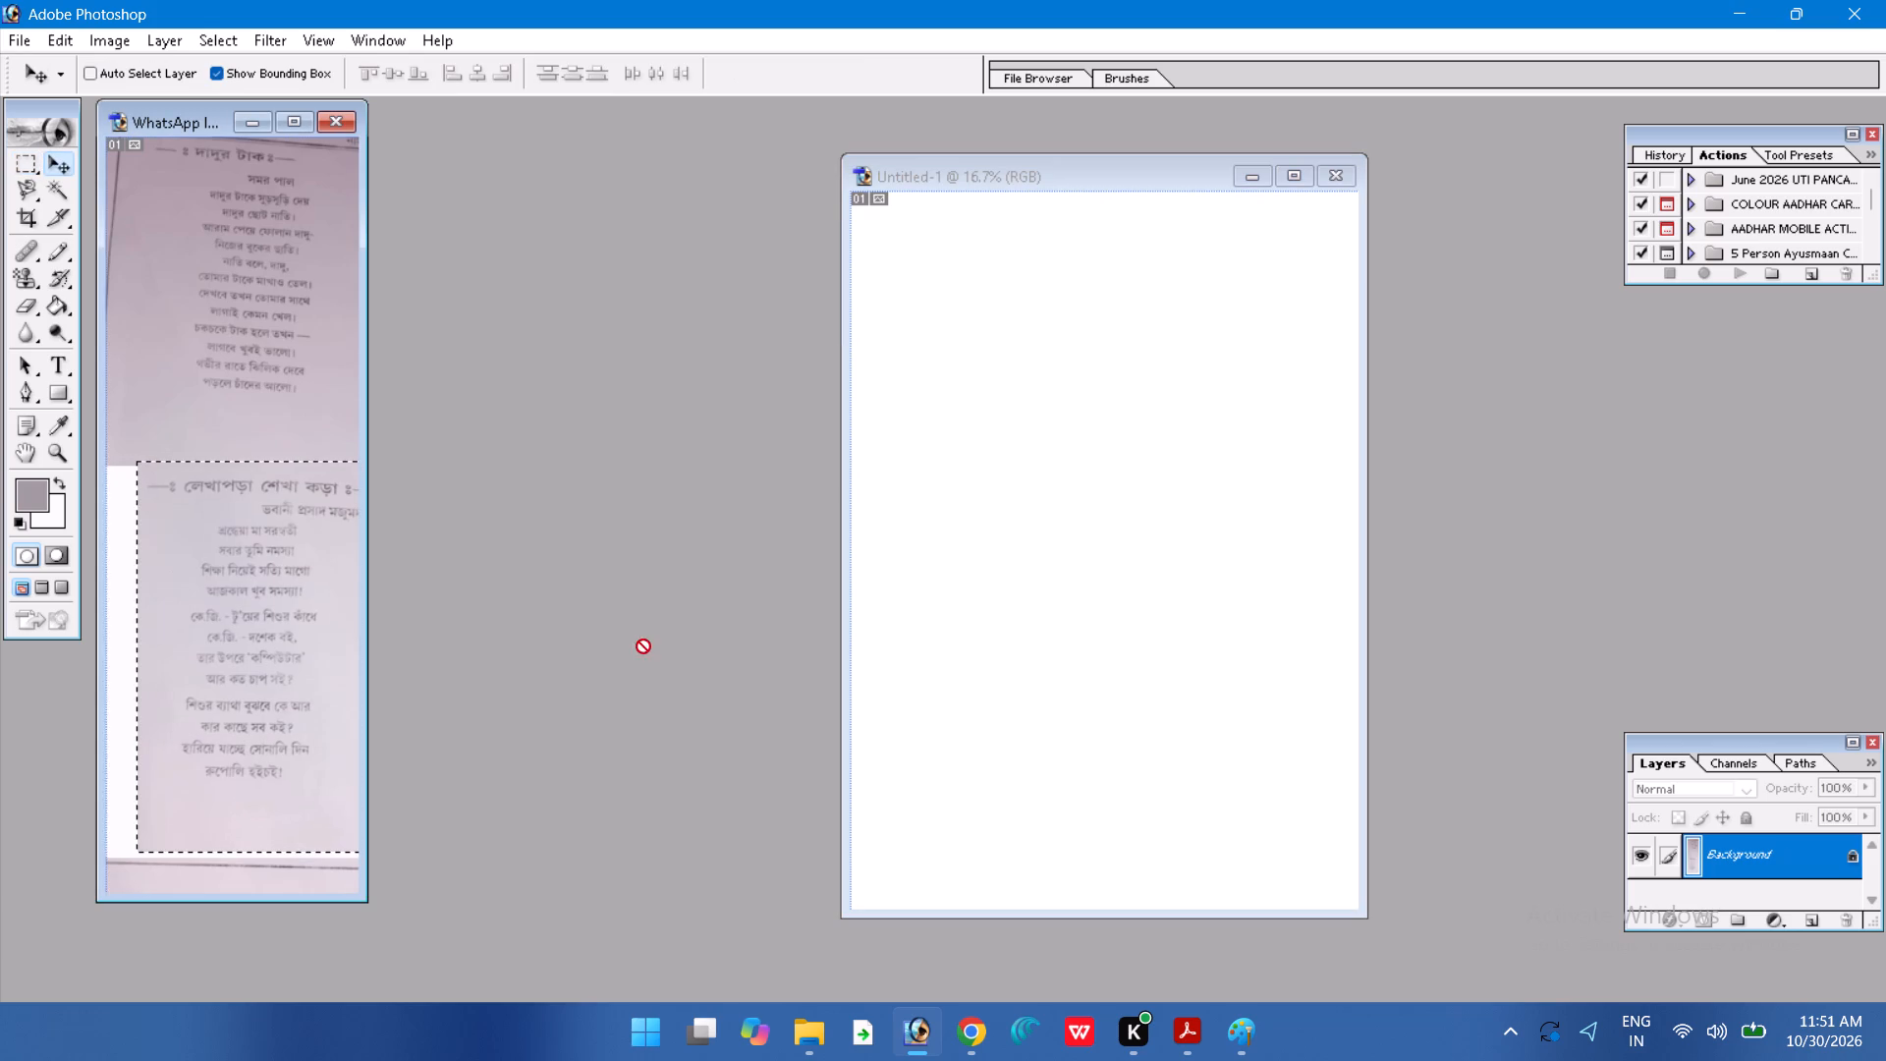
{"action": "left_click_drag", "start_coordinate": [643, 646], "coordinate": [1170, 545]}
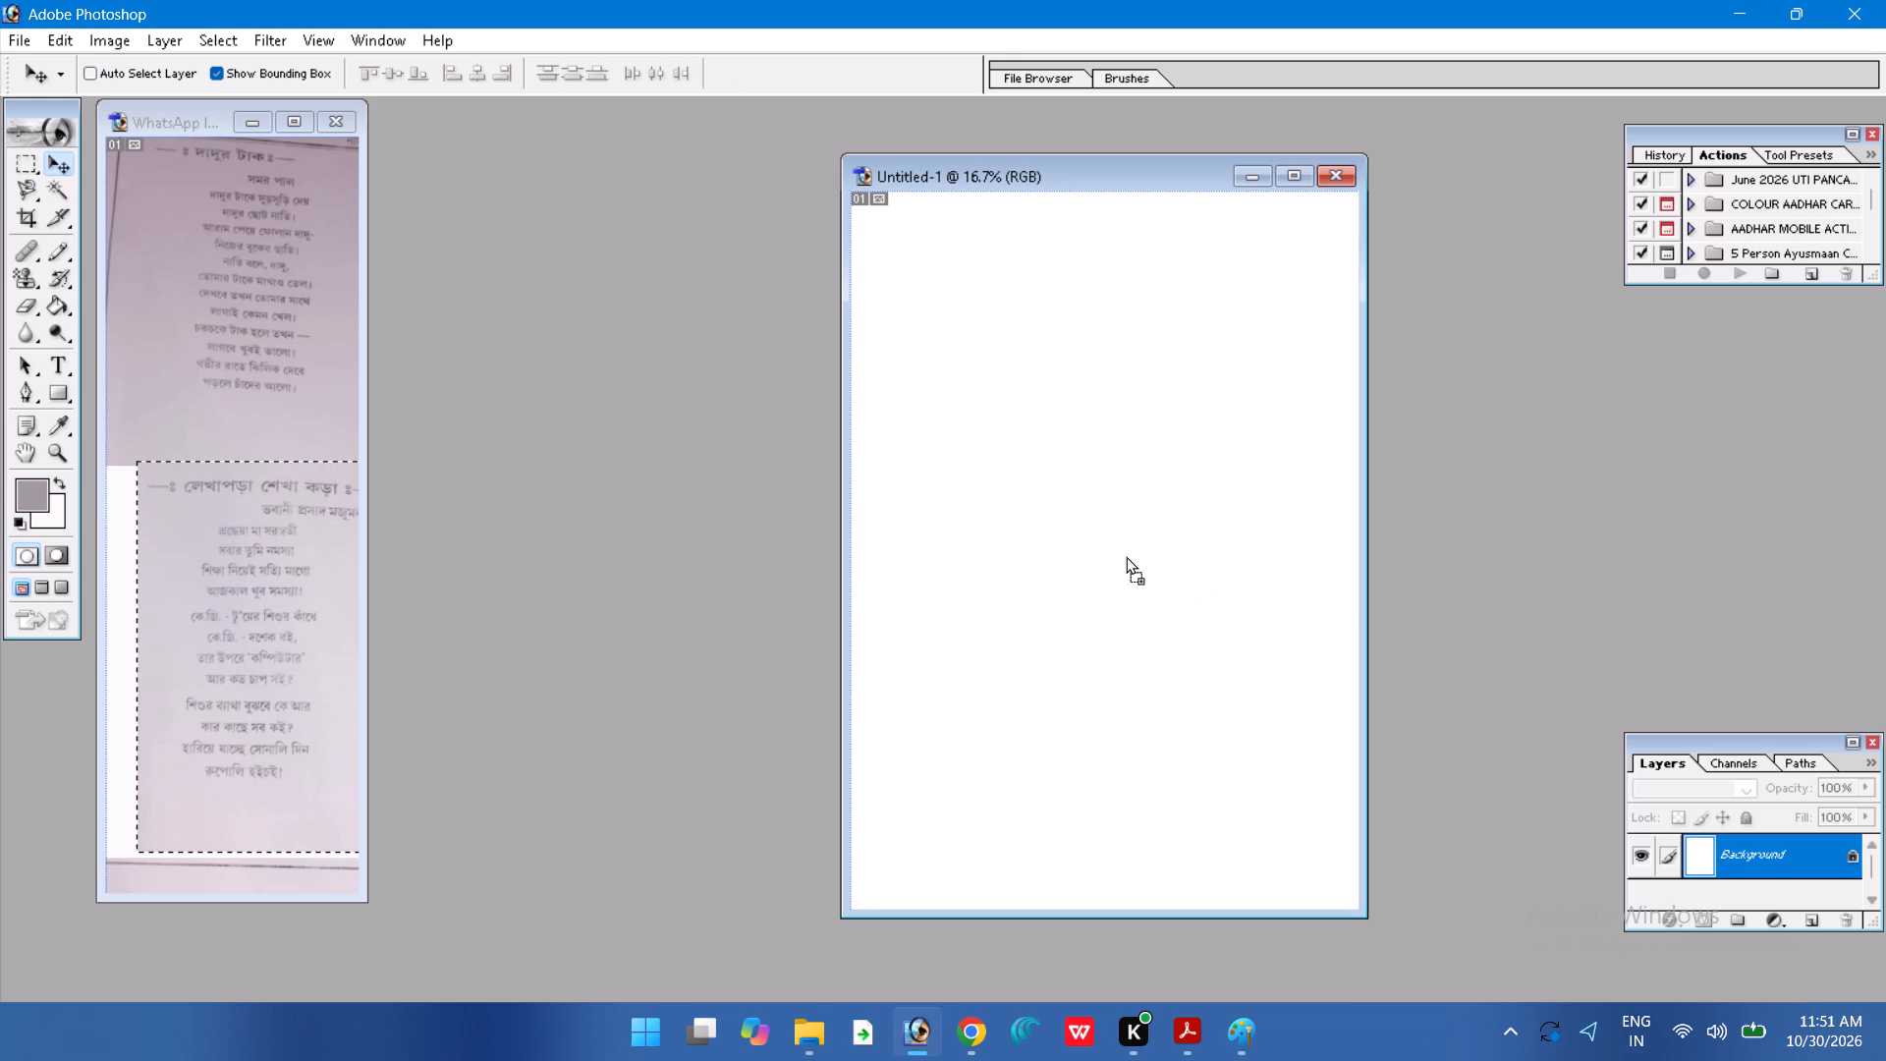
{"action": "left_click_drag", "start_coordinate": [1147, 569], "coordinate": [951, 341]}
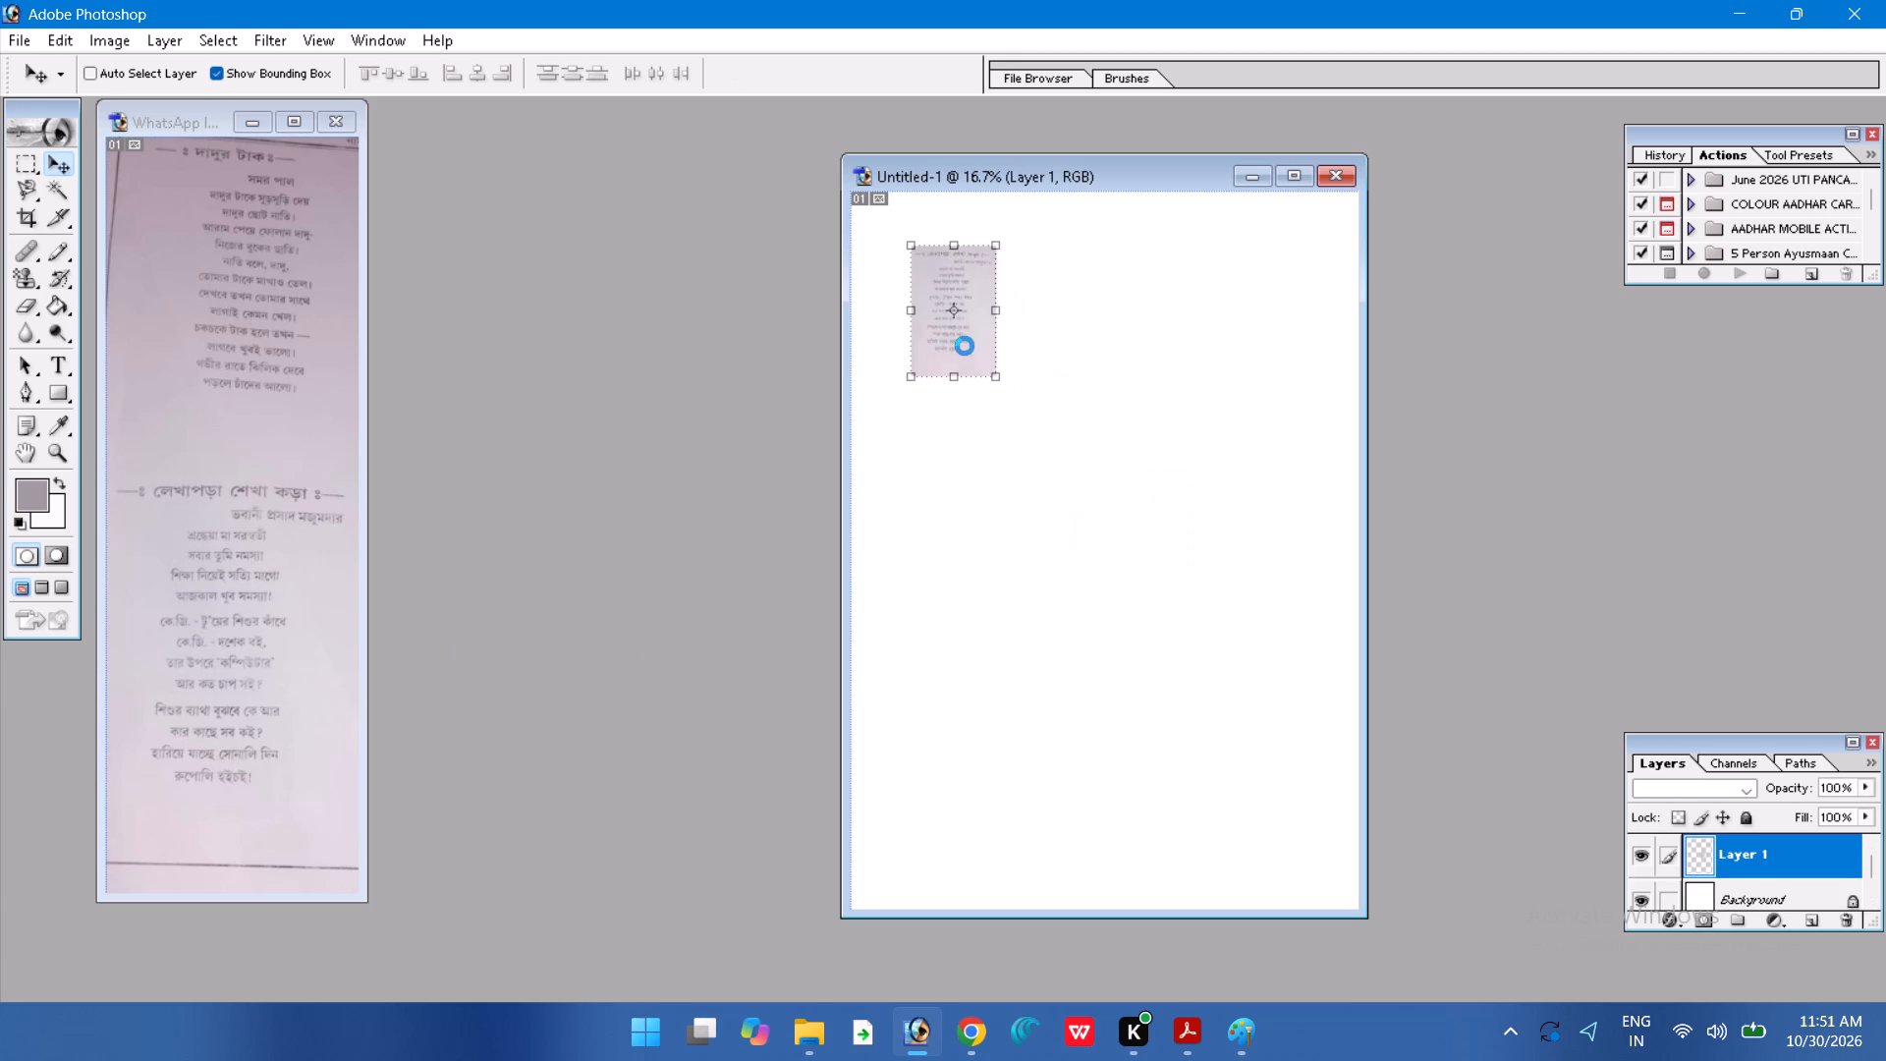
Enlarge the pasted poem to about 480% width and 466% height, and shift it slightly toward the page's upper left.
{"action": "left_click_drag", "start_coordinate": [998, 382], "coordinate": [1318, 860]}
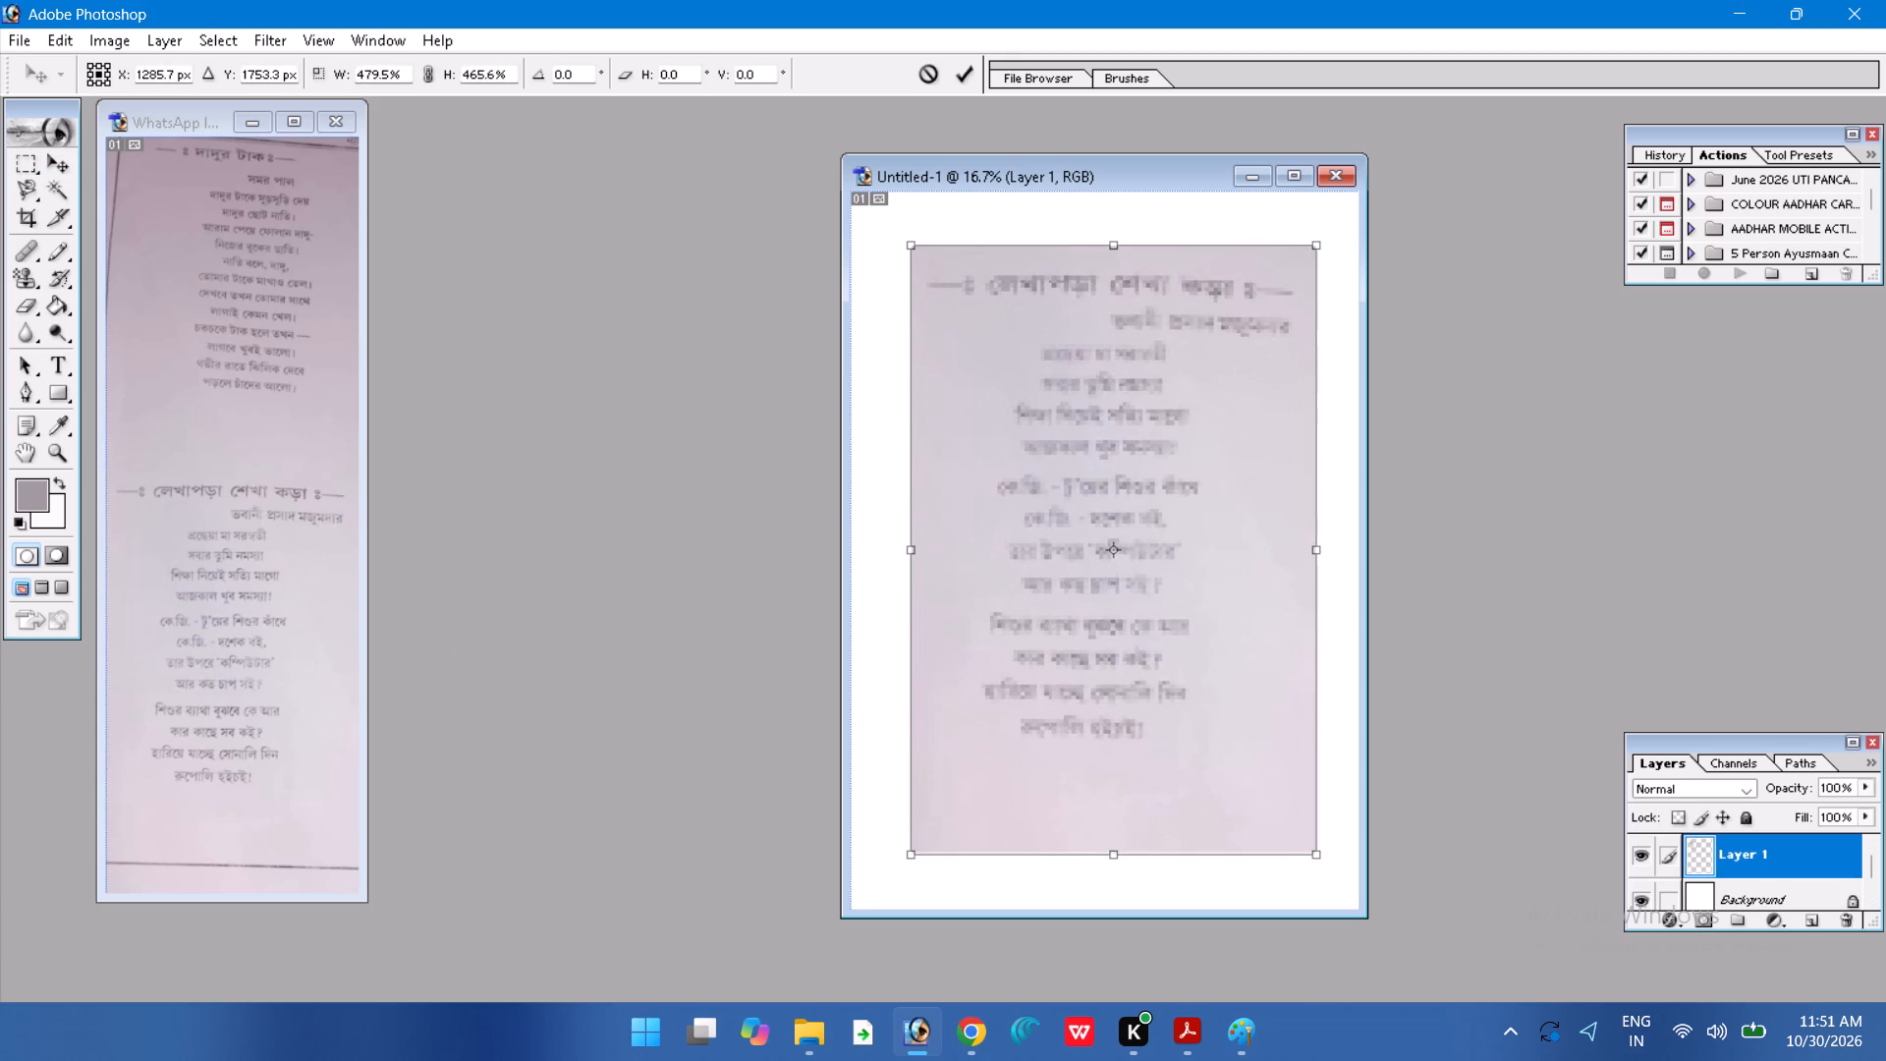
{"action": "left_click_drag", "start_coordinate": [1318, 860], "coordinate": [1318, 859]}
{"action": "left_click_drag", "start_coordinate": [1206, 739], "coordinate": [1192, 725]}
{"action": "left_click", "coordinate": [962, 66]}
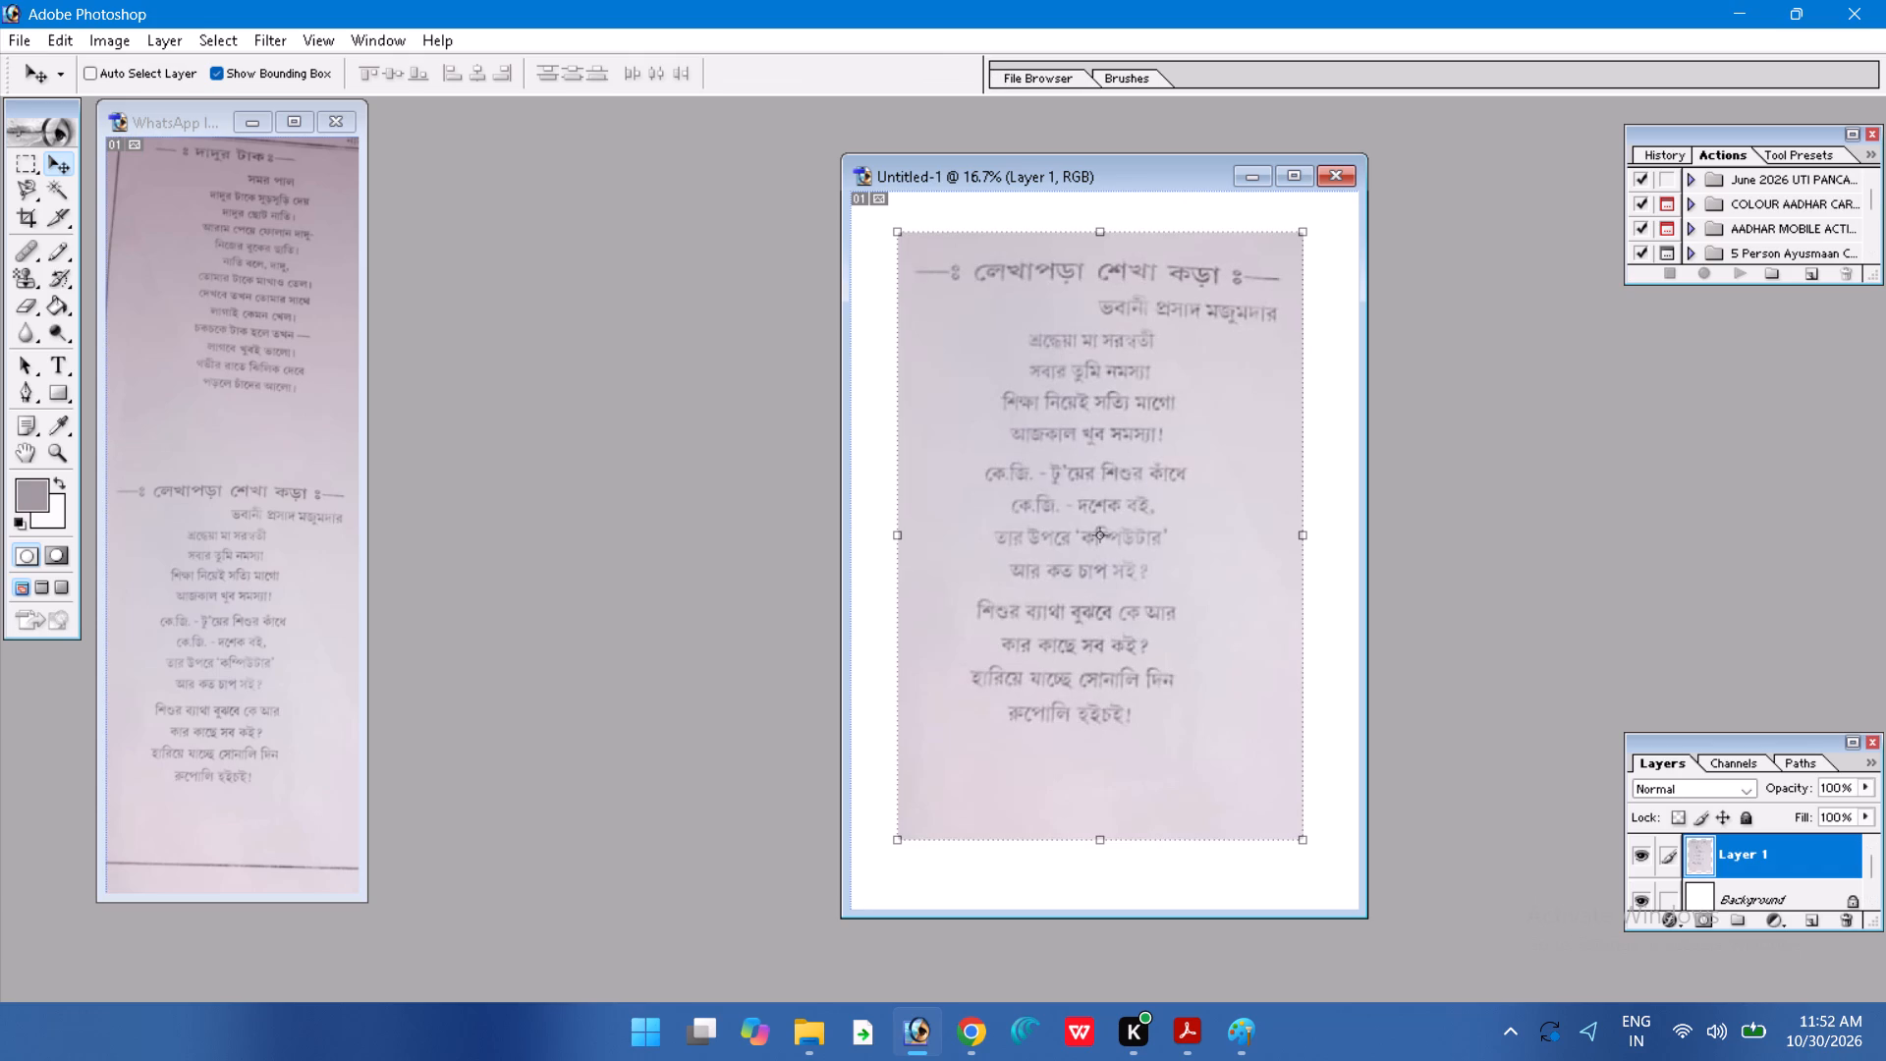
Shrink the poem layer to about 89% width and 94% height, leaving wider white margins around it.
{"action": "left_click", "coordinate": [1104, 837]}
{"action": "left_click_drag", "start_coordinate": [1096, 841], "coordinate": [1104, 808]}
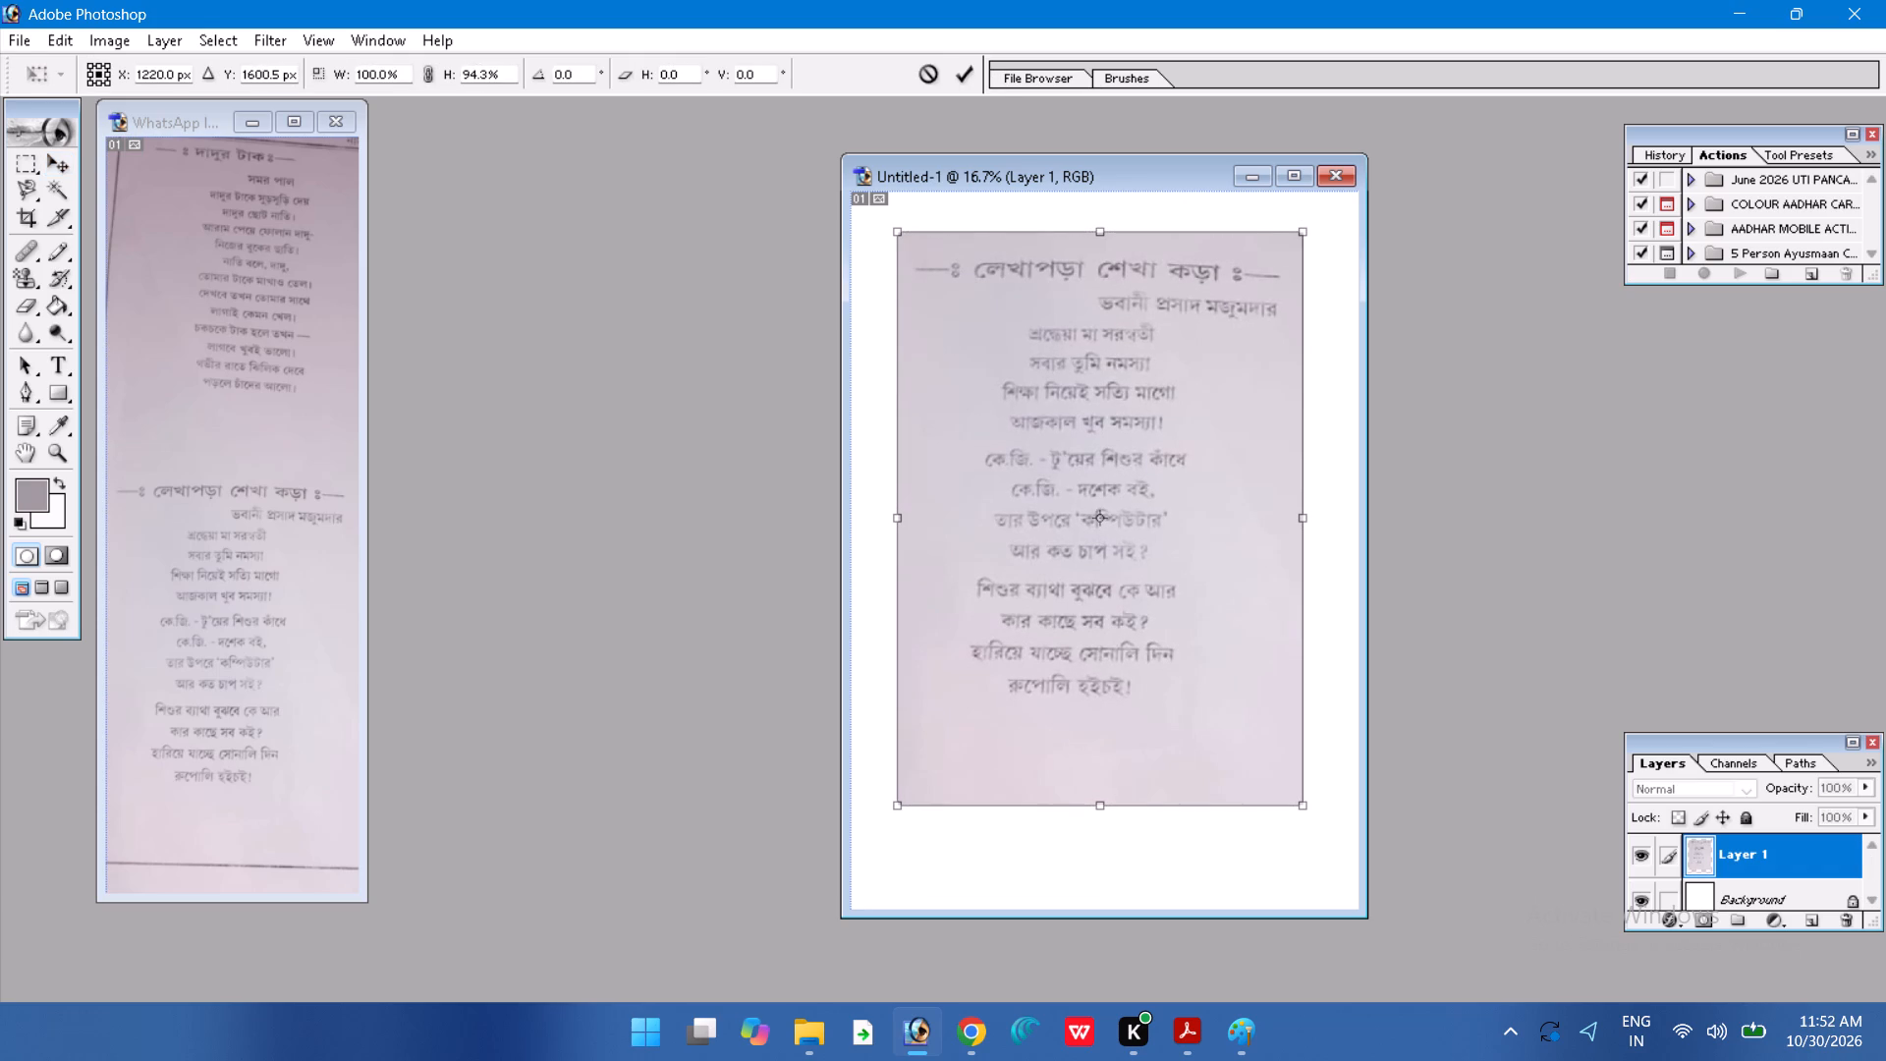
{"action": "left_click_drag", "start_coordinate": [1311, 516], "coordinate": [1285, 526]}
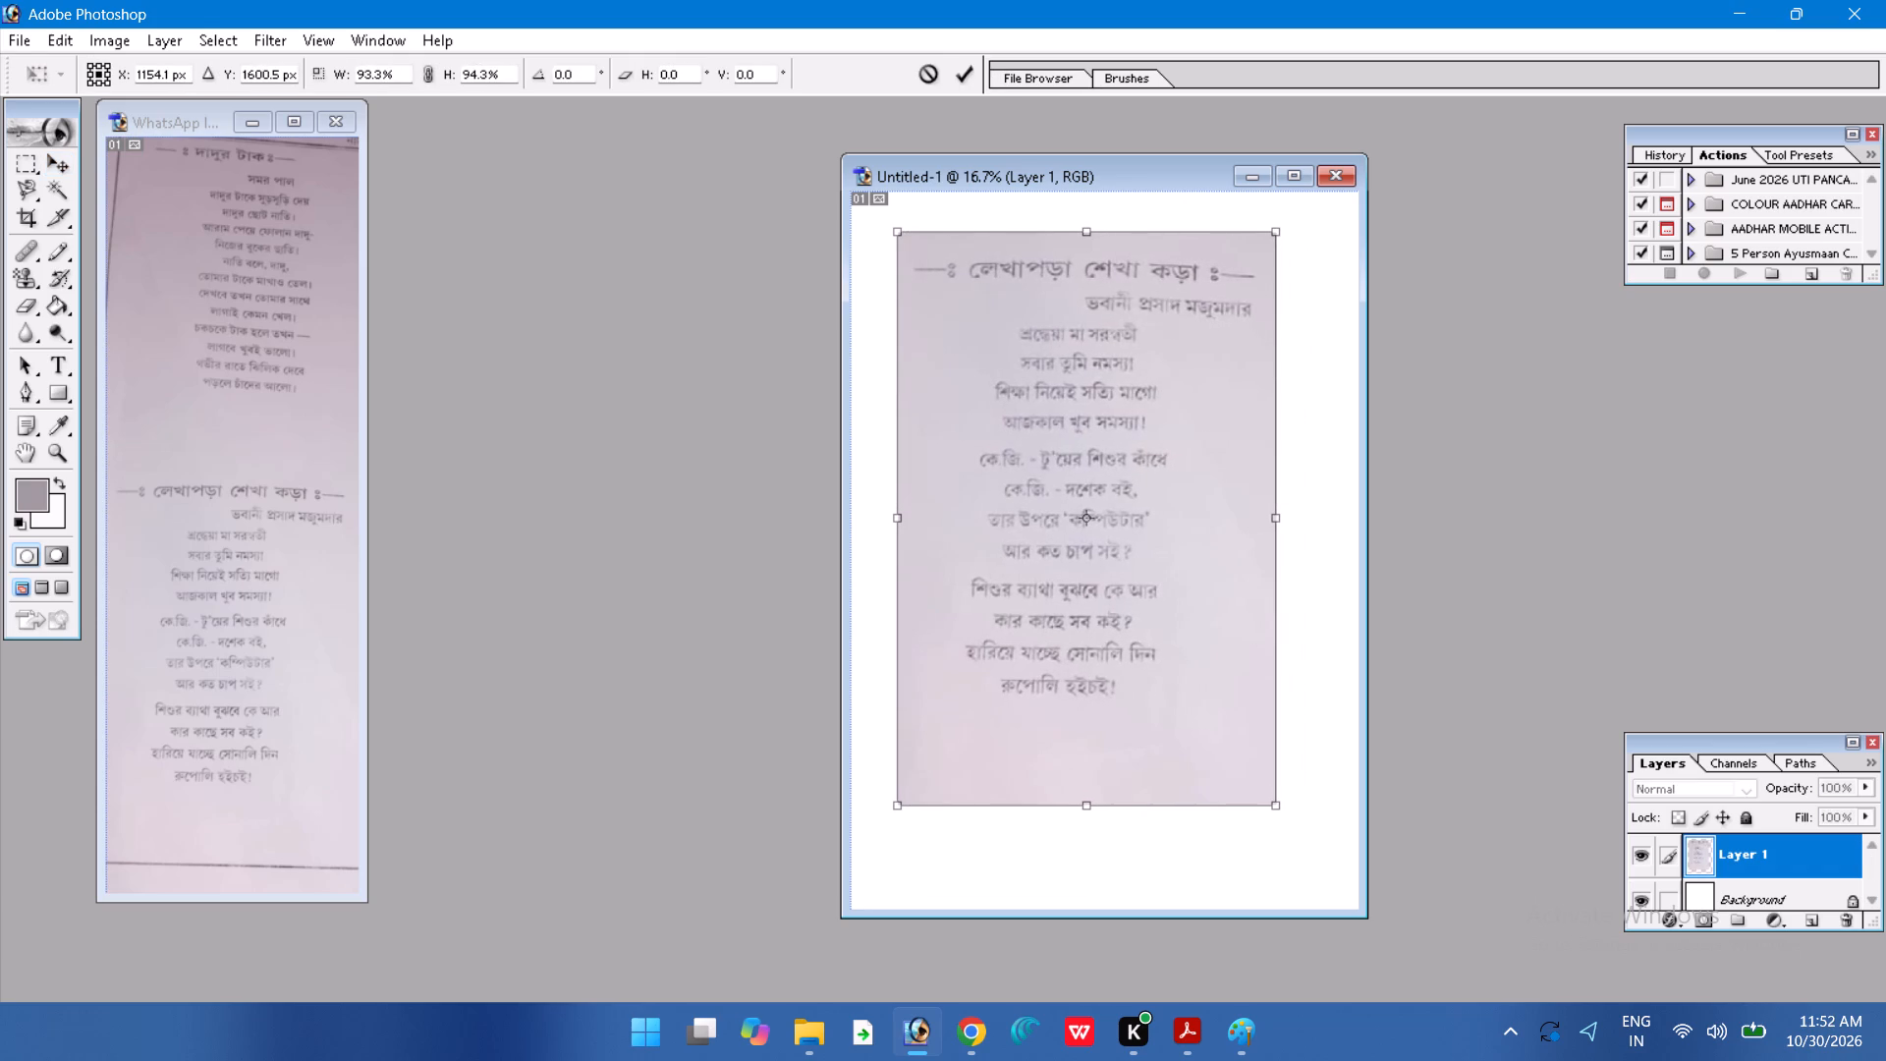
{"action": "left_click_drag", "start_coordinate": [895, 518], "coordinate": [913, 518]}
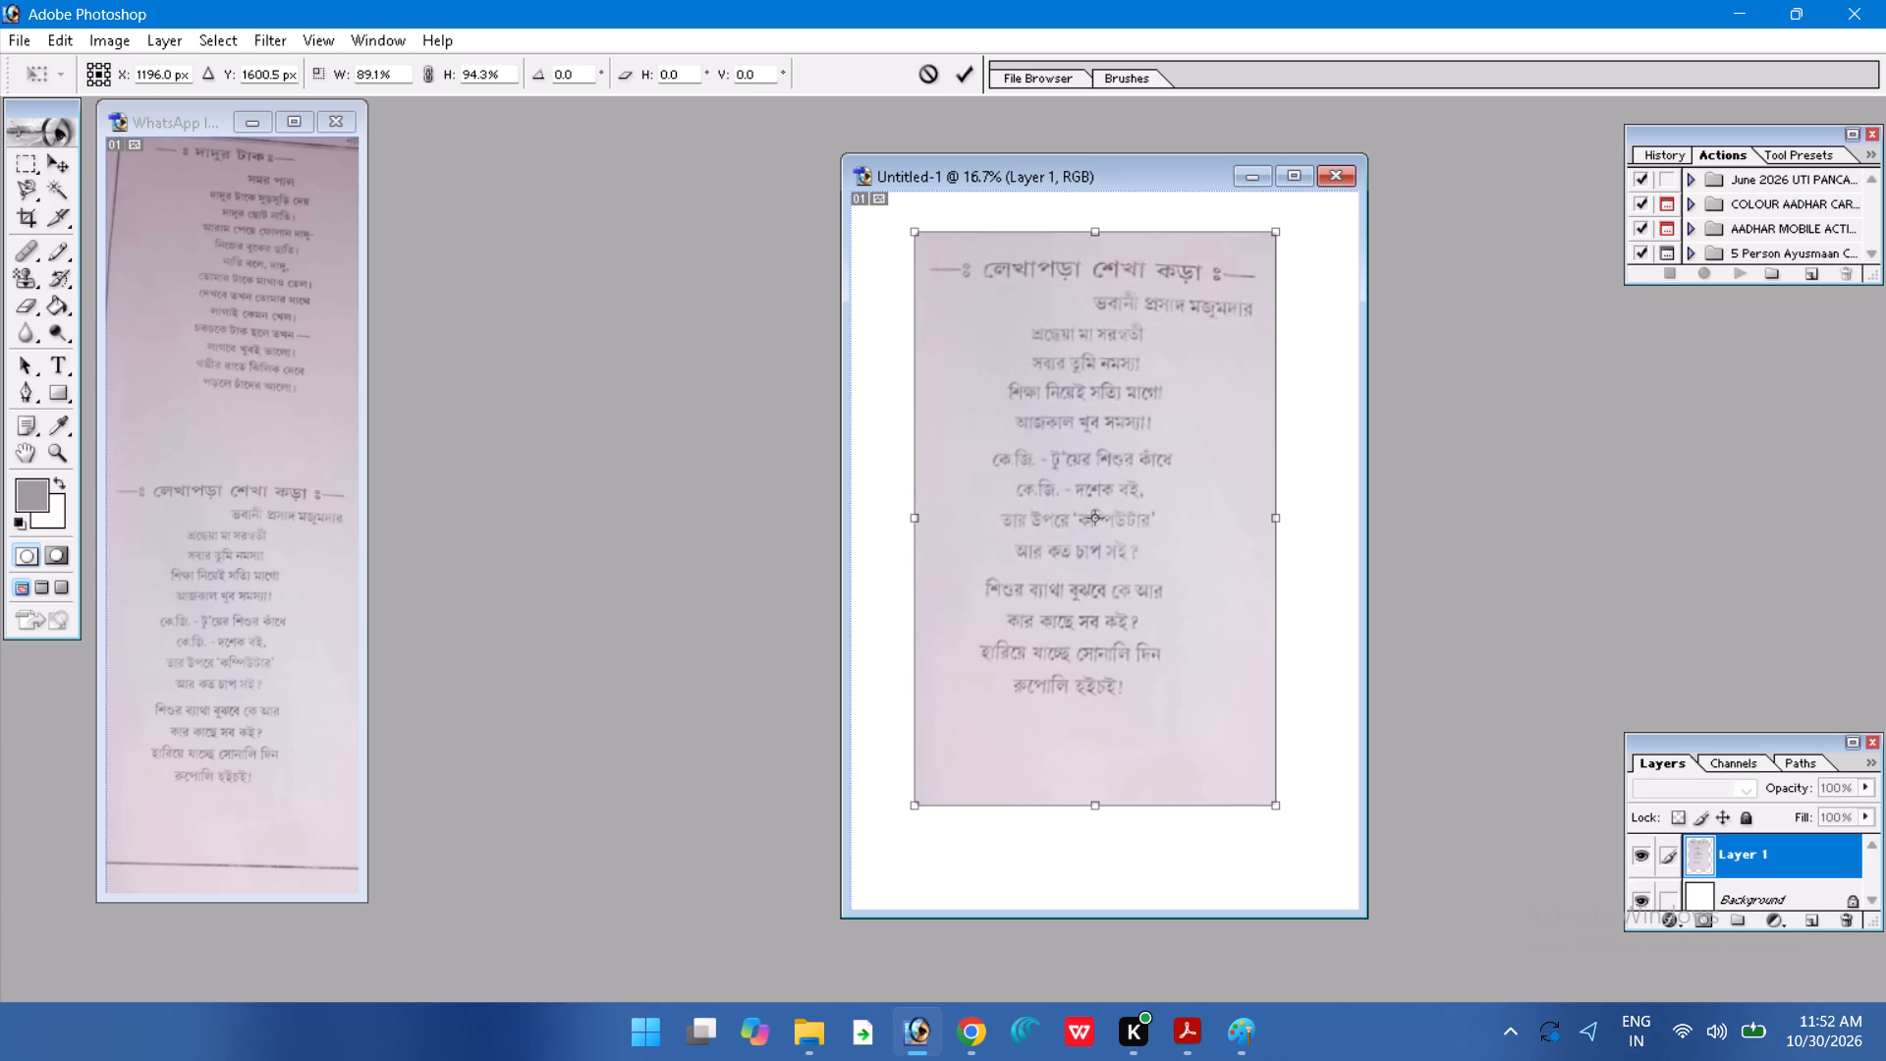
{"action": "key", "text": "Return"}
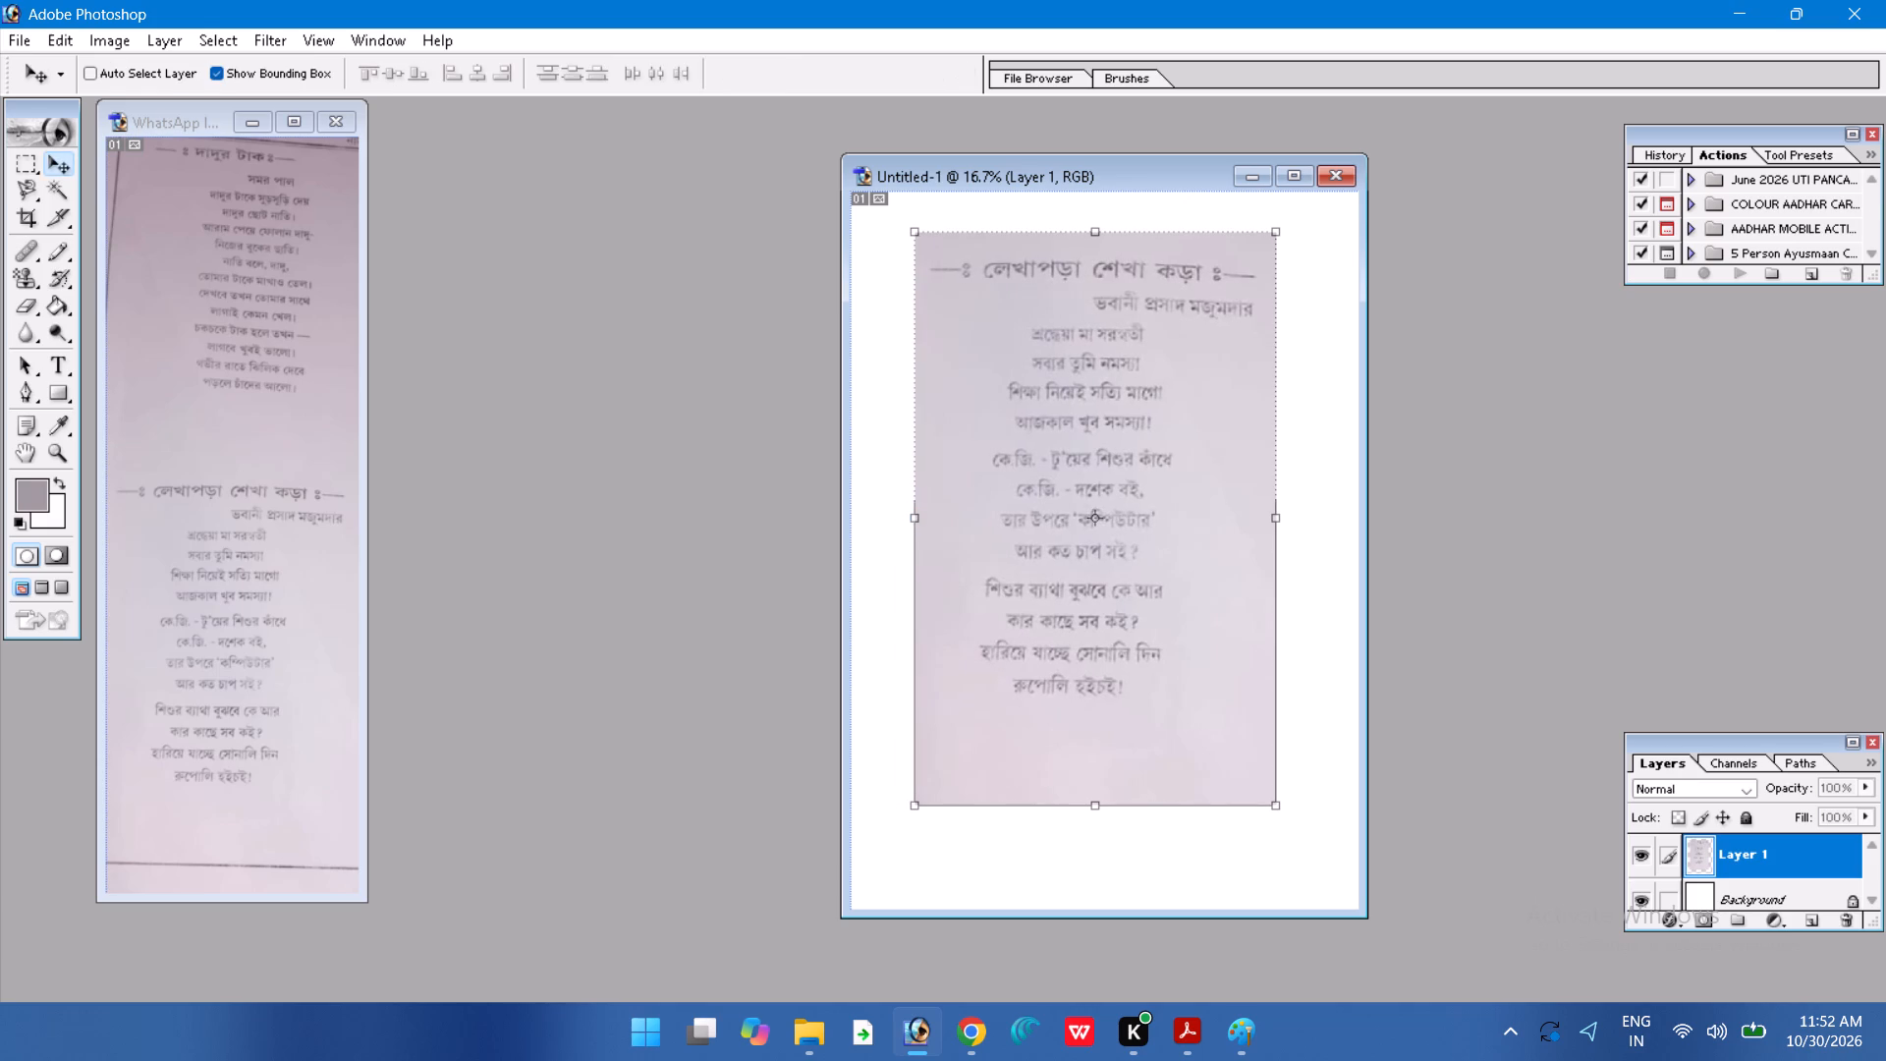
Maximize the Untitled-1 document and merge the poem layer into the background.
{"action": "left_click", "coordinate": [1295, 177]}
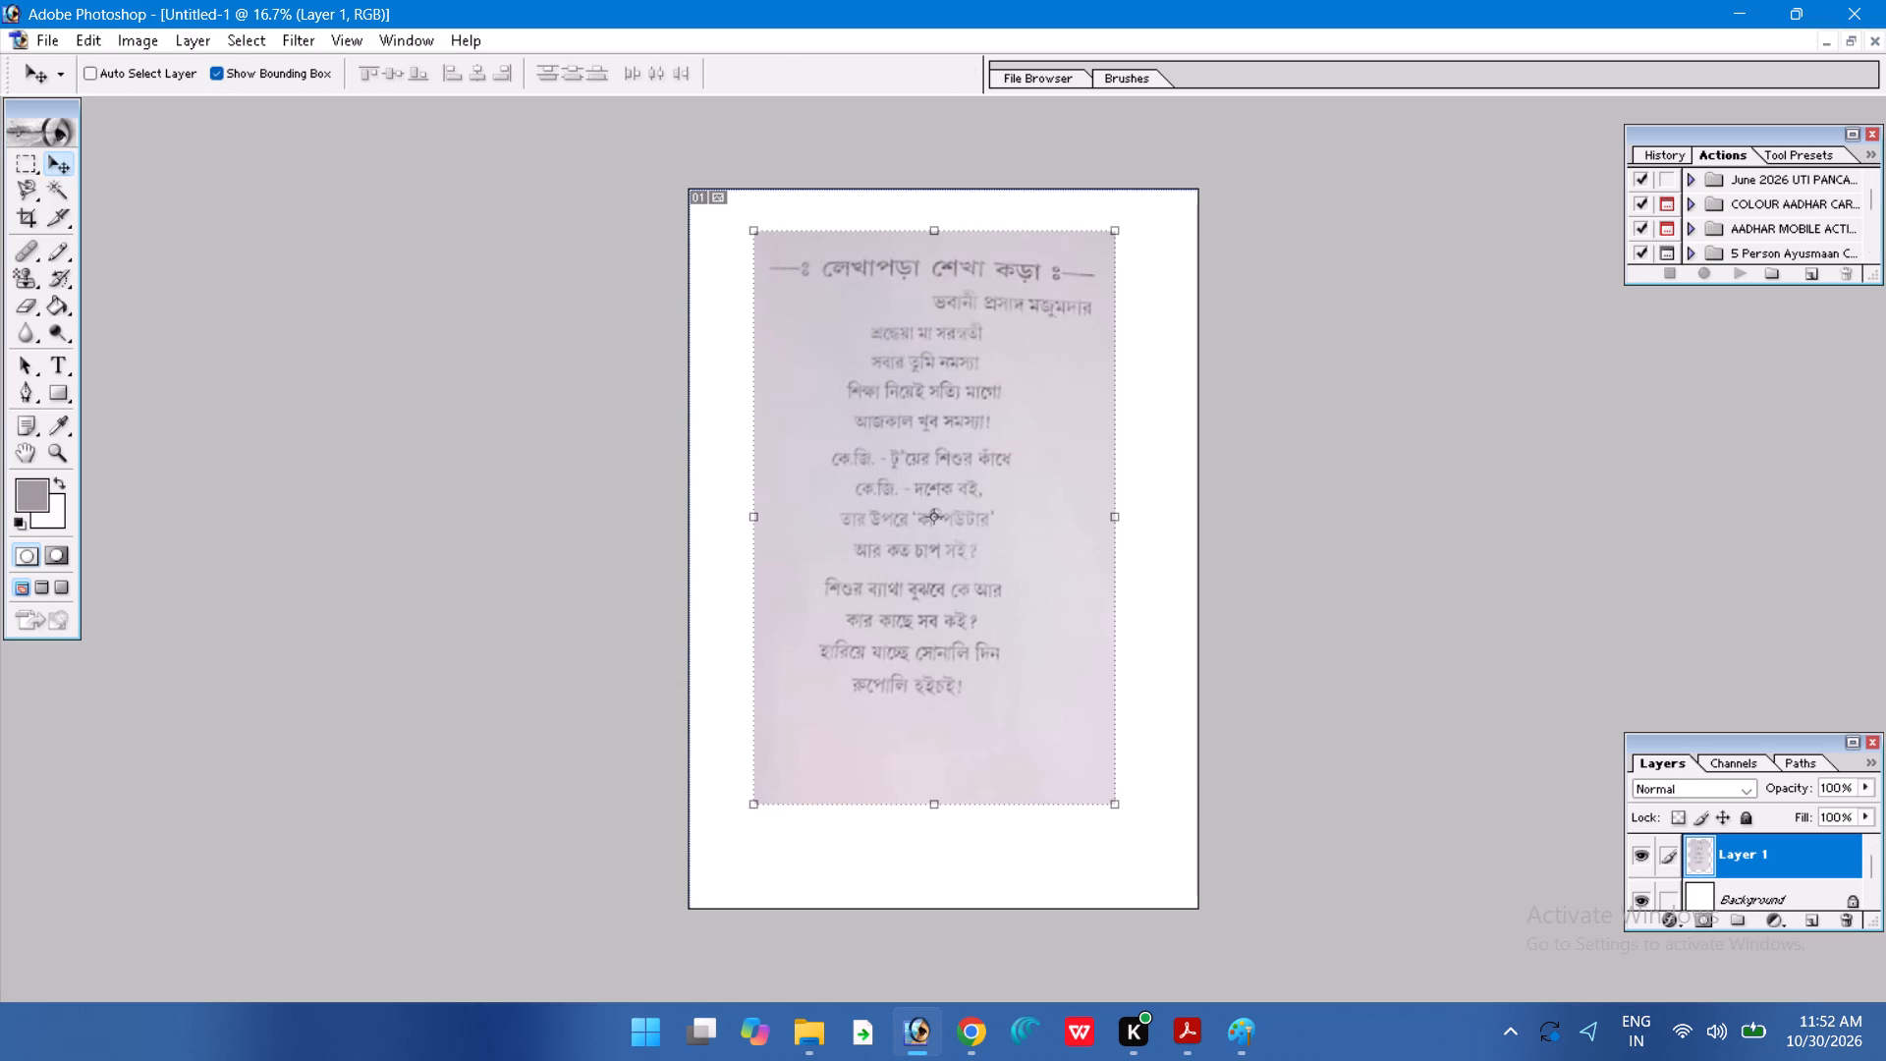
{"action": "key", "text": "ctrl+e"}
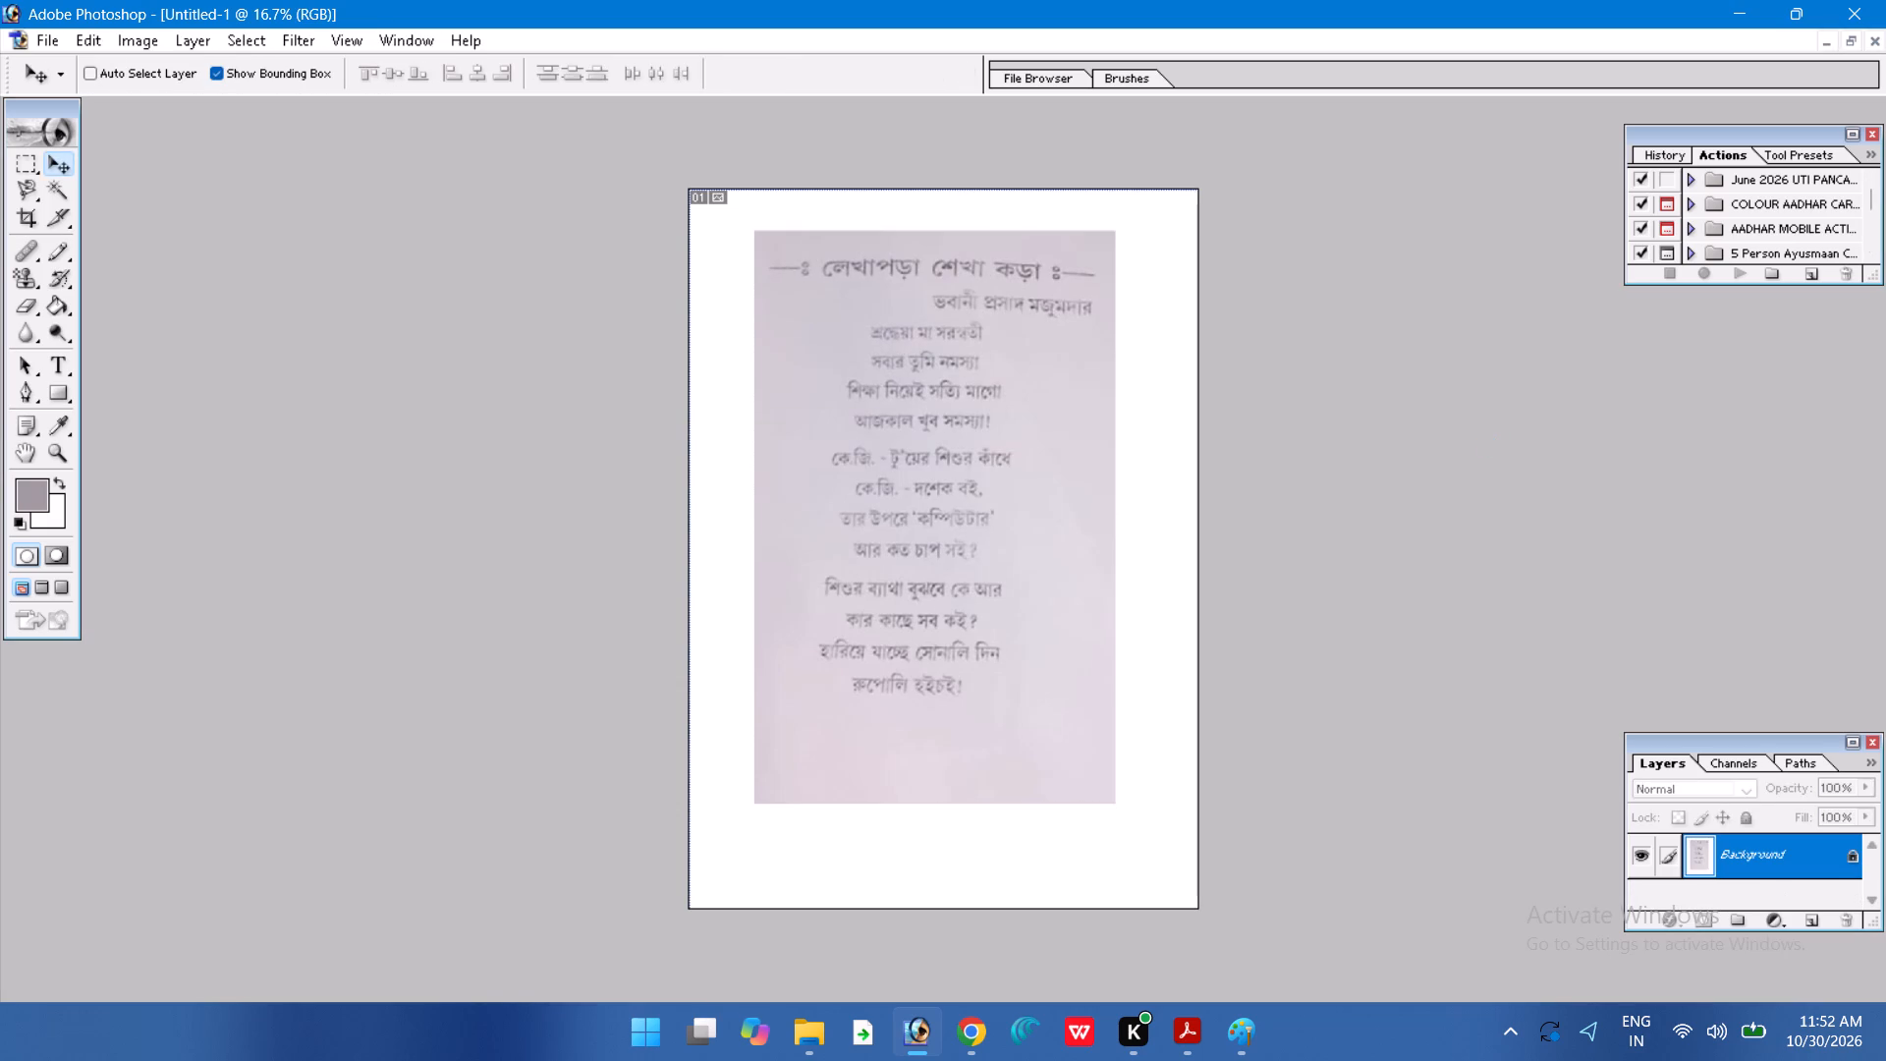
Darken the poem text with a Levels adjustment, setting the RGB black input level to 107.
{"action": "key", "text": "ctrl+equal"}
{"action": "key", "text": "ctrl+equal"}
{"action": "key", "text": "ctrl+equal"}
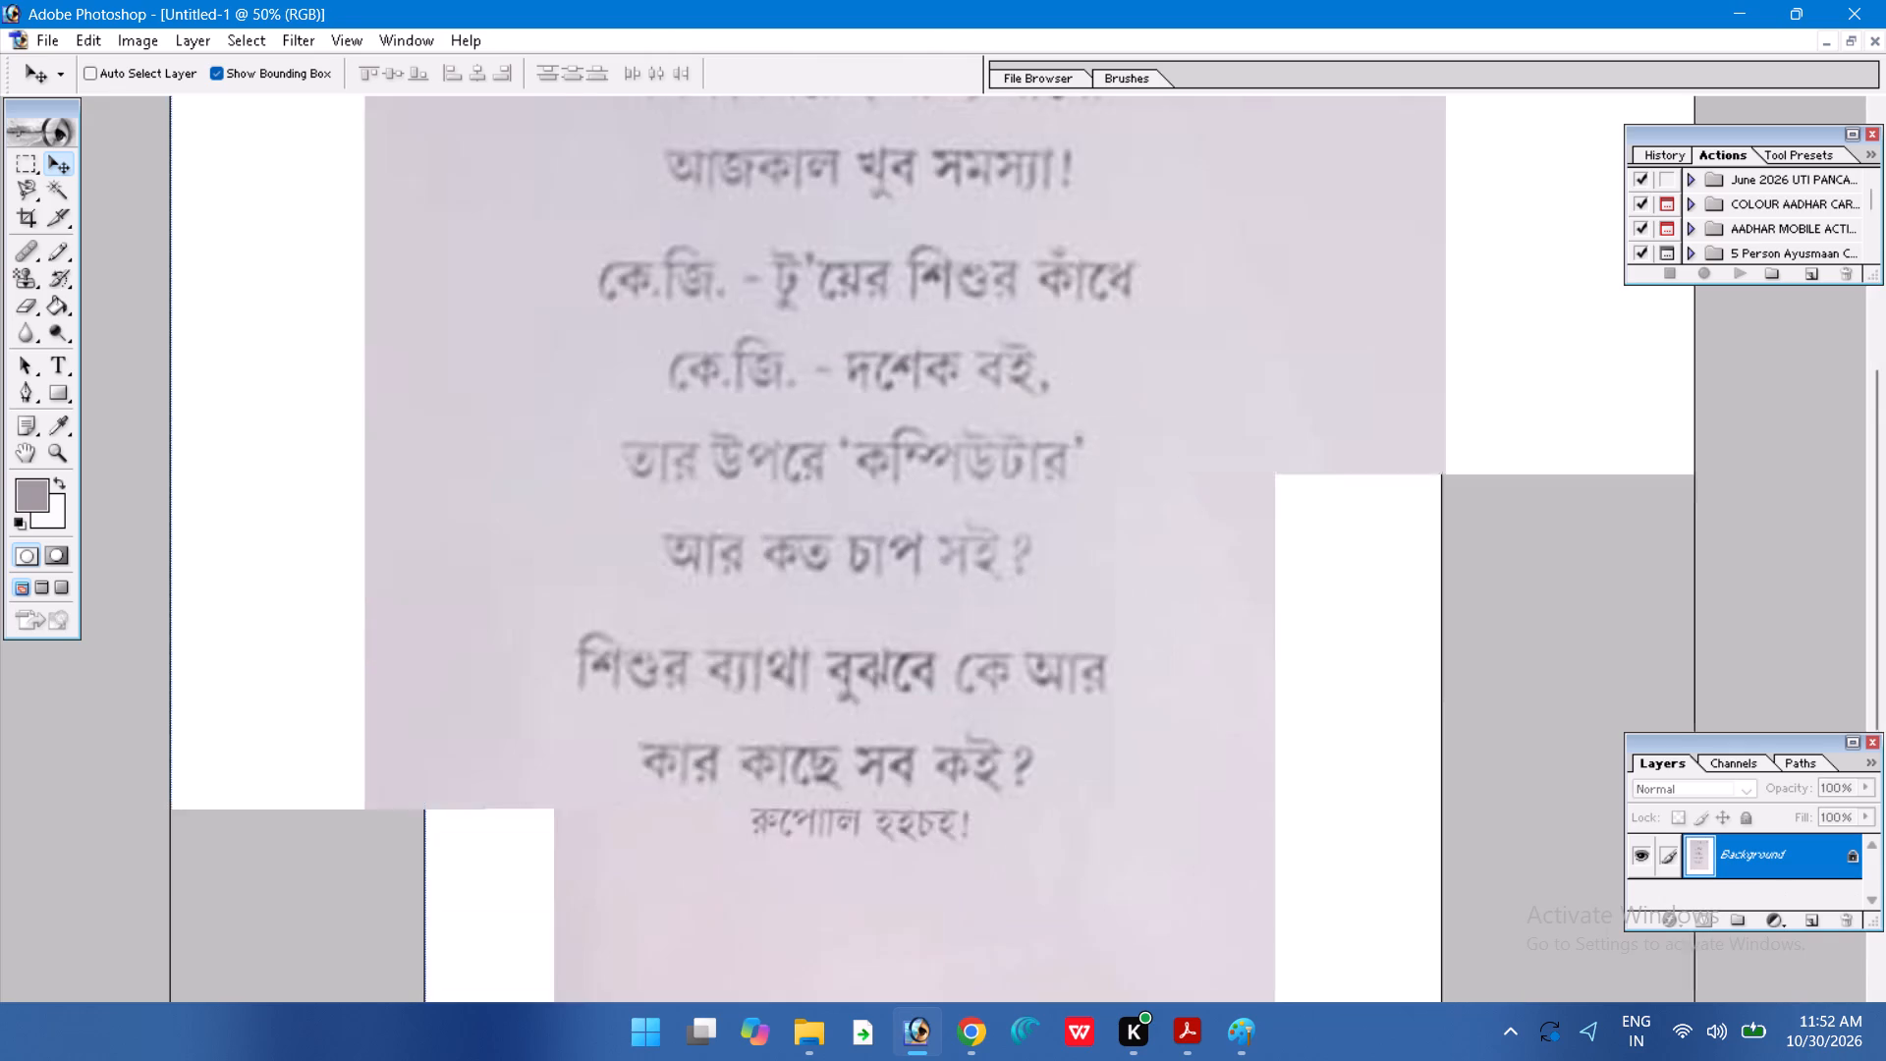
{"action": "key", "text": "ctrl+equal"}
{"action": "key", "text": "ctrl+l"}
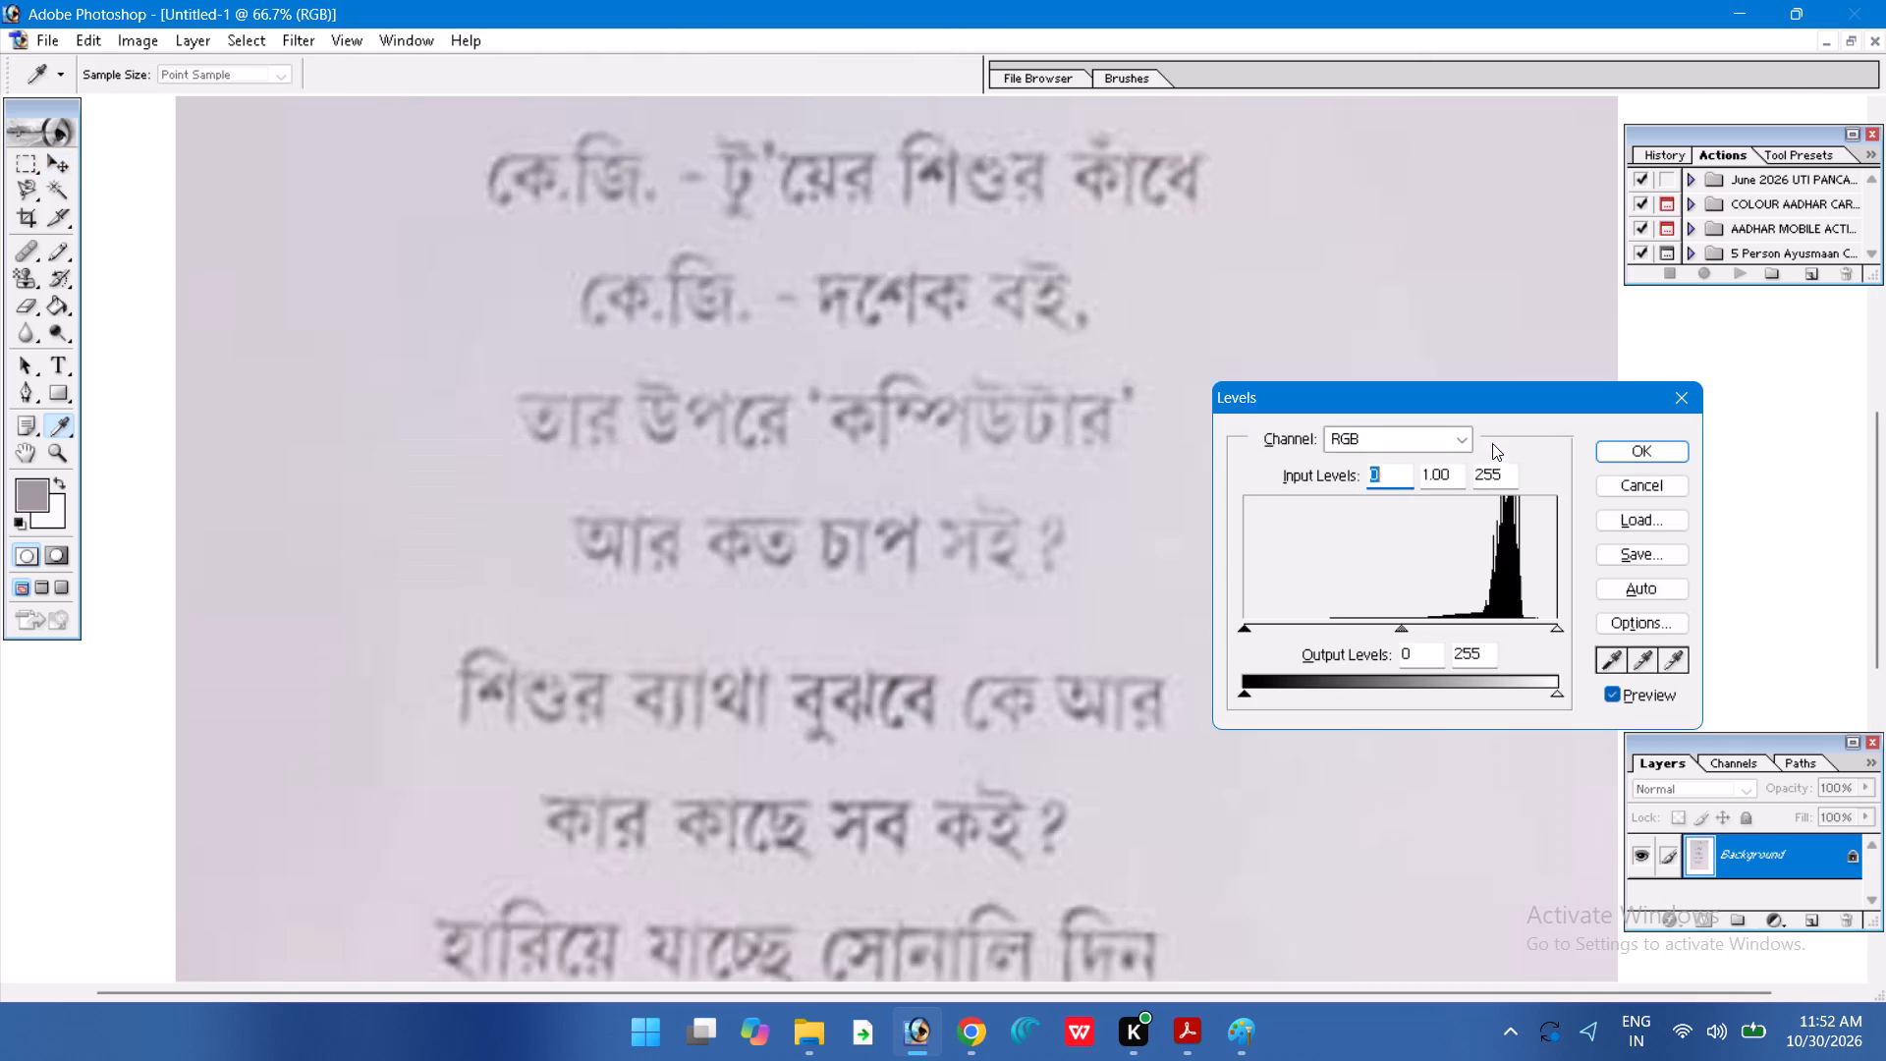
{"action": "left_click_drag", "start_coordinate": [1243, 630], "coordinate": [1293, 634]}
{"action": "left_click_drag", "start_coordinate": [1293, 634], "coordinate": [1374, 650]}
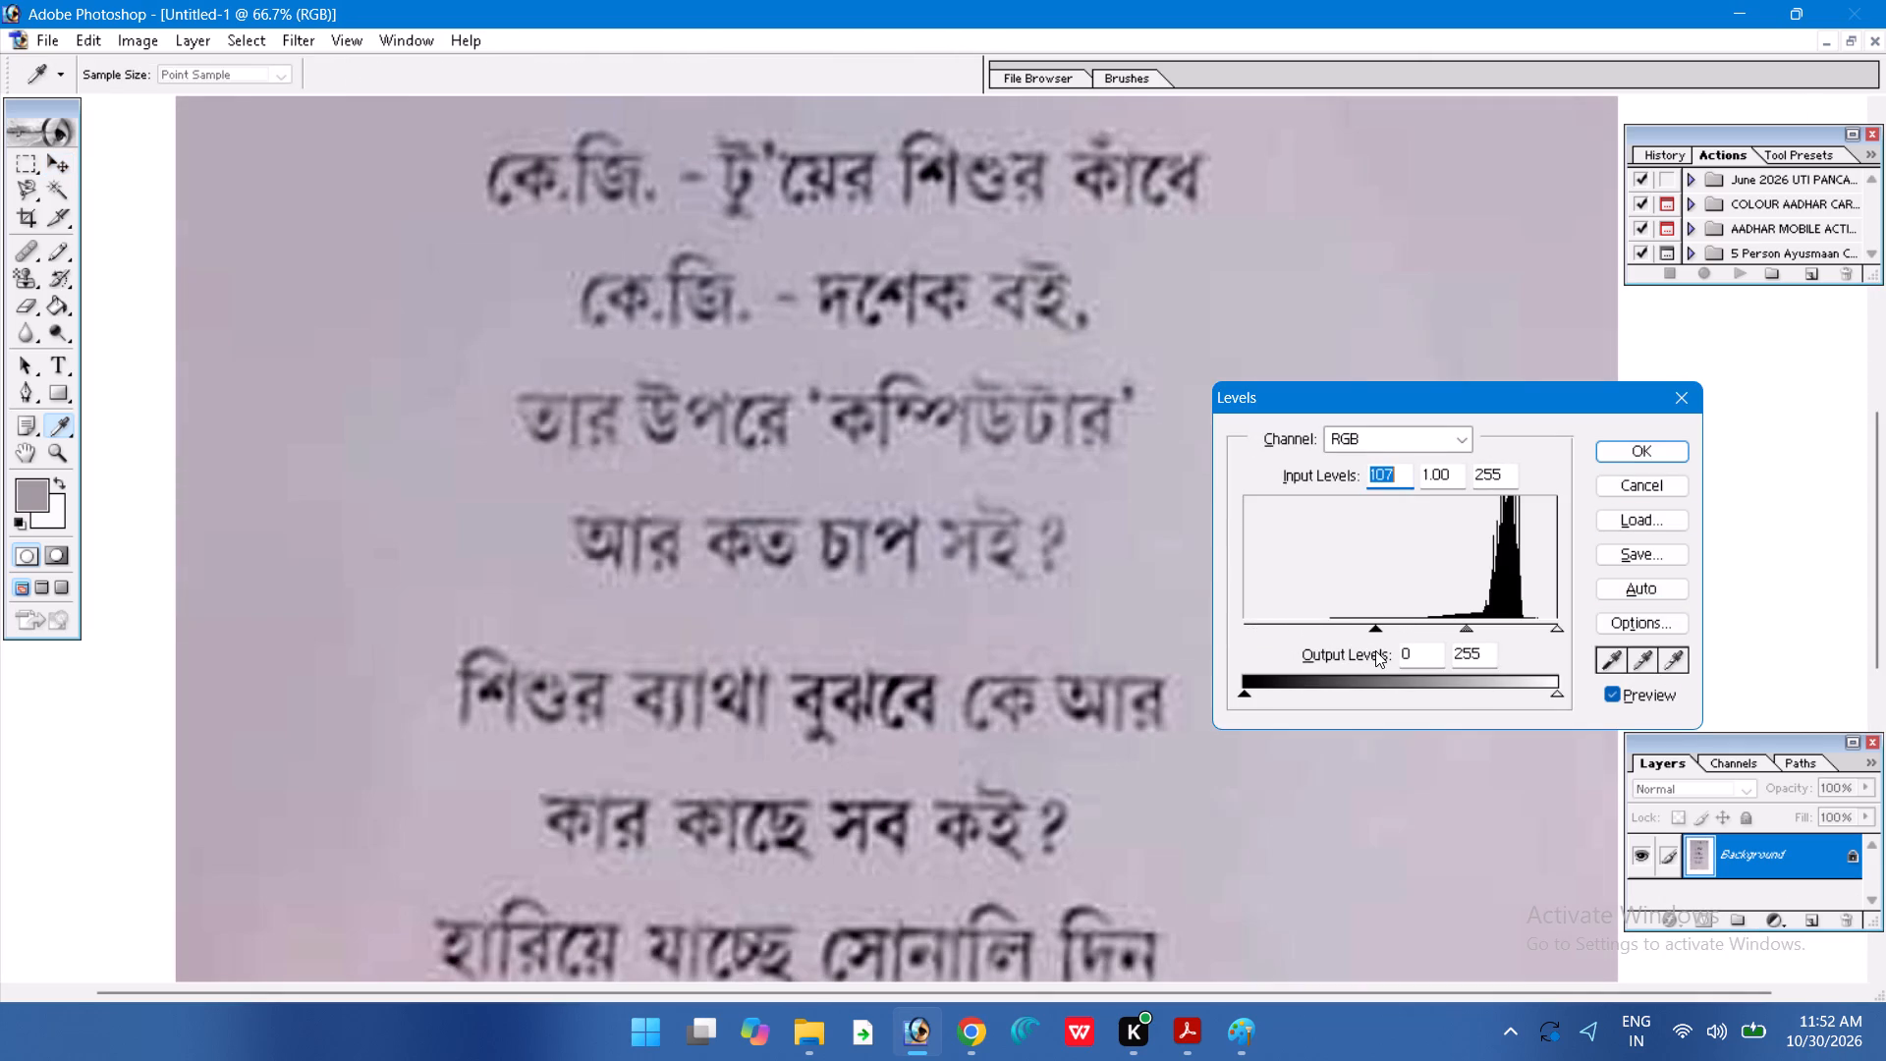
{"action": "key", "text": "ctrl+minus"}
{"action": "key", "text": "ctrl+minus"}
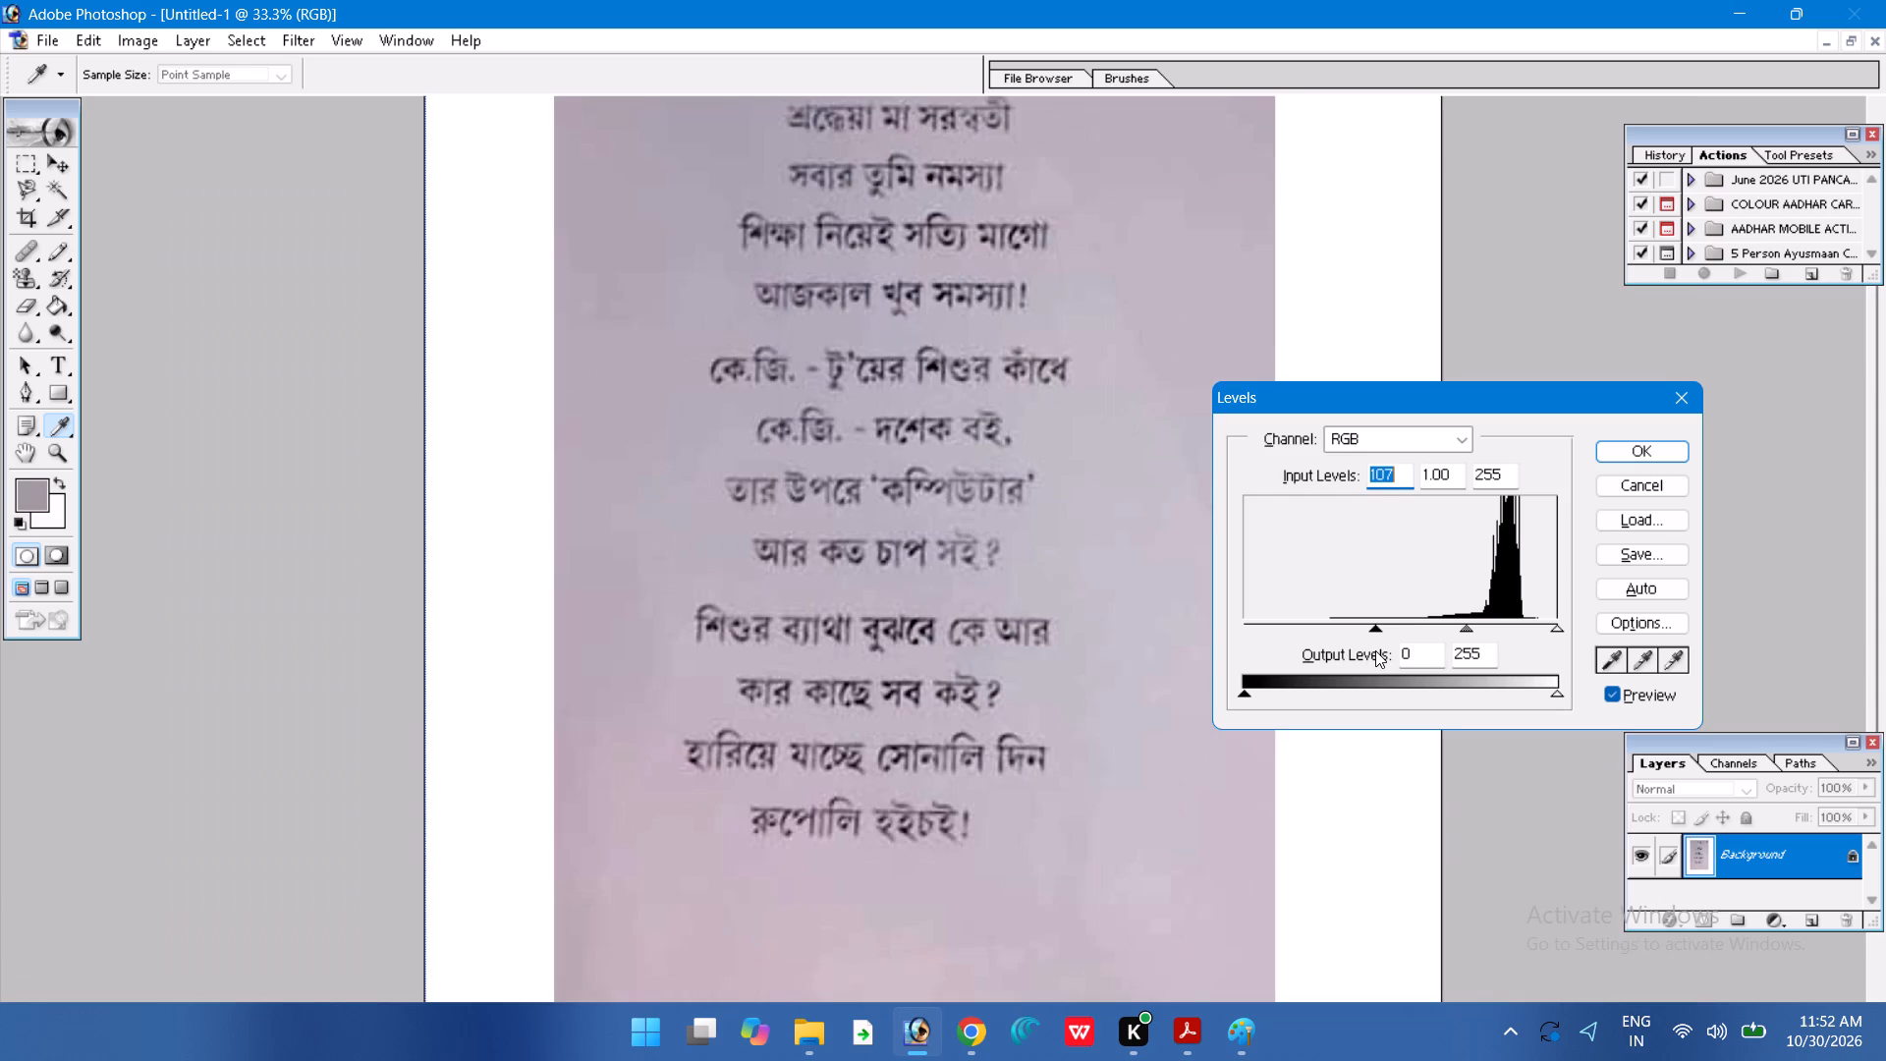
{"action": "key", "text": "ctrl+minus"}
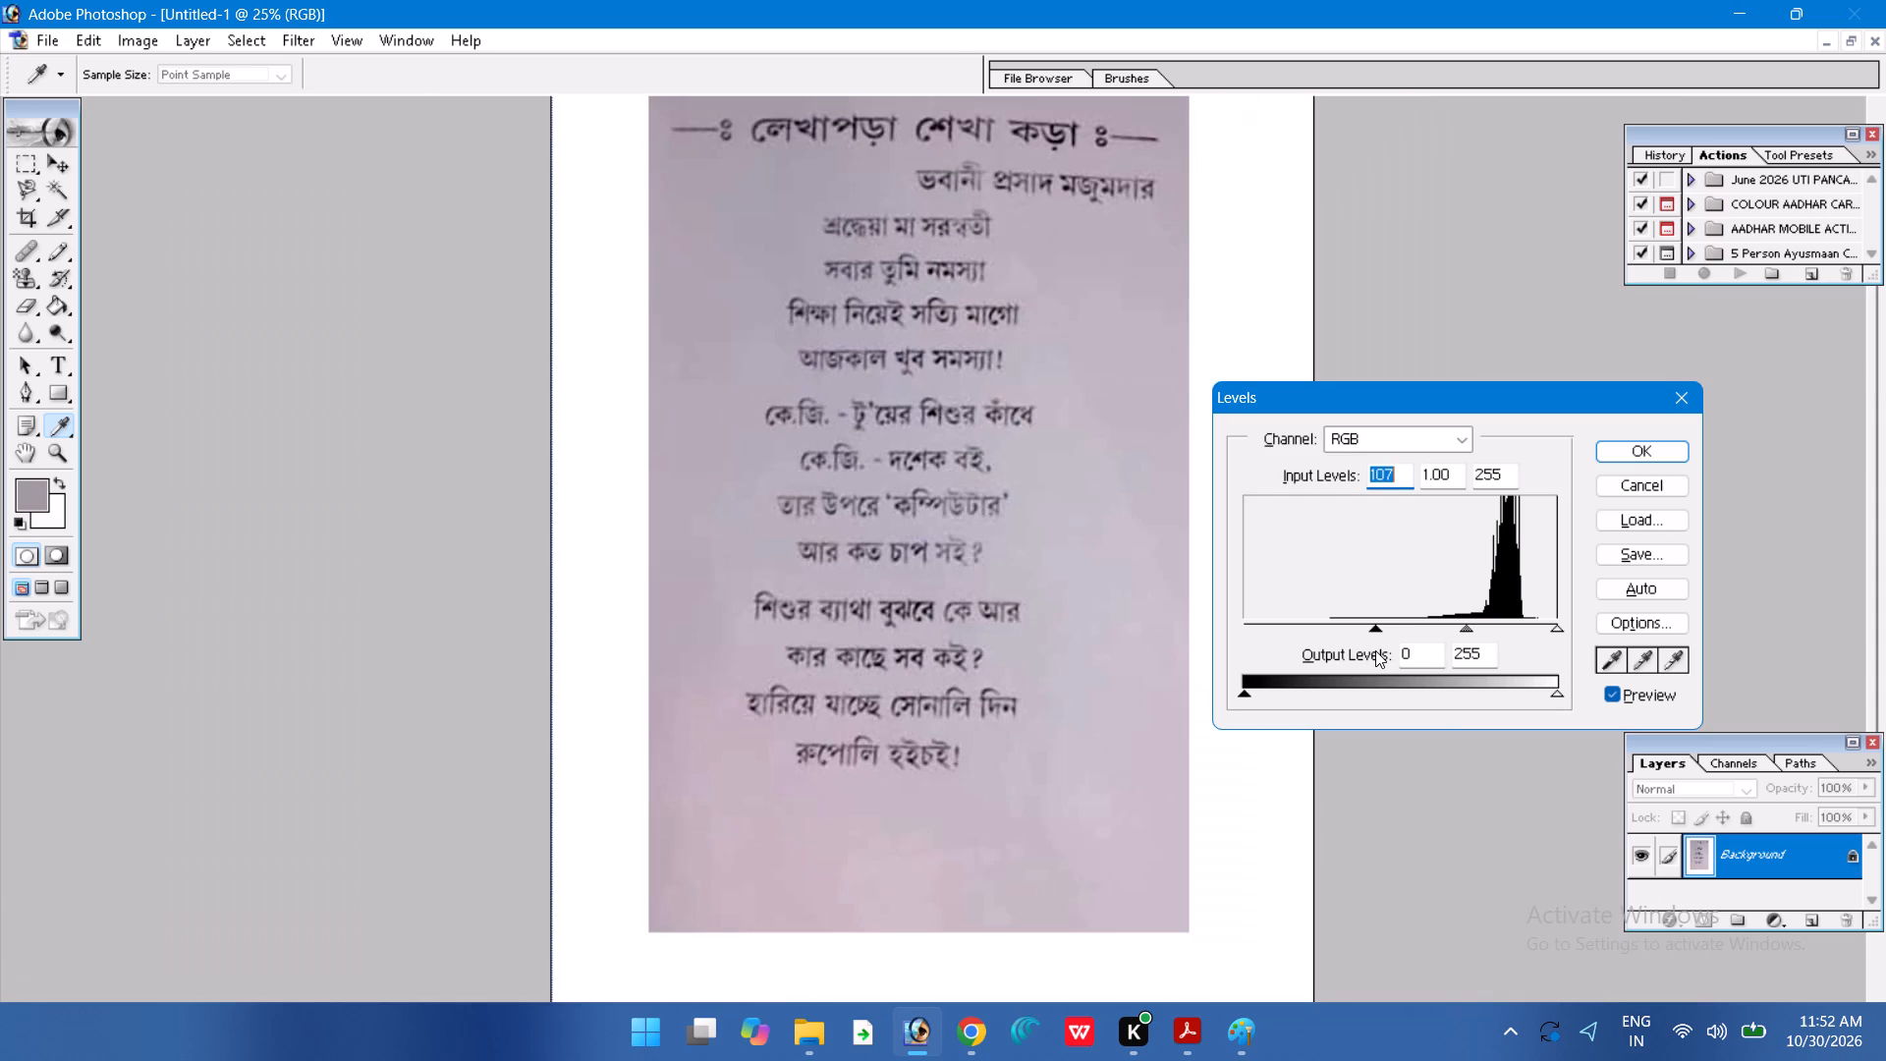
{"action": "left_click", "coordinate": [1646, 438]}
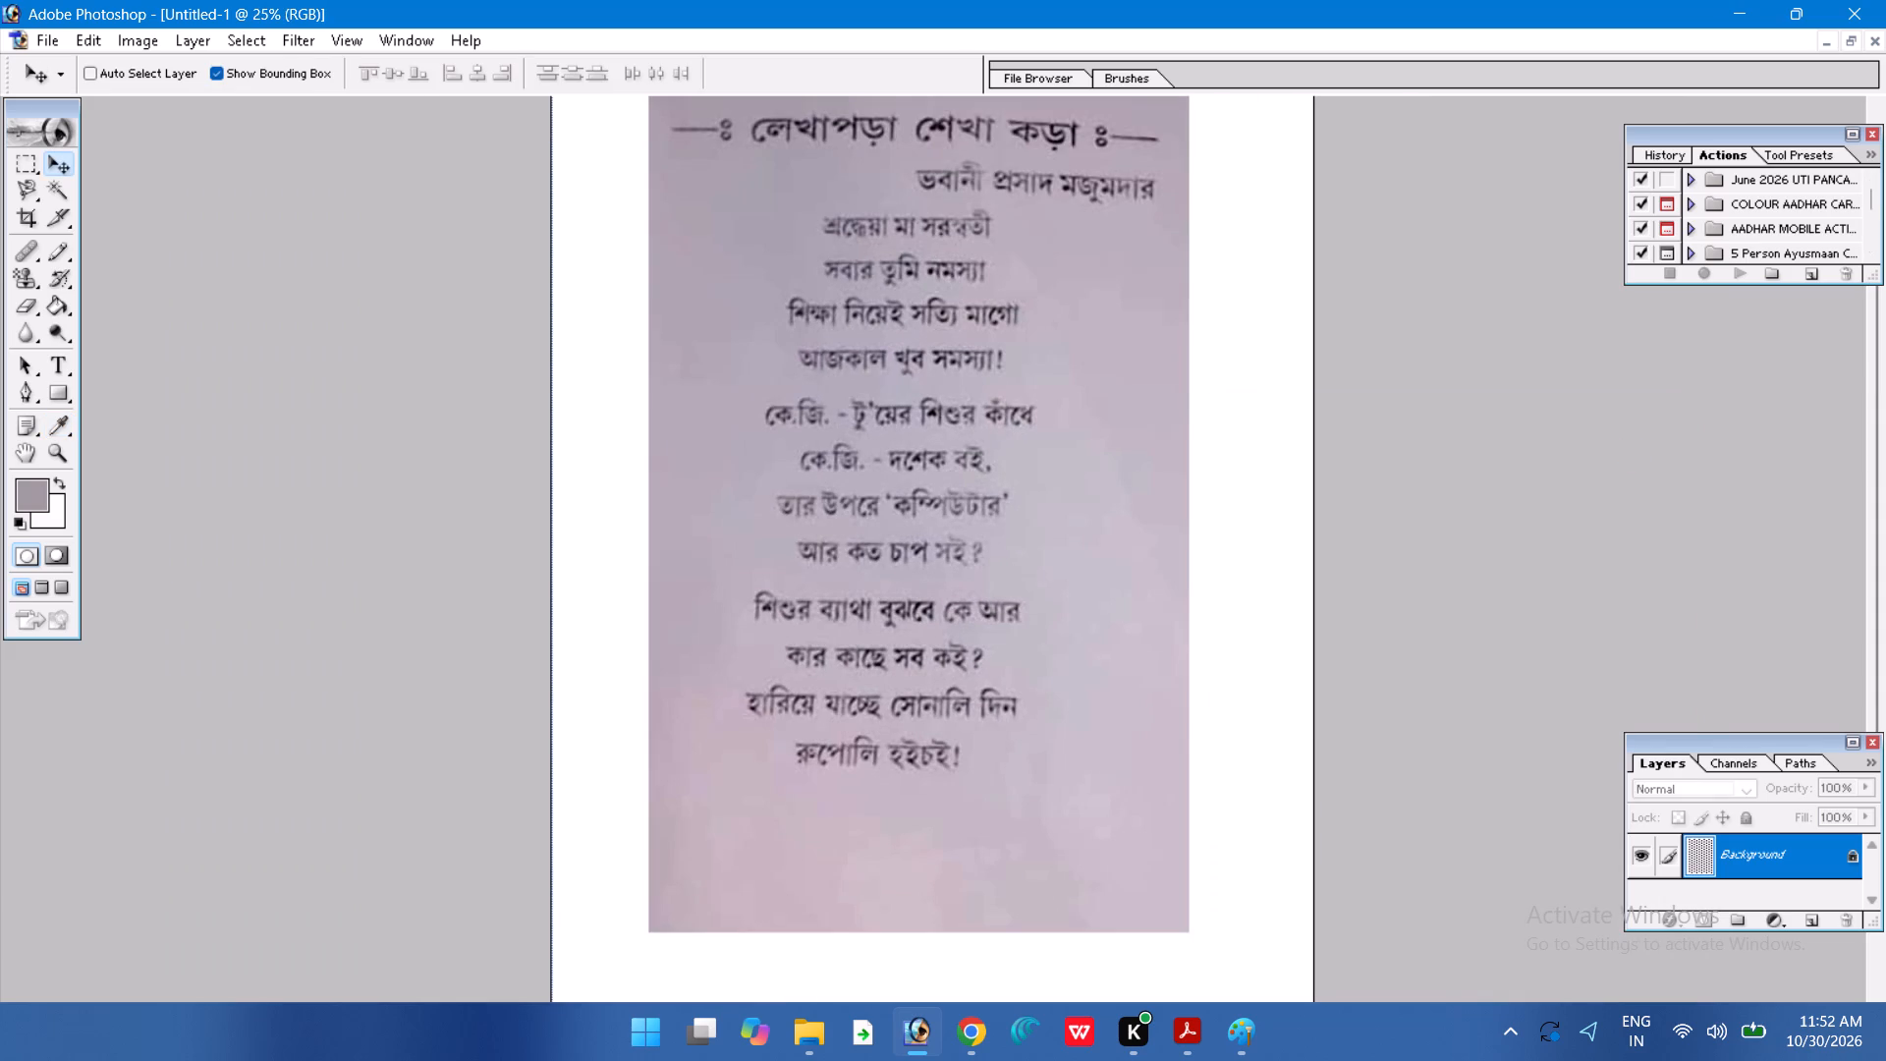
Apply another Levels adjustment, sampling the pinkish paper below the poem as the white point and setting the black input level to 103.
{"action": "key", "text": "ctrl+l"}
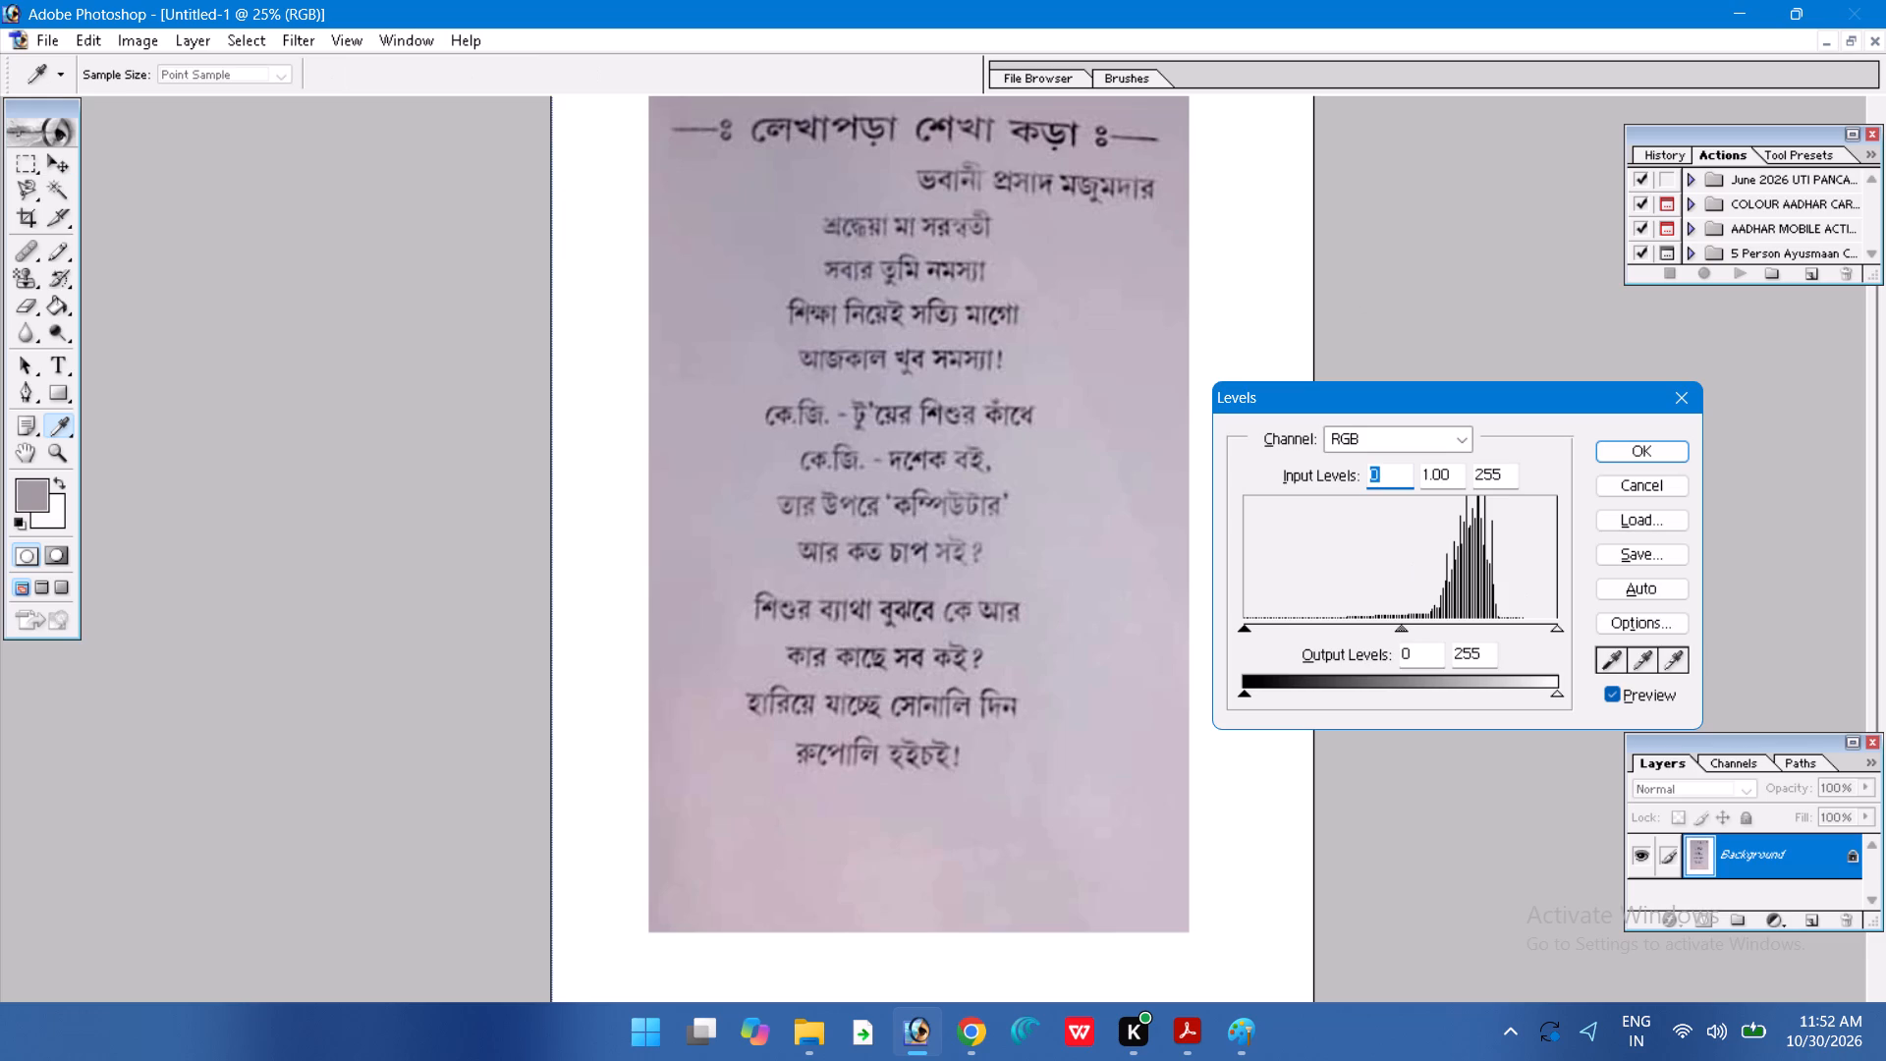
{"action": "left_click", "coordinate": [1677, 662]}
{"action": "left_click", "coordinate": [1089, 815]}
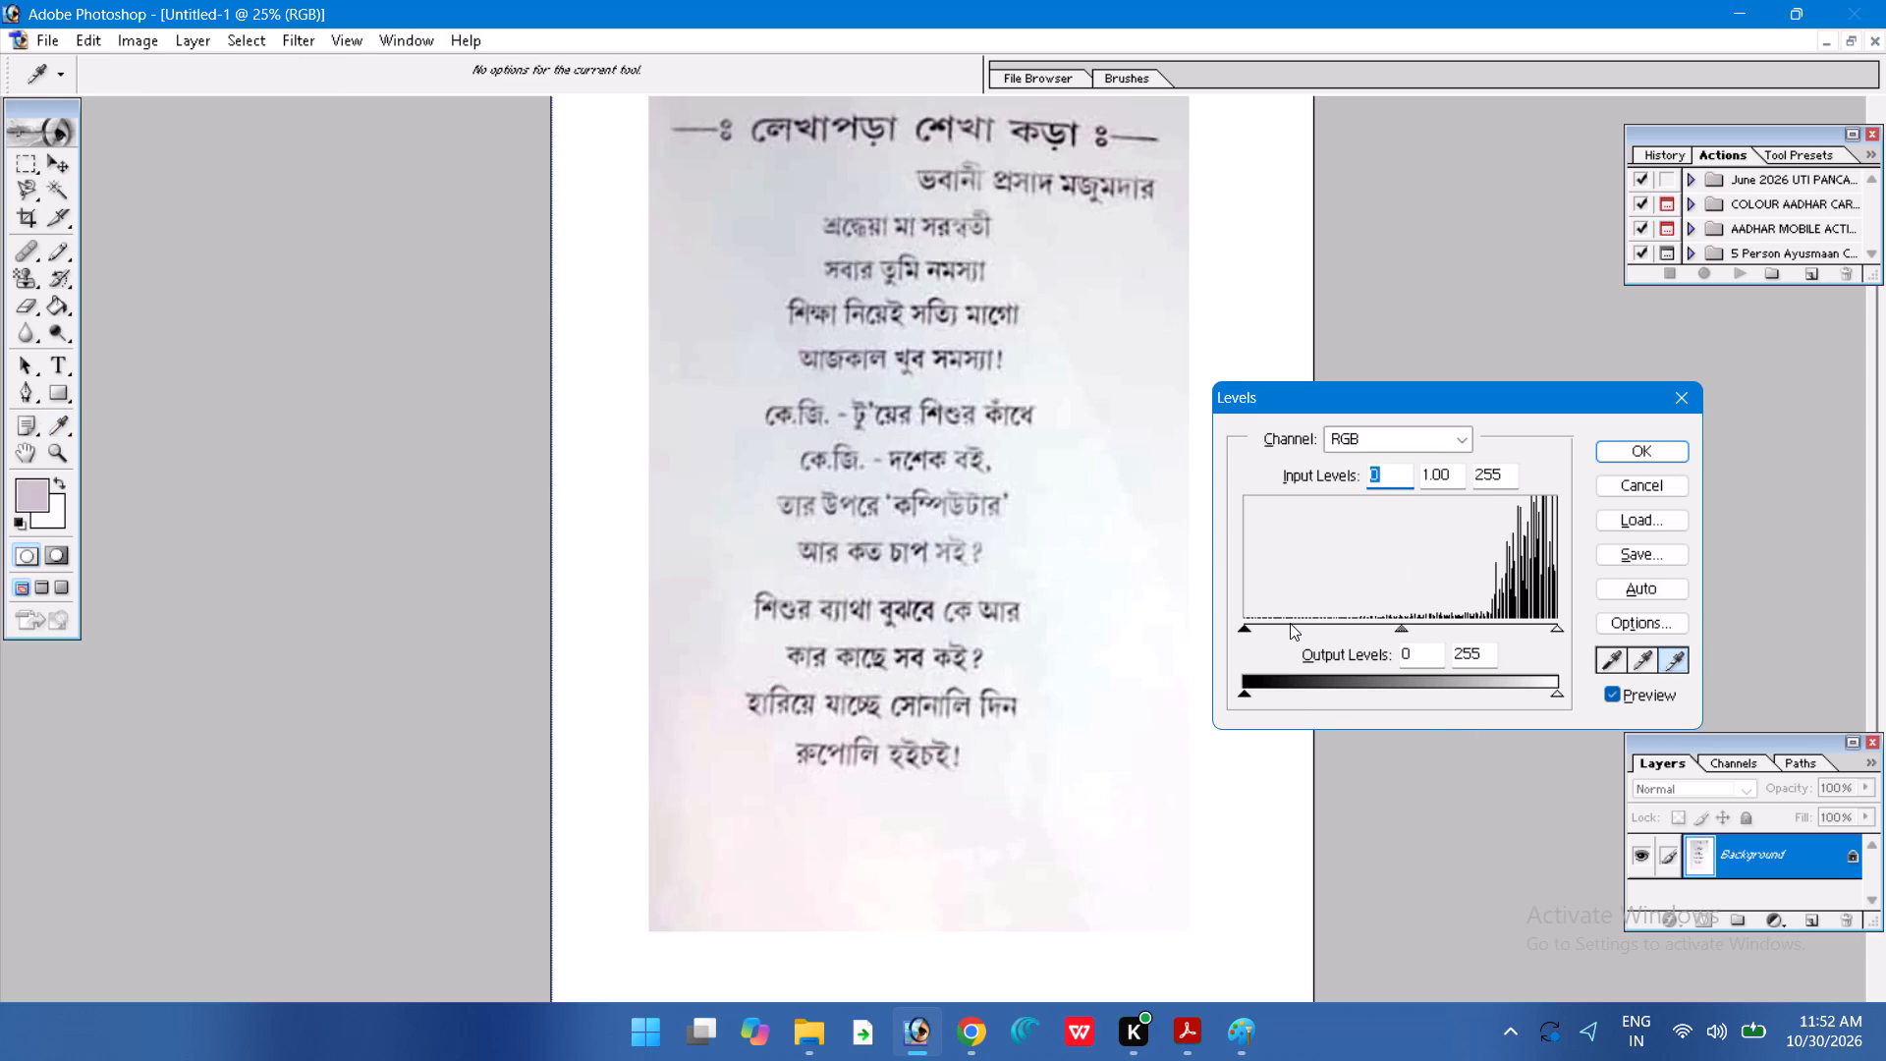
{"action": "left_click_drag", "start_coordinate": [1244, 627], "coordinate": [1249, 629]}
{"action": "left_click_drag", "start_coordinate": [1249, 629], "coordinate": [1281, 634]}
{"action": "left_click_drag", "start_coordinate": [1281, 634], "coordinate": [1370, 641]}
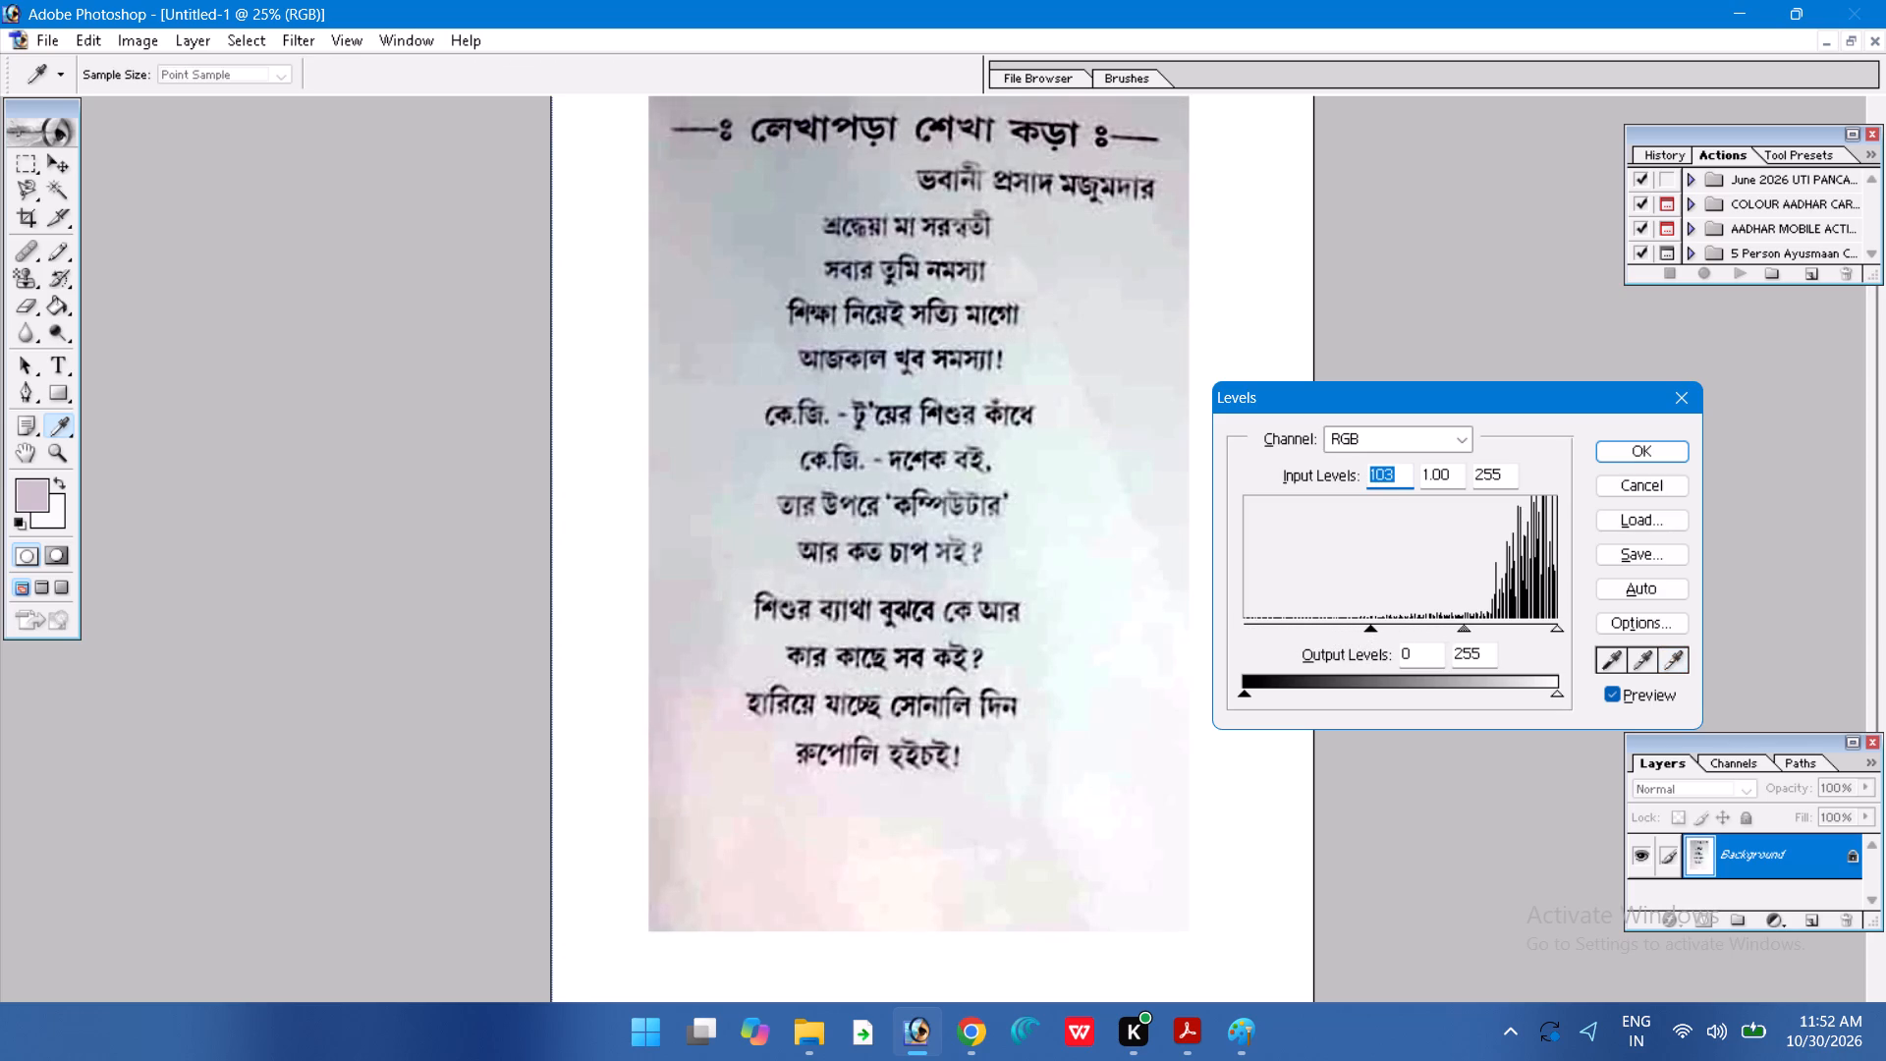
{"action": "scroll", "coordinate": [951, 628], "scroll_direction": "up", "scroll_amount": 2}
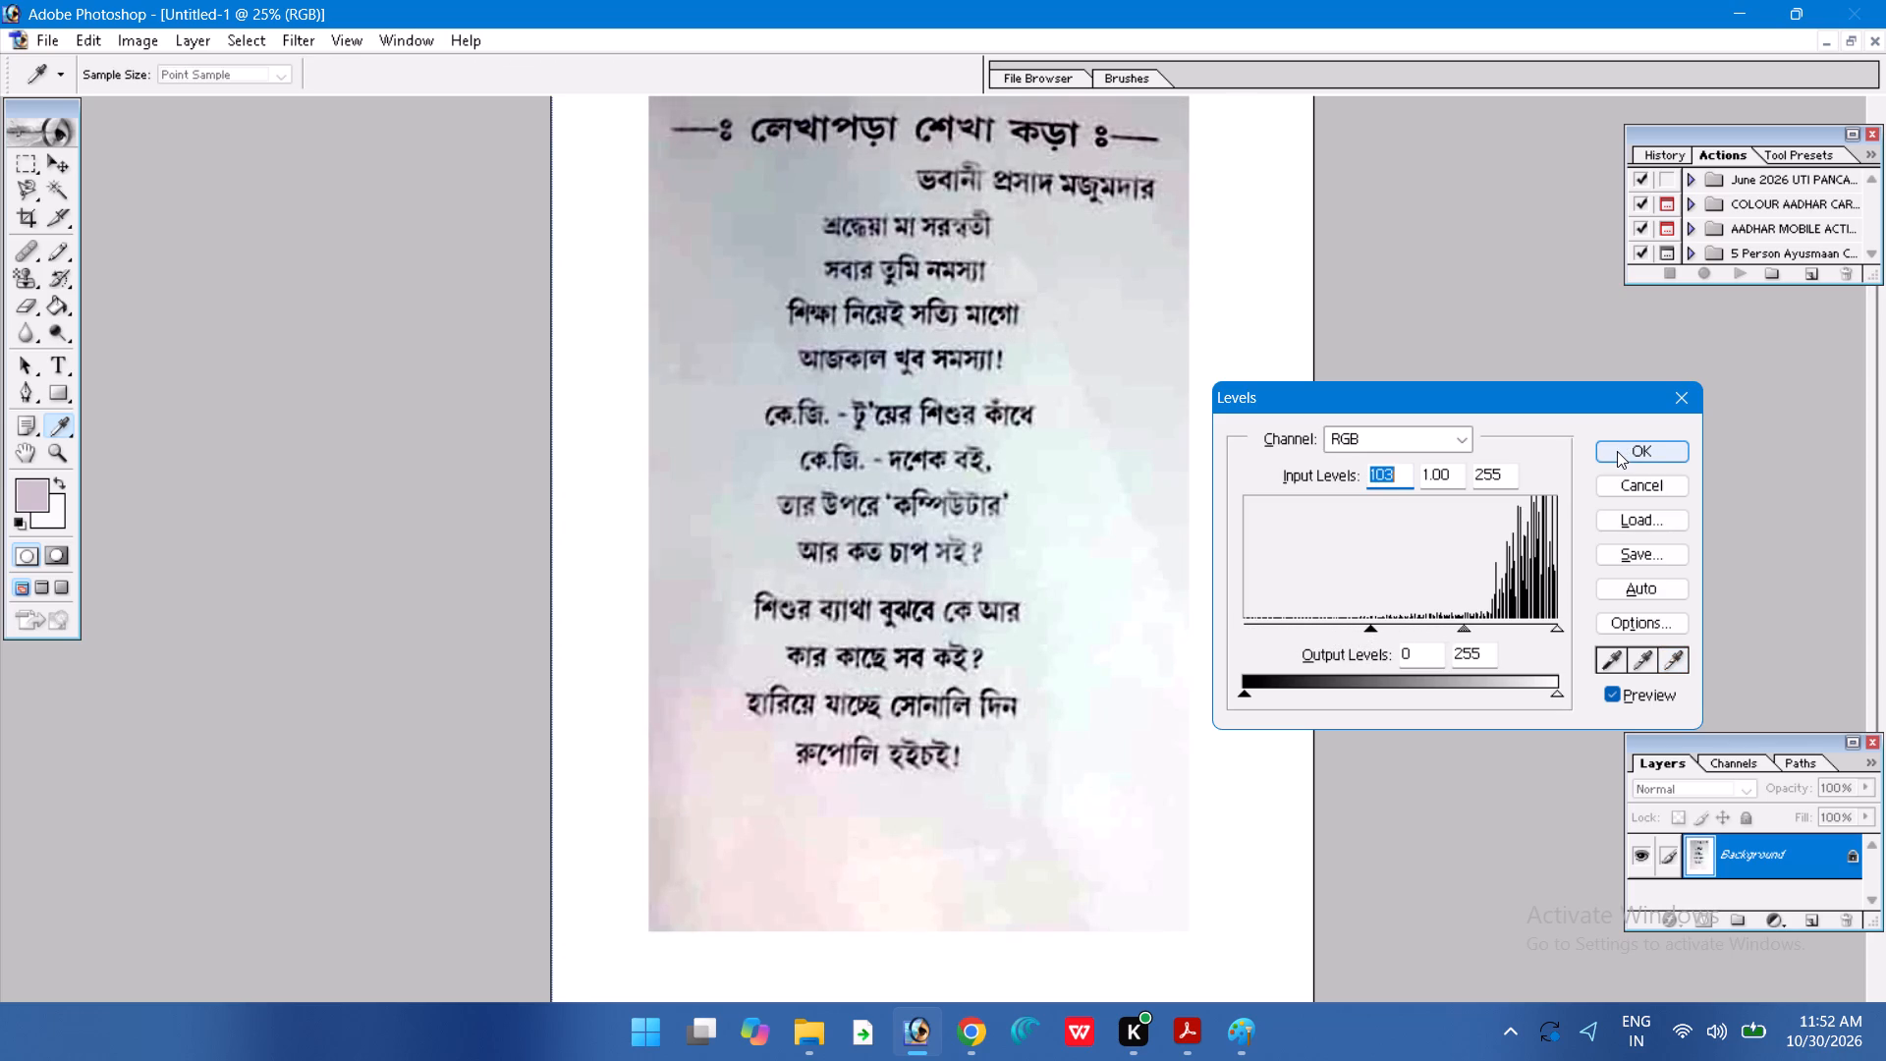
{"action": "left_click", "coordinate": [1622, 453]}
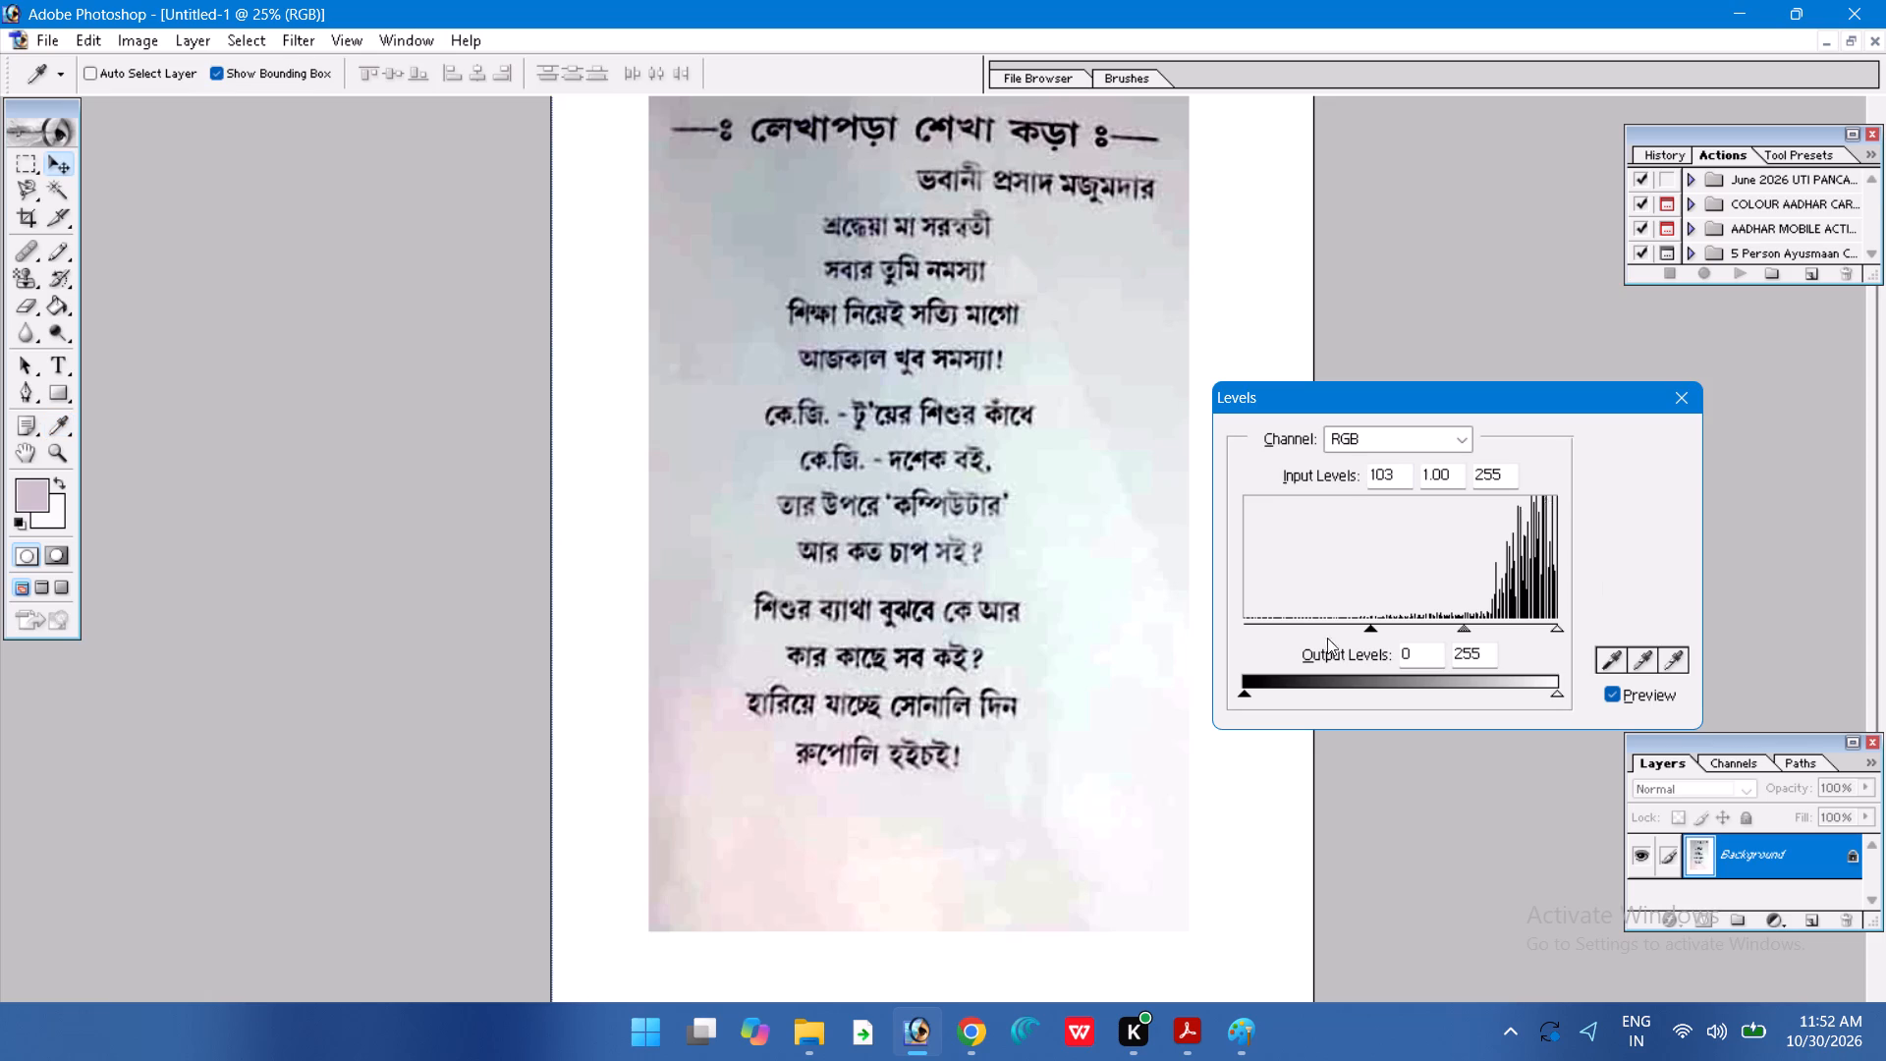
Print one copy of the cleaned poem page at 100% scale on the Brother DCP-T220, keeping the plain-paper grayscale settings.
{"action": "scroll", "coordinate": [1270, 675], "scroll_direction": "up", "scroll_amount": 8}
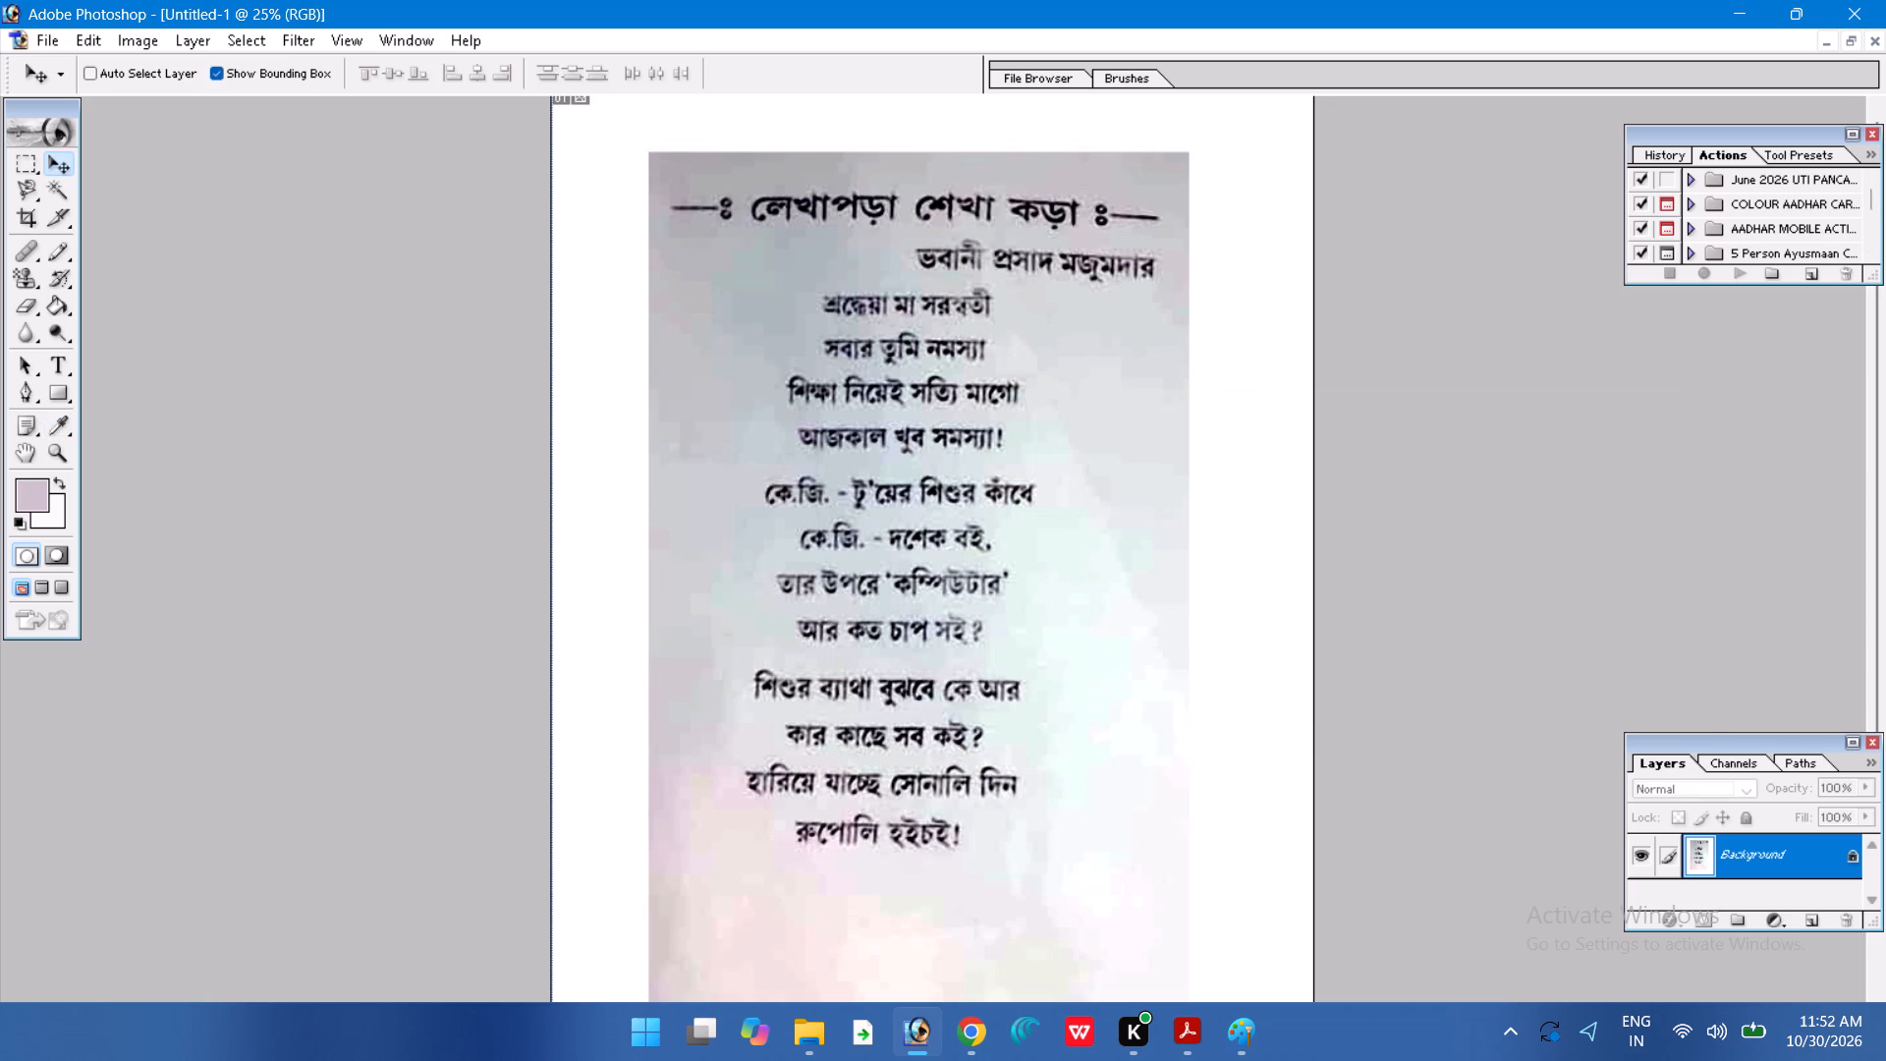
{"action": "key", "text": "ctrl+p"}
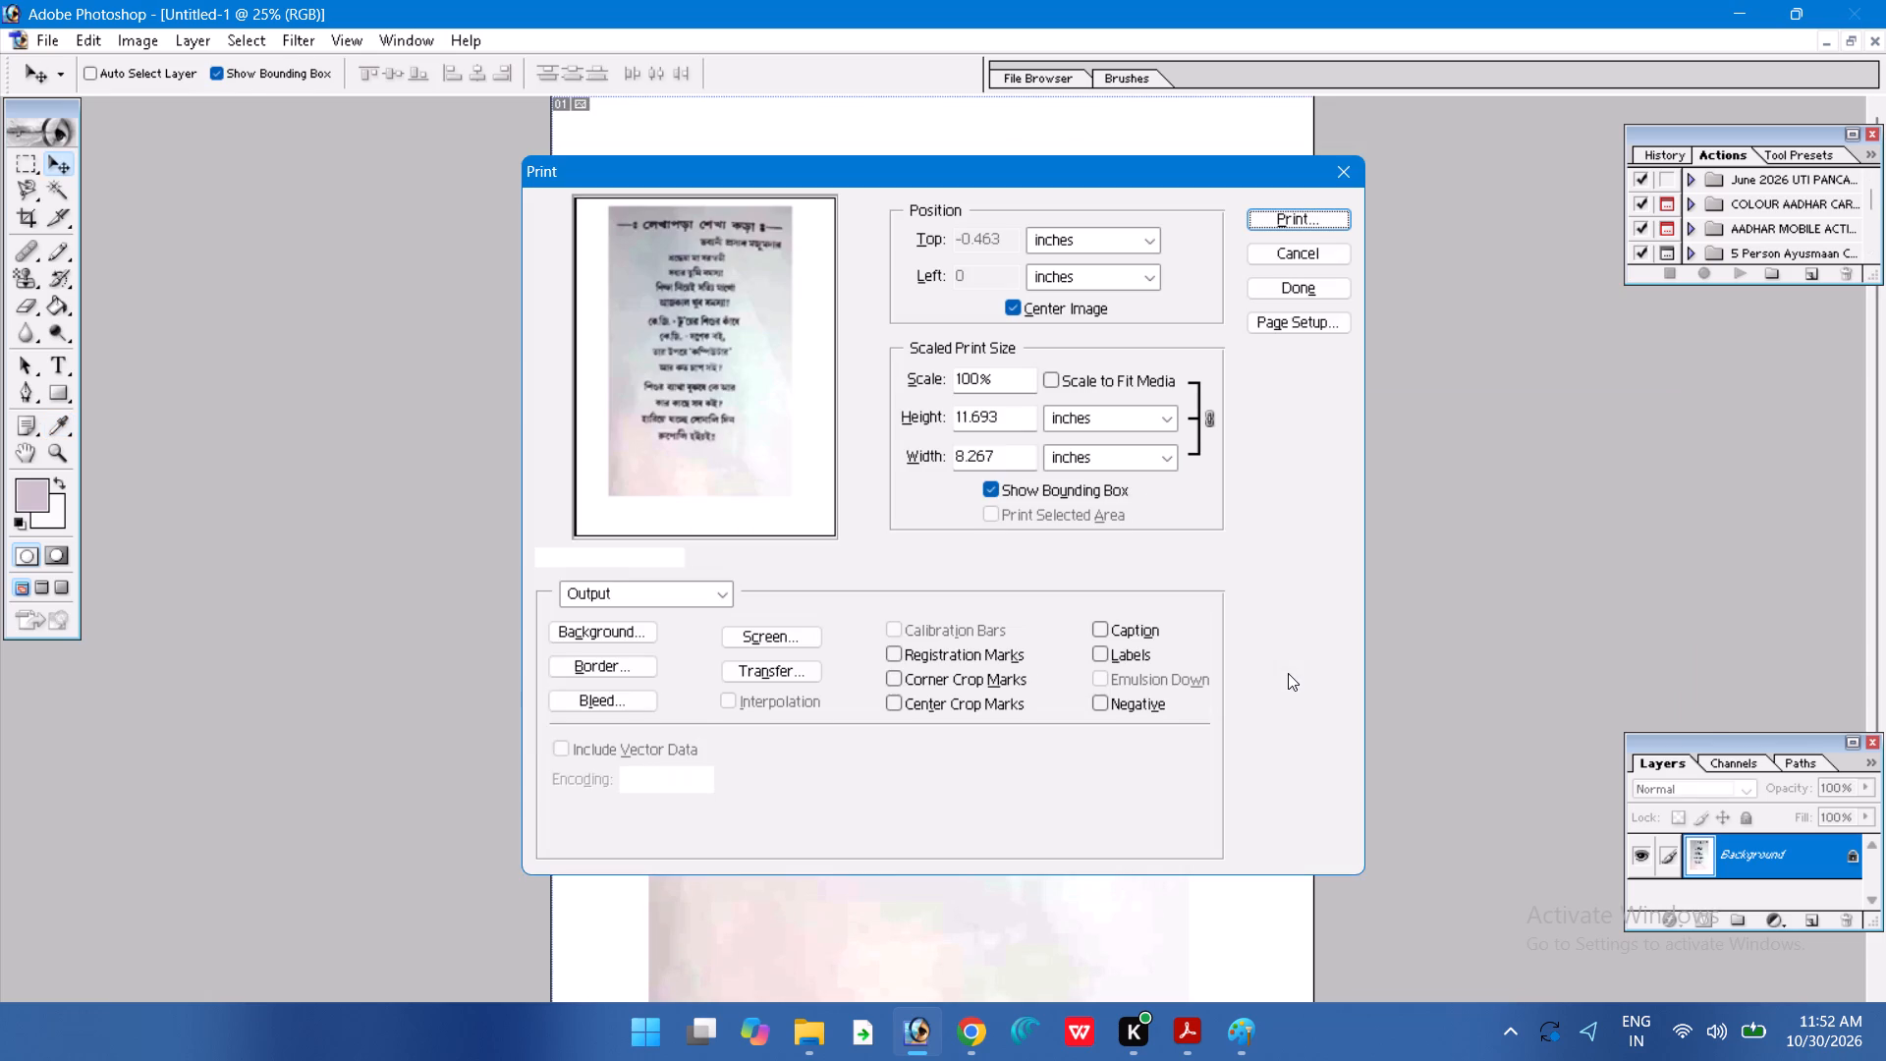
{"action": "left_click", "coordinate": [1273, 222]}
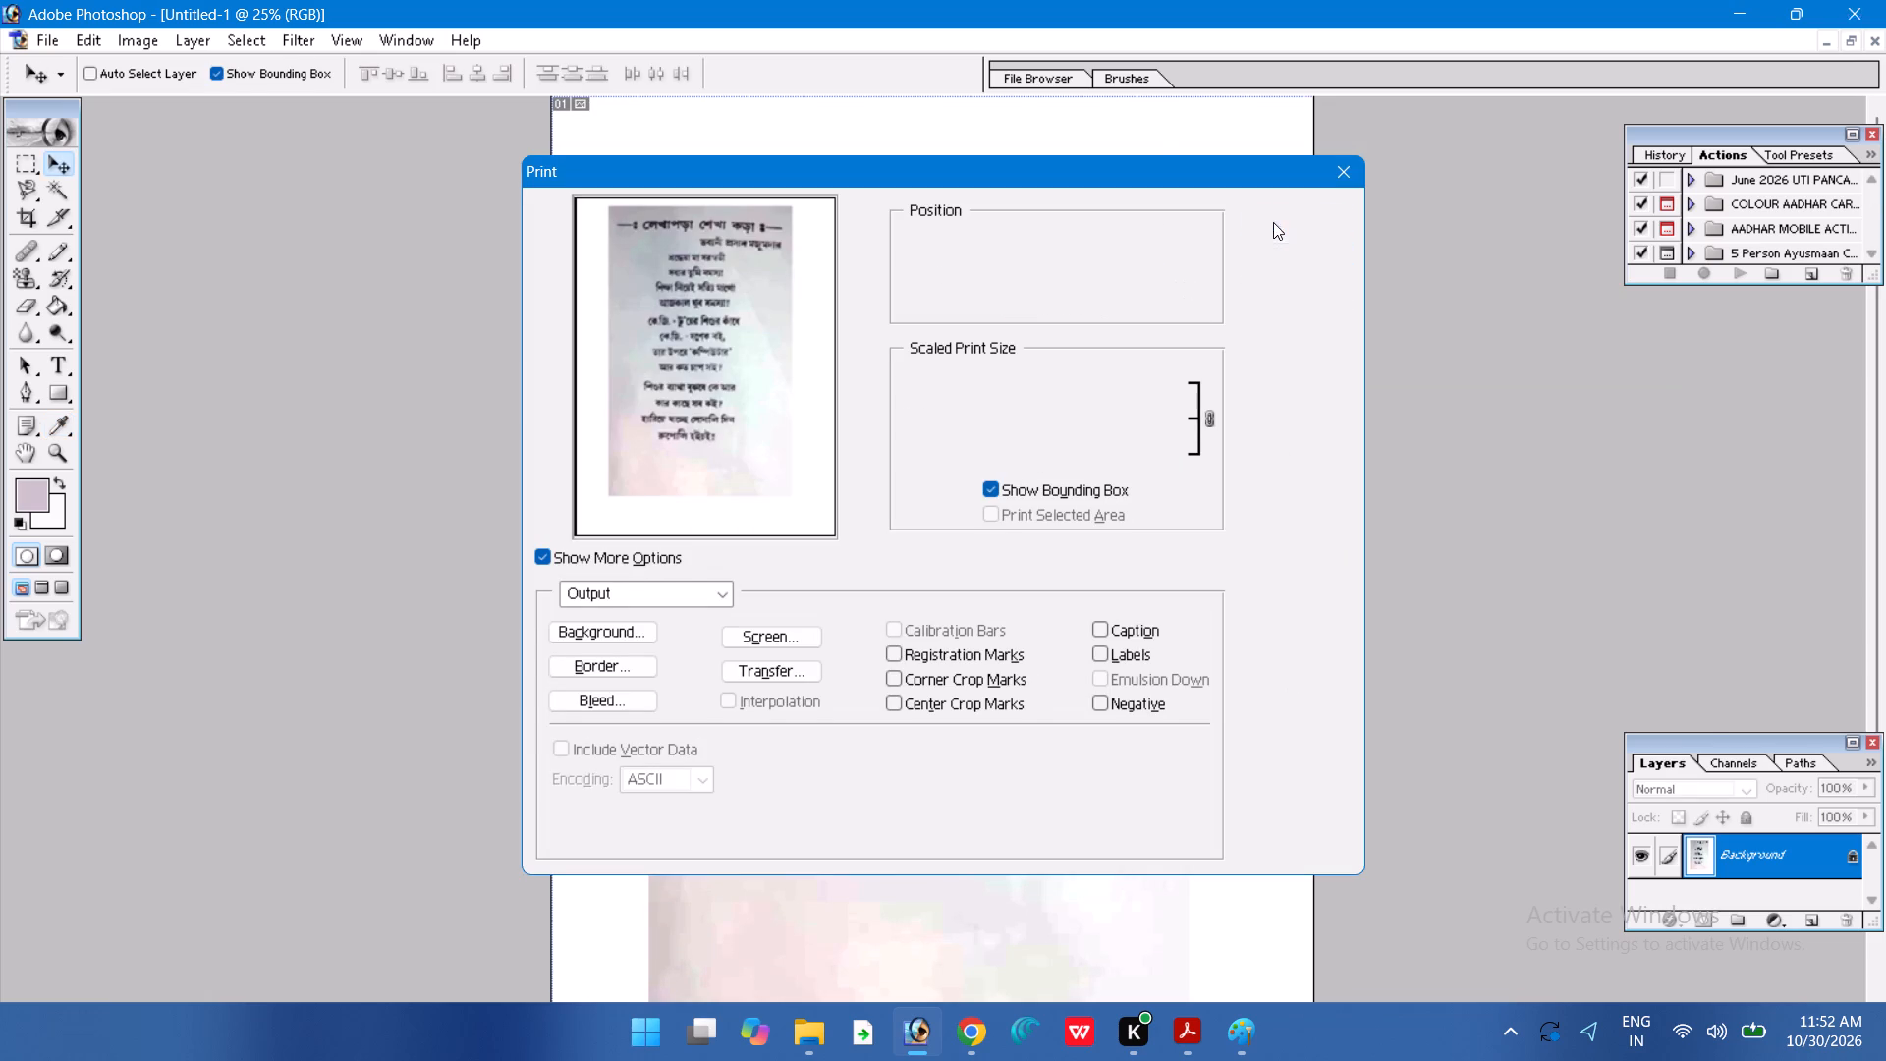
{"action": "left_click", "coordinate": [899, 389]}
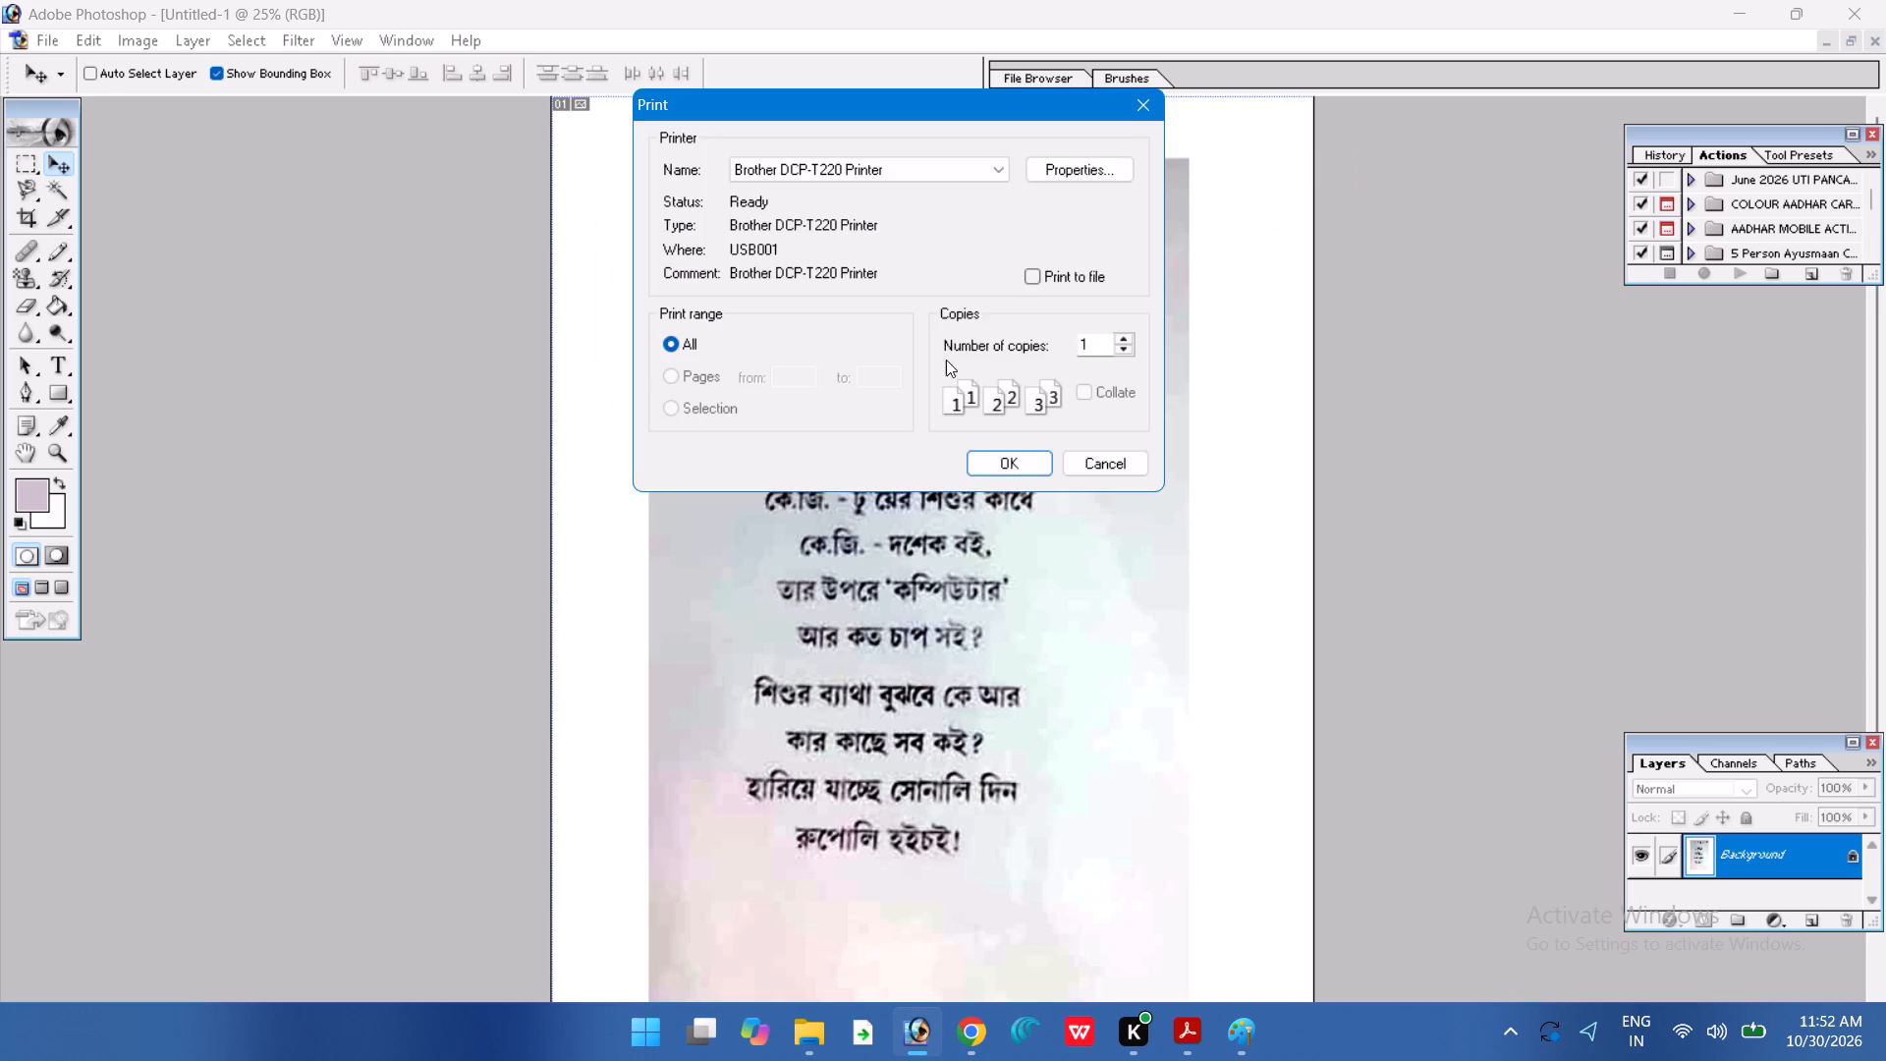
{"action": "left_click", "coordinate": [1054, 176]}
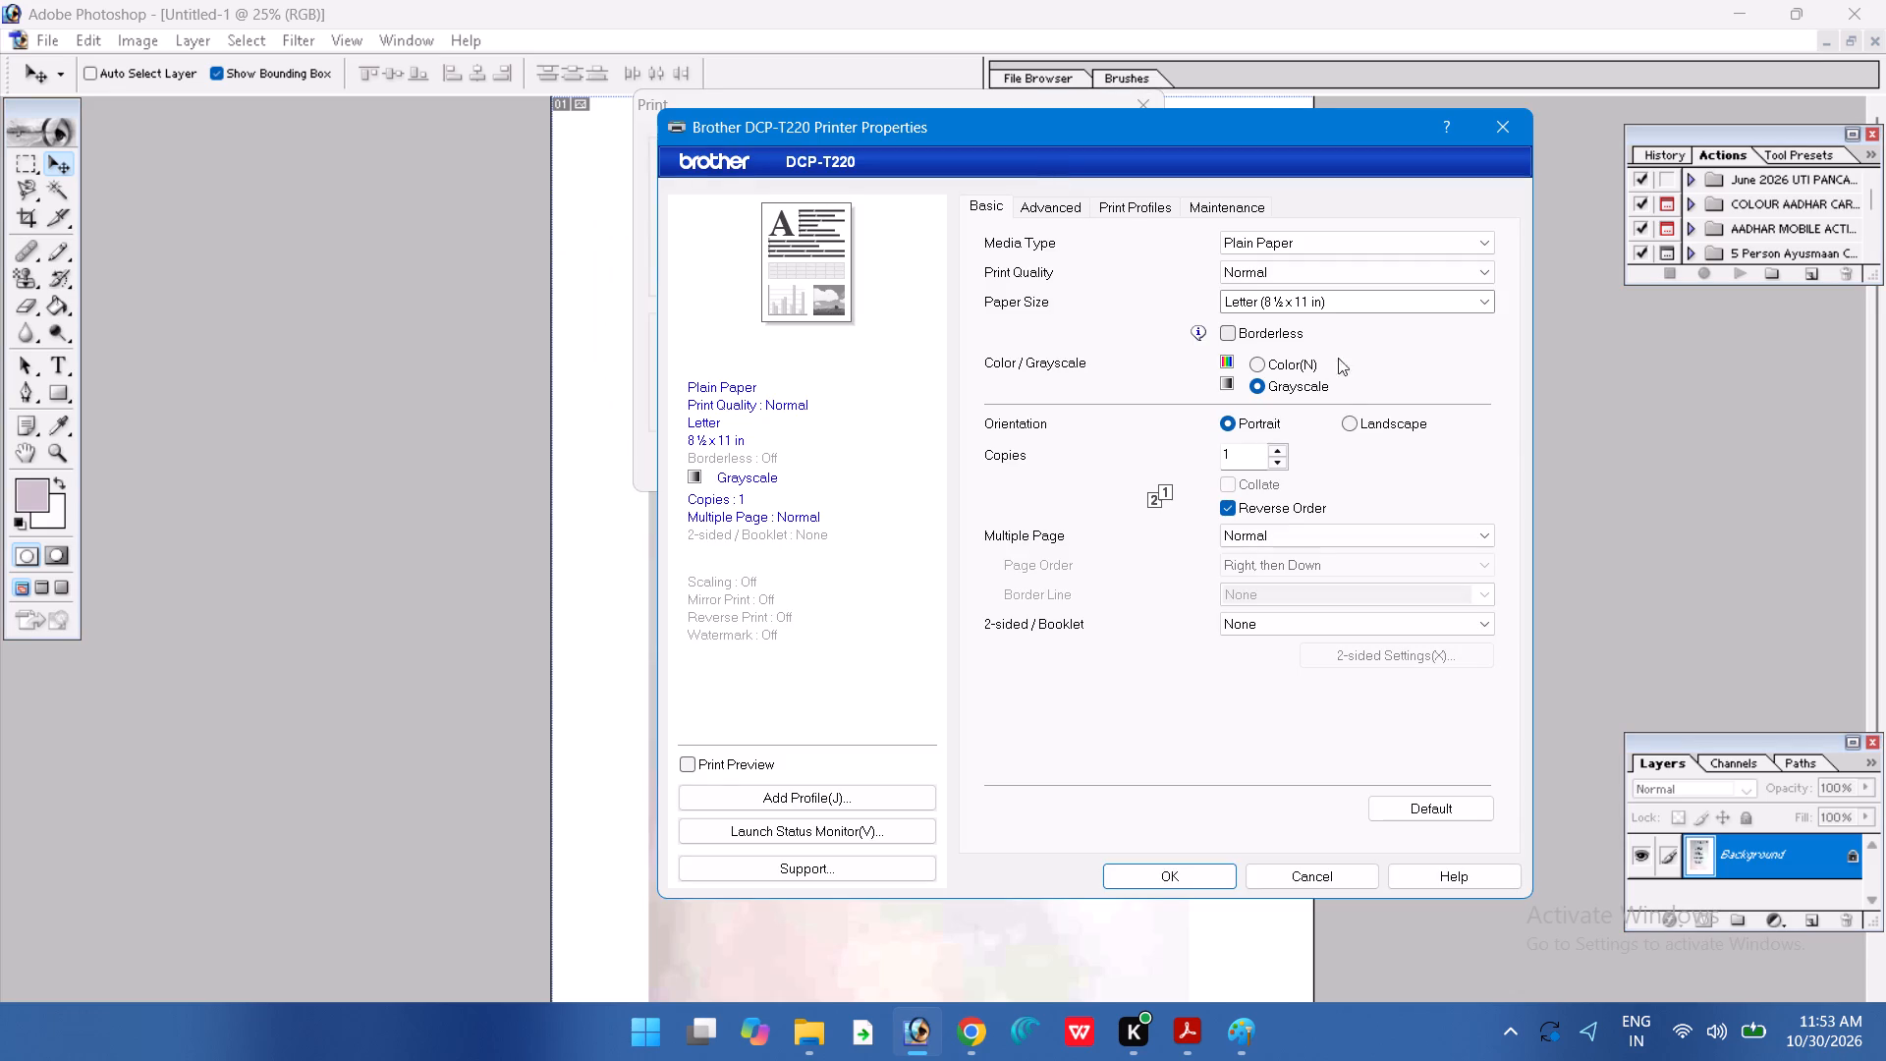
{"action": "left_click", "coordinate": [1217, 871]}
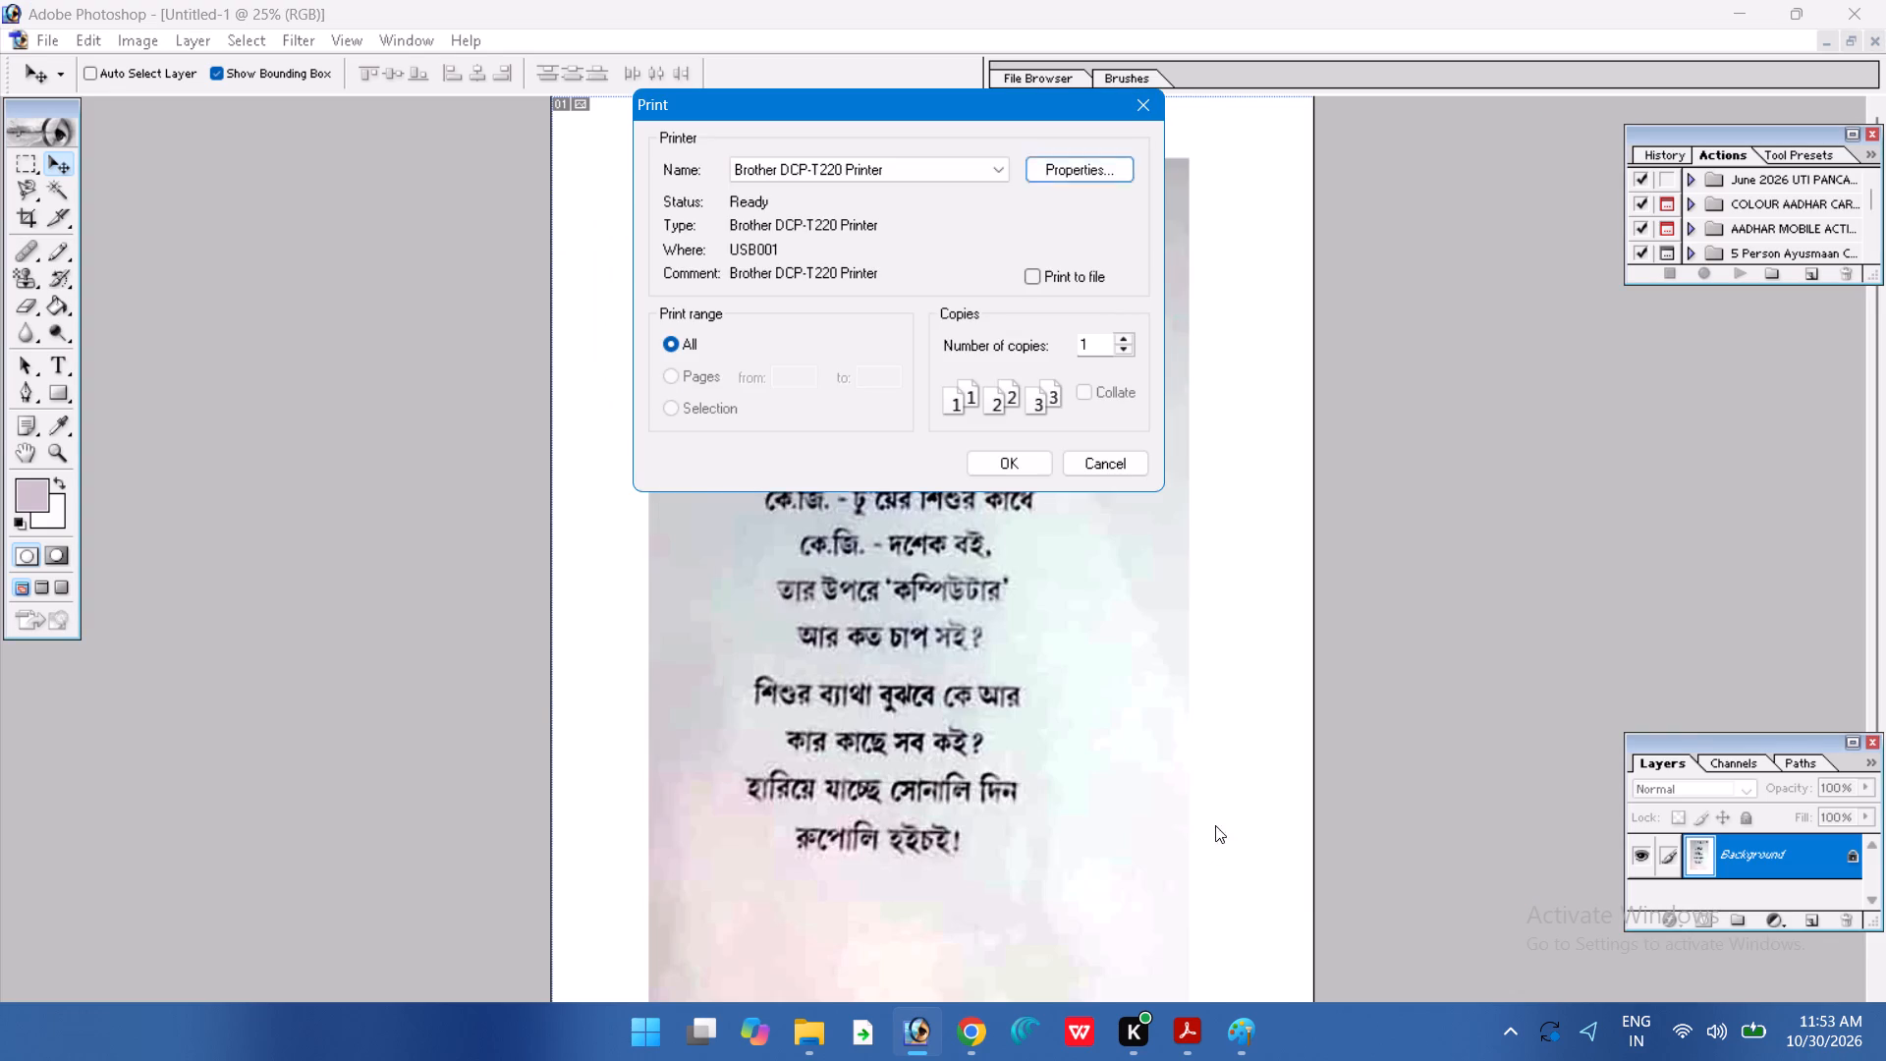
{"action": "left_click_drag", "start_coordinate": [936, 108], "coordinate": [1367, 218]}
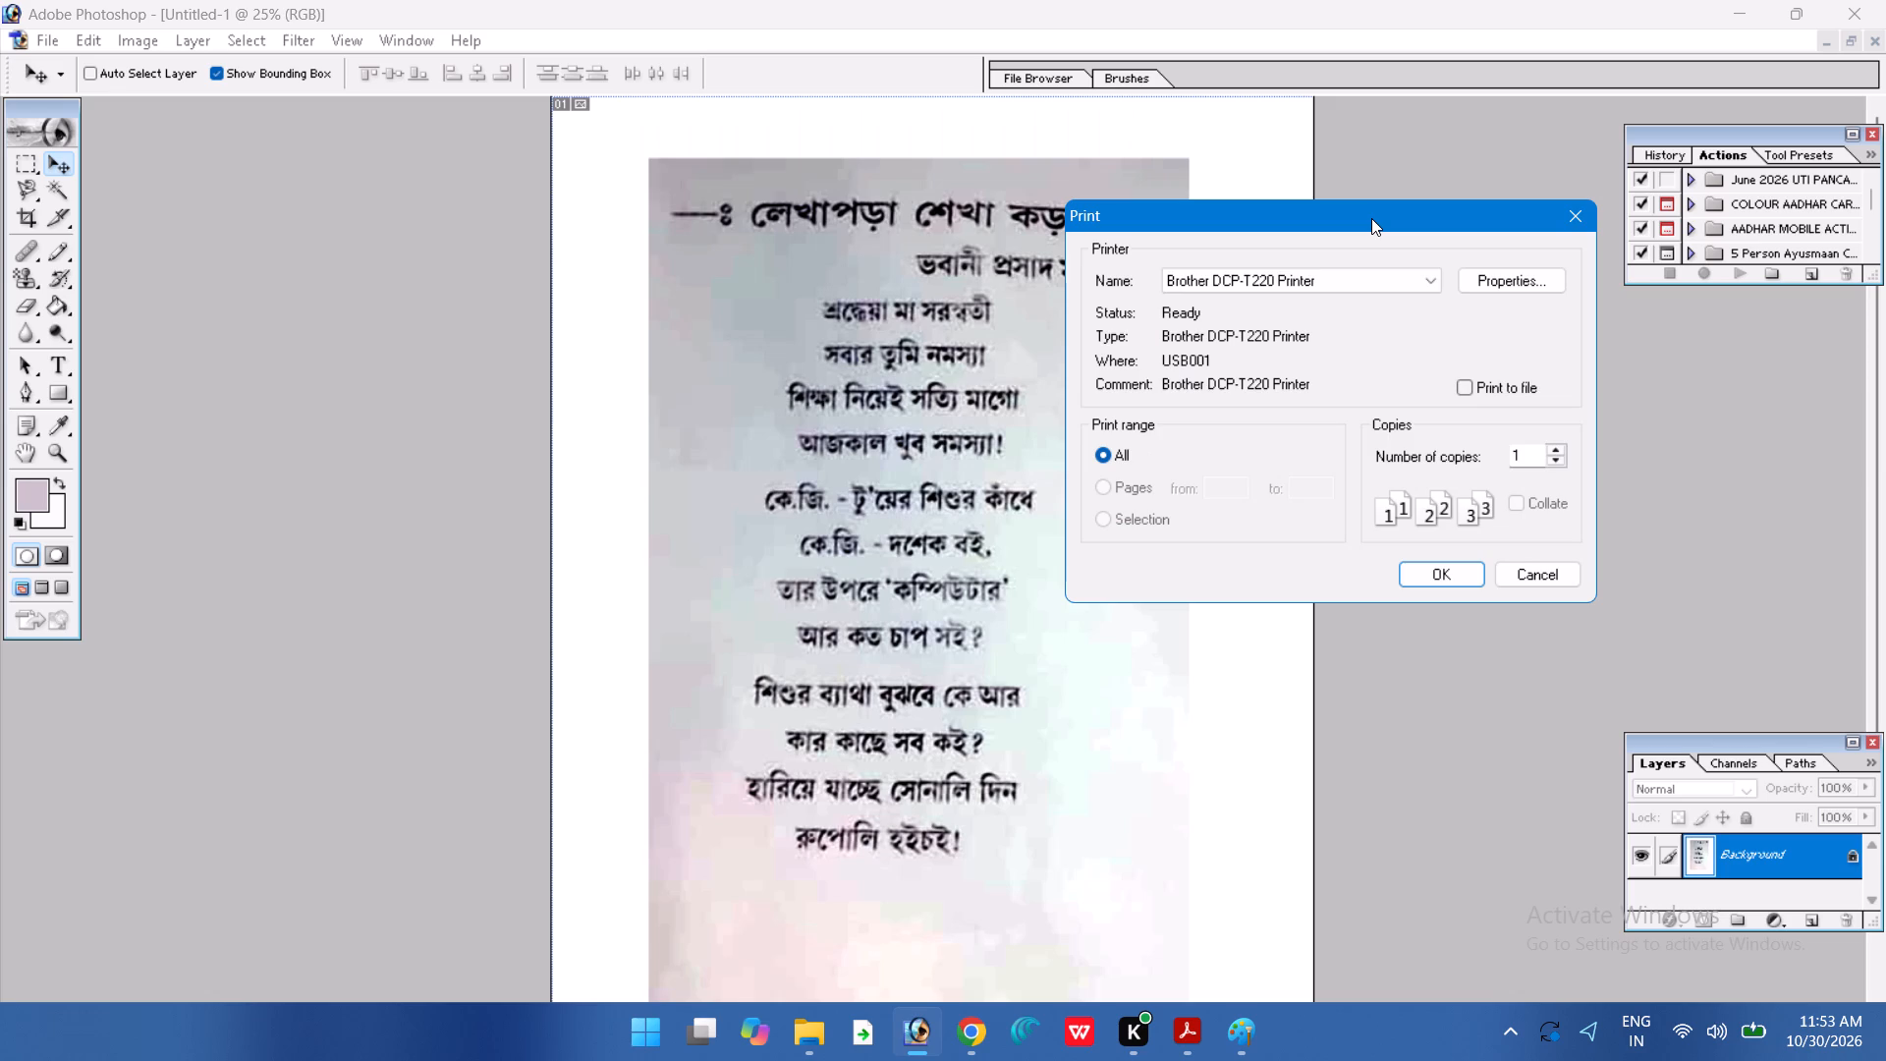
{"action": "left_click", "coordinate": [1411, 573]}
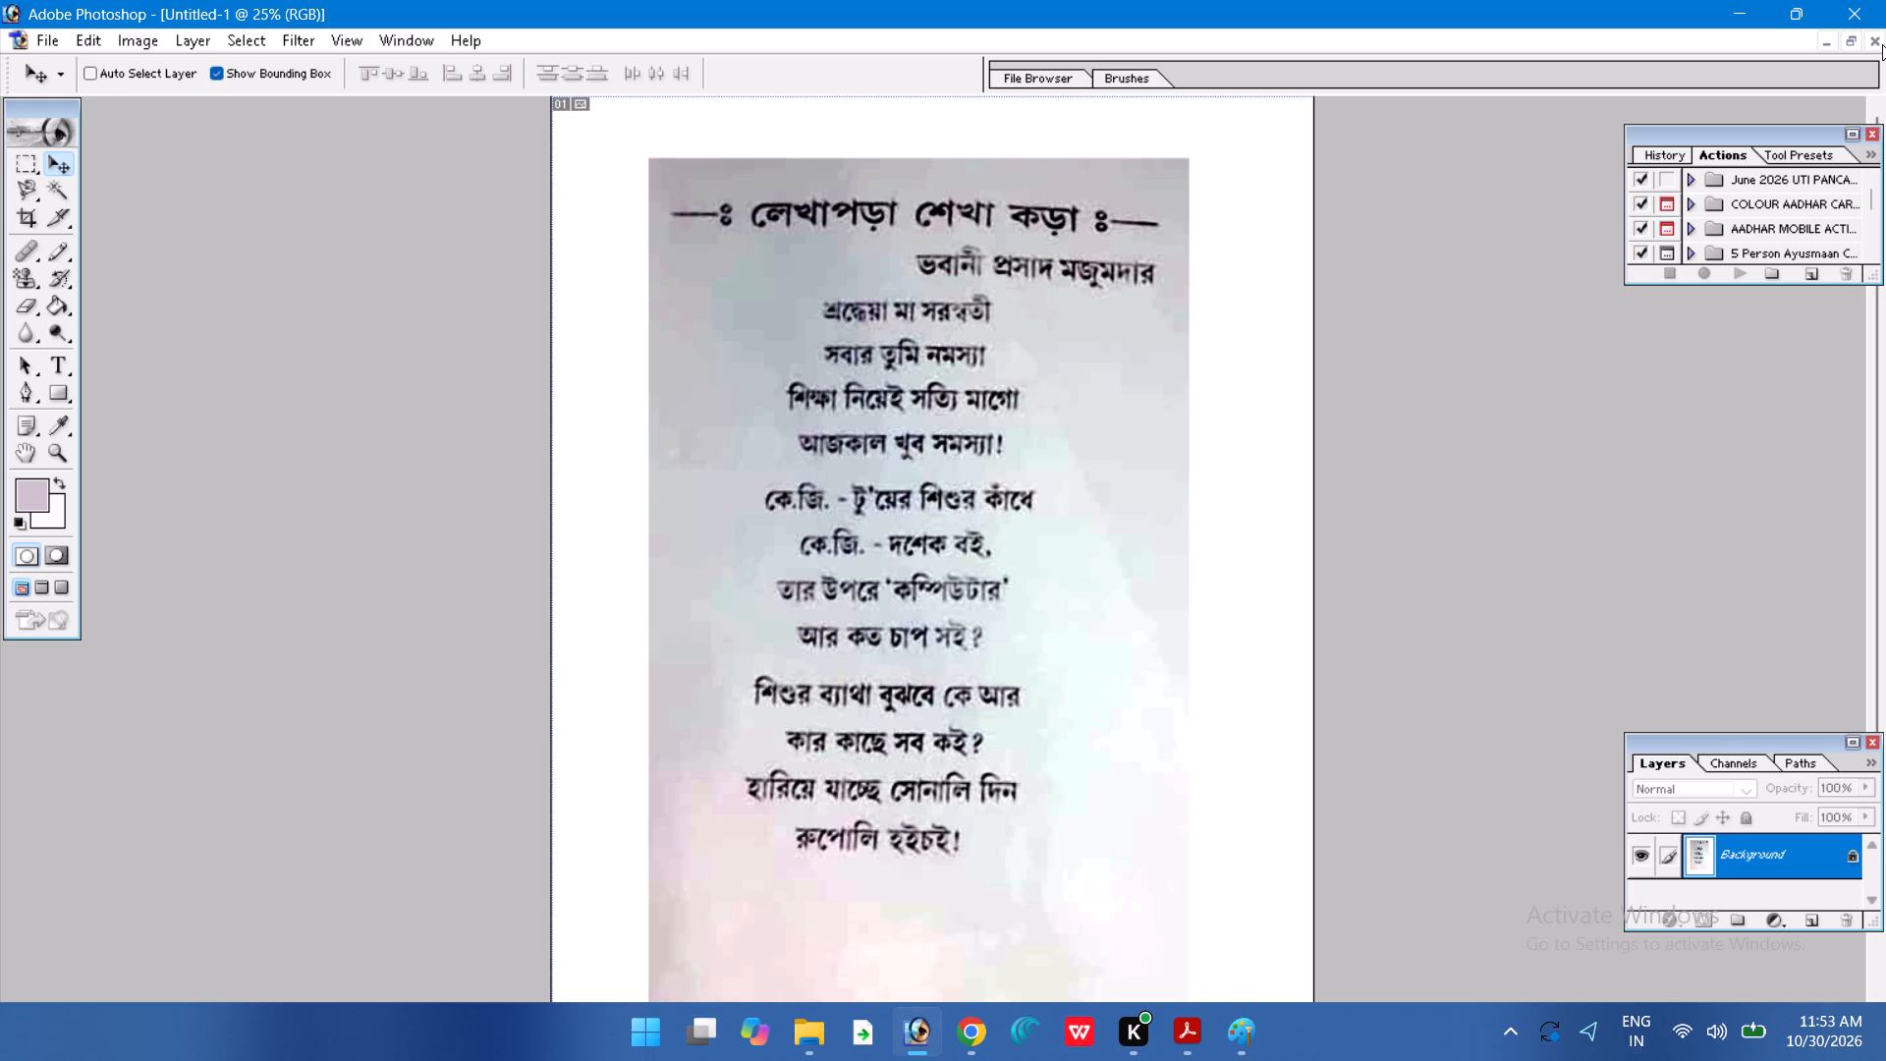
Close the printed Untitled-1 poem page without saving its changes.
{"action": "left_click", "coordinate": [1868, 37]}
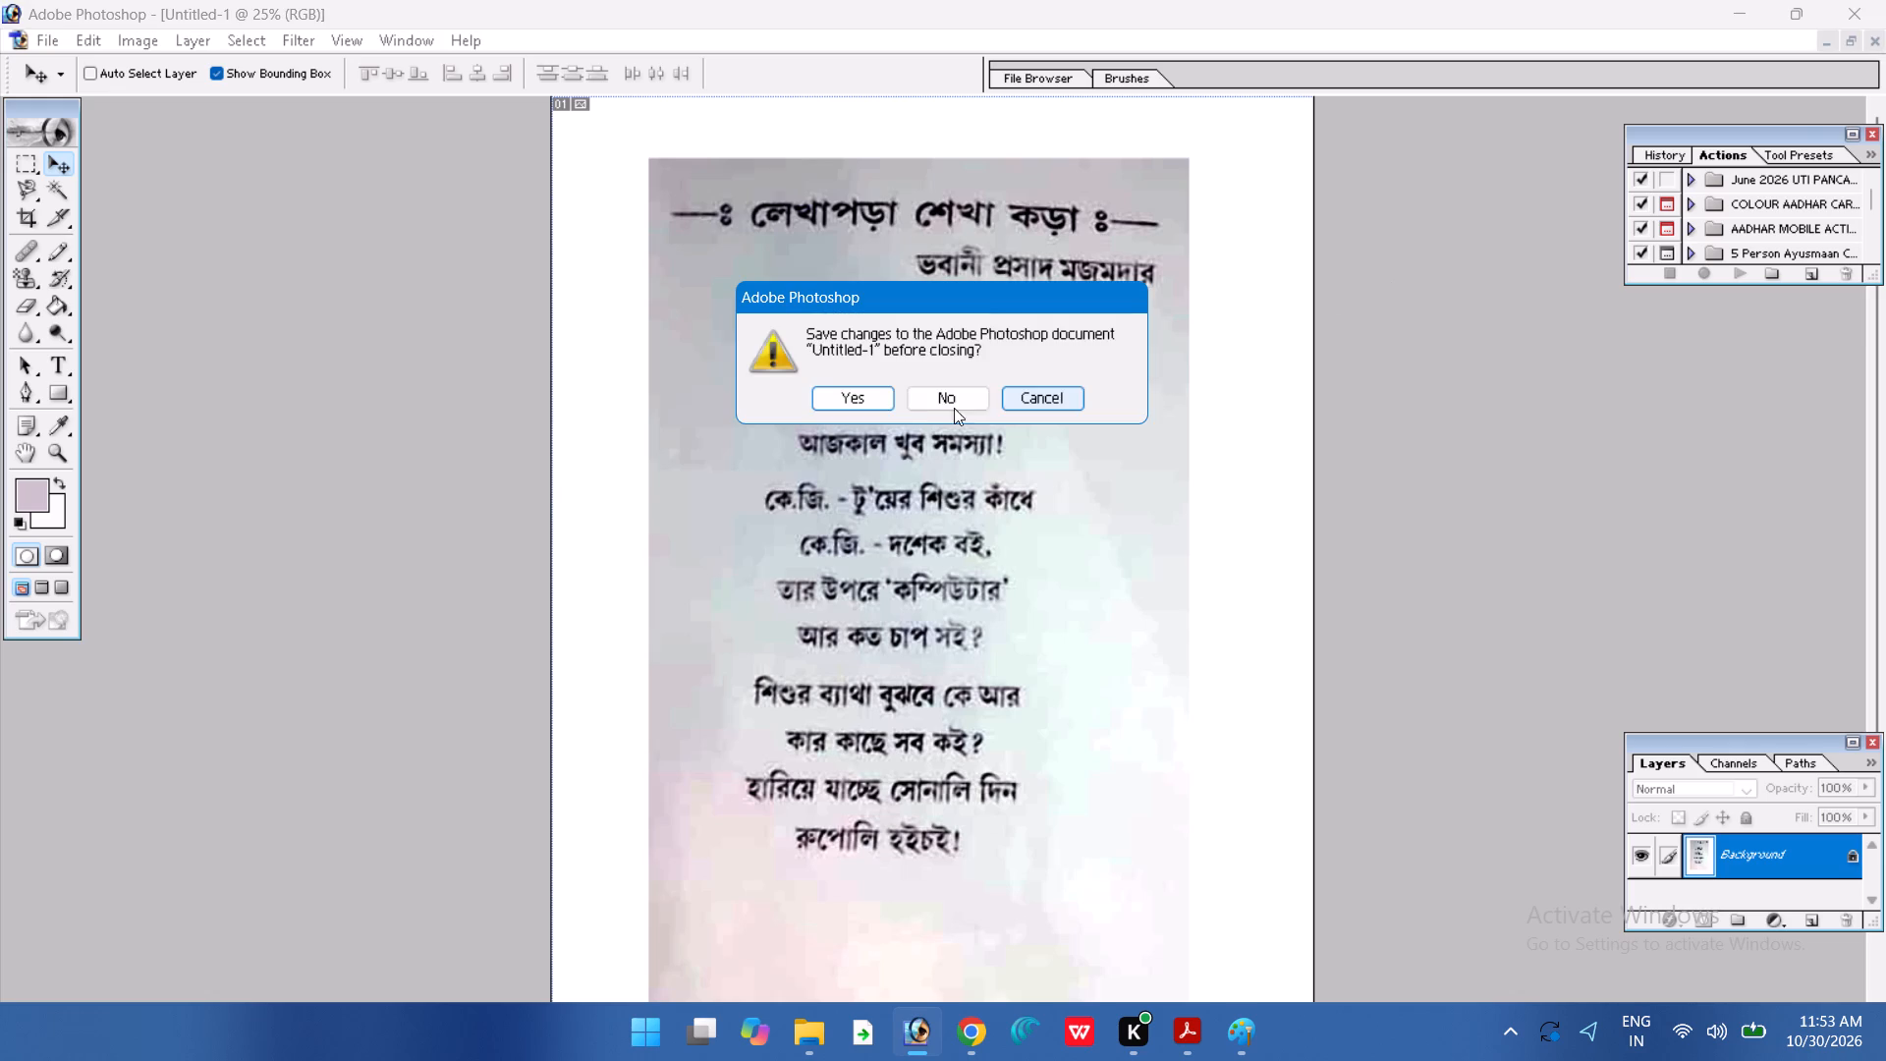
{"action": "left_click", "coordinate": [936, 405]}
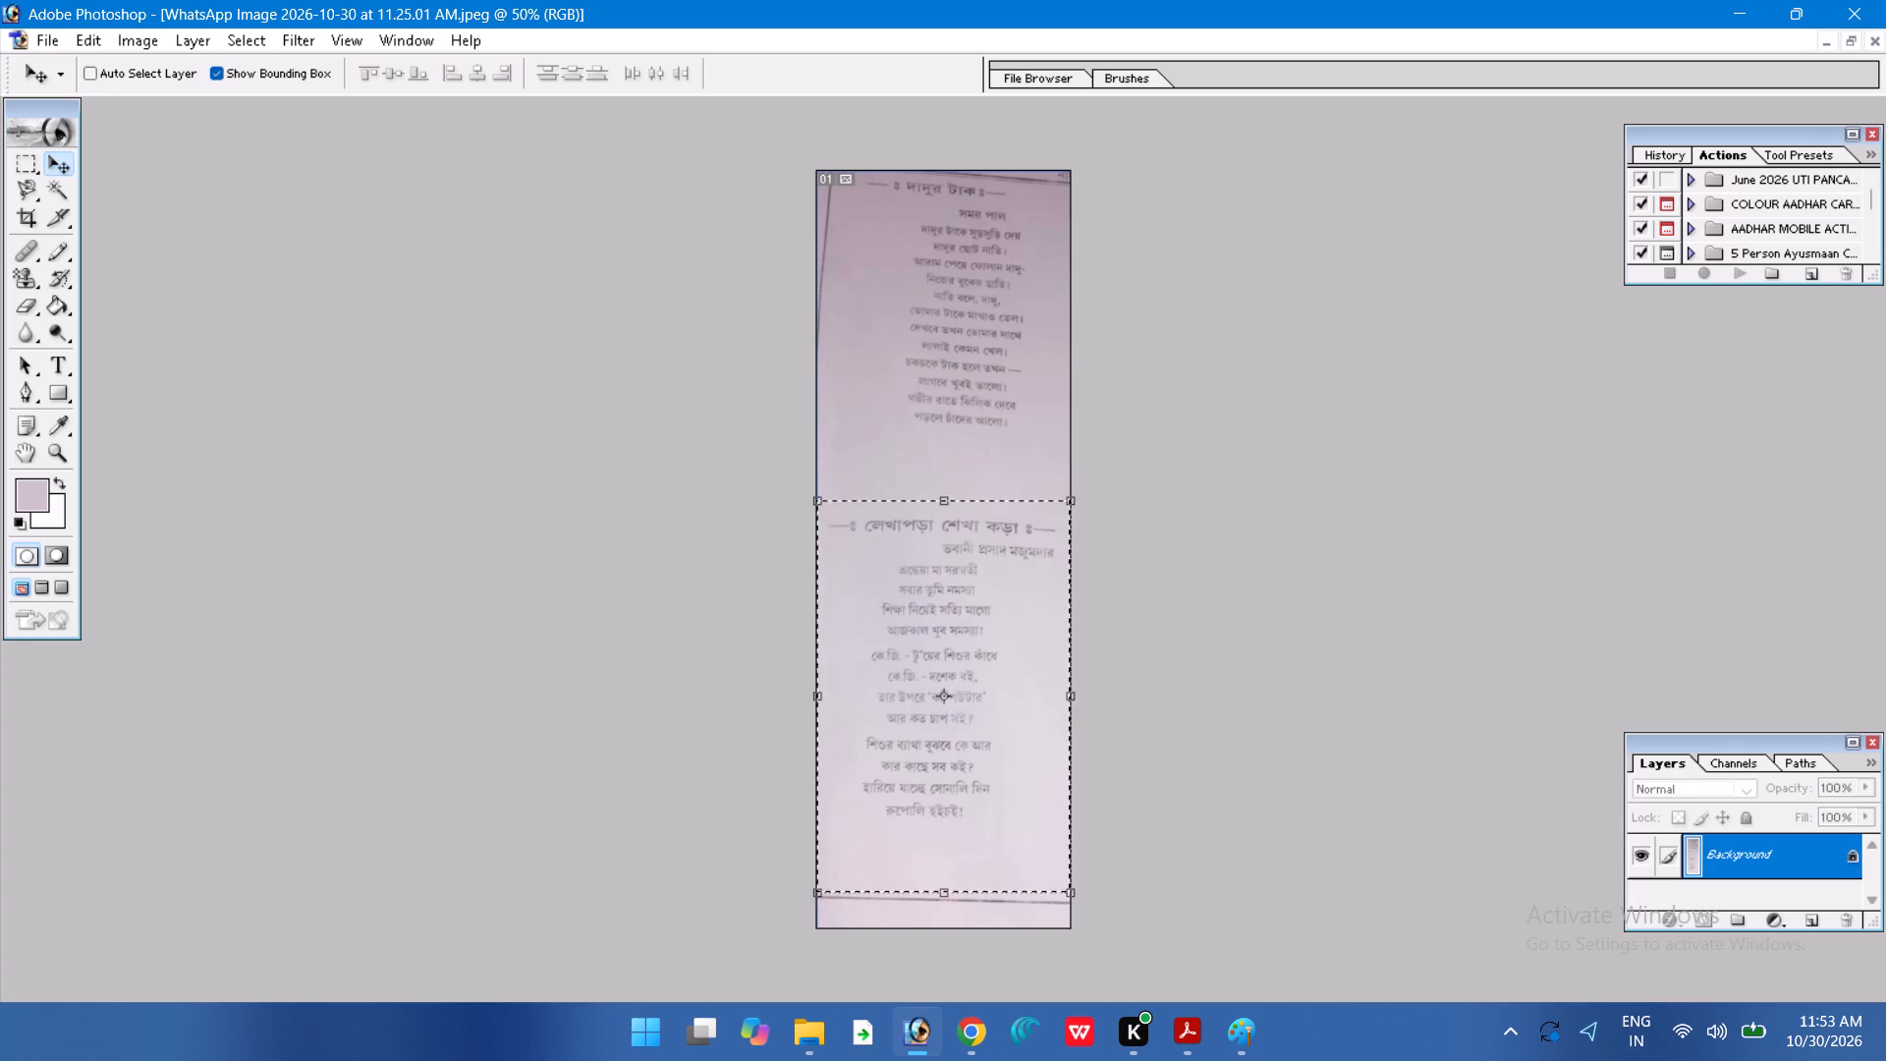
Create a new blank white RGB document and move its window clear of the WhatsApp photo so both are visible.
{"action": "key", "text": "ctrl+n"}
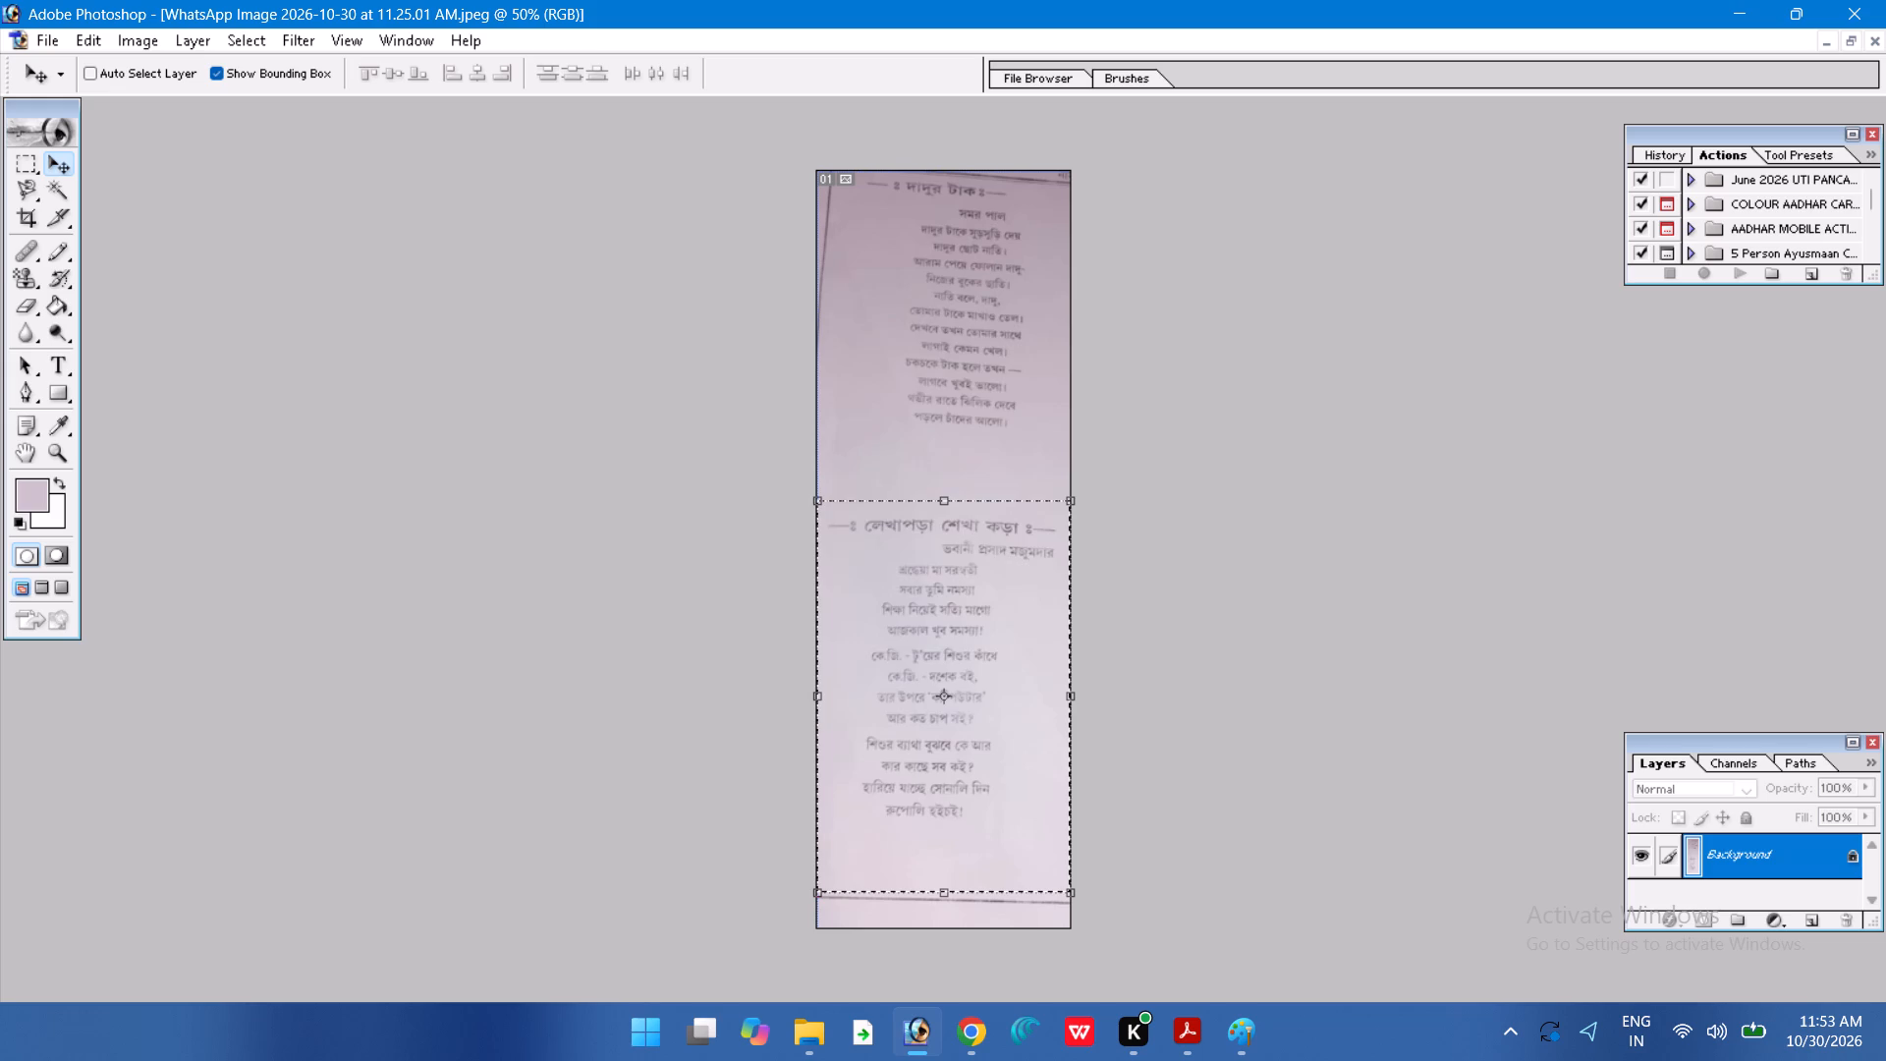
{"action": "left_click", "coordinate": [1150, 364]}
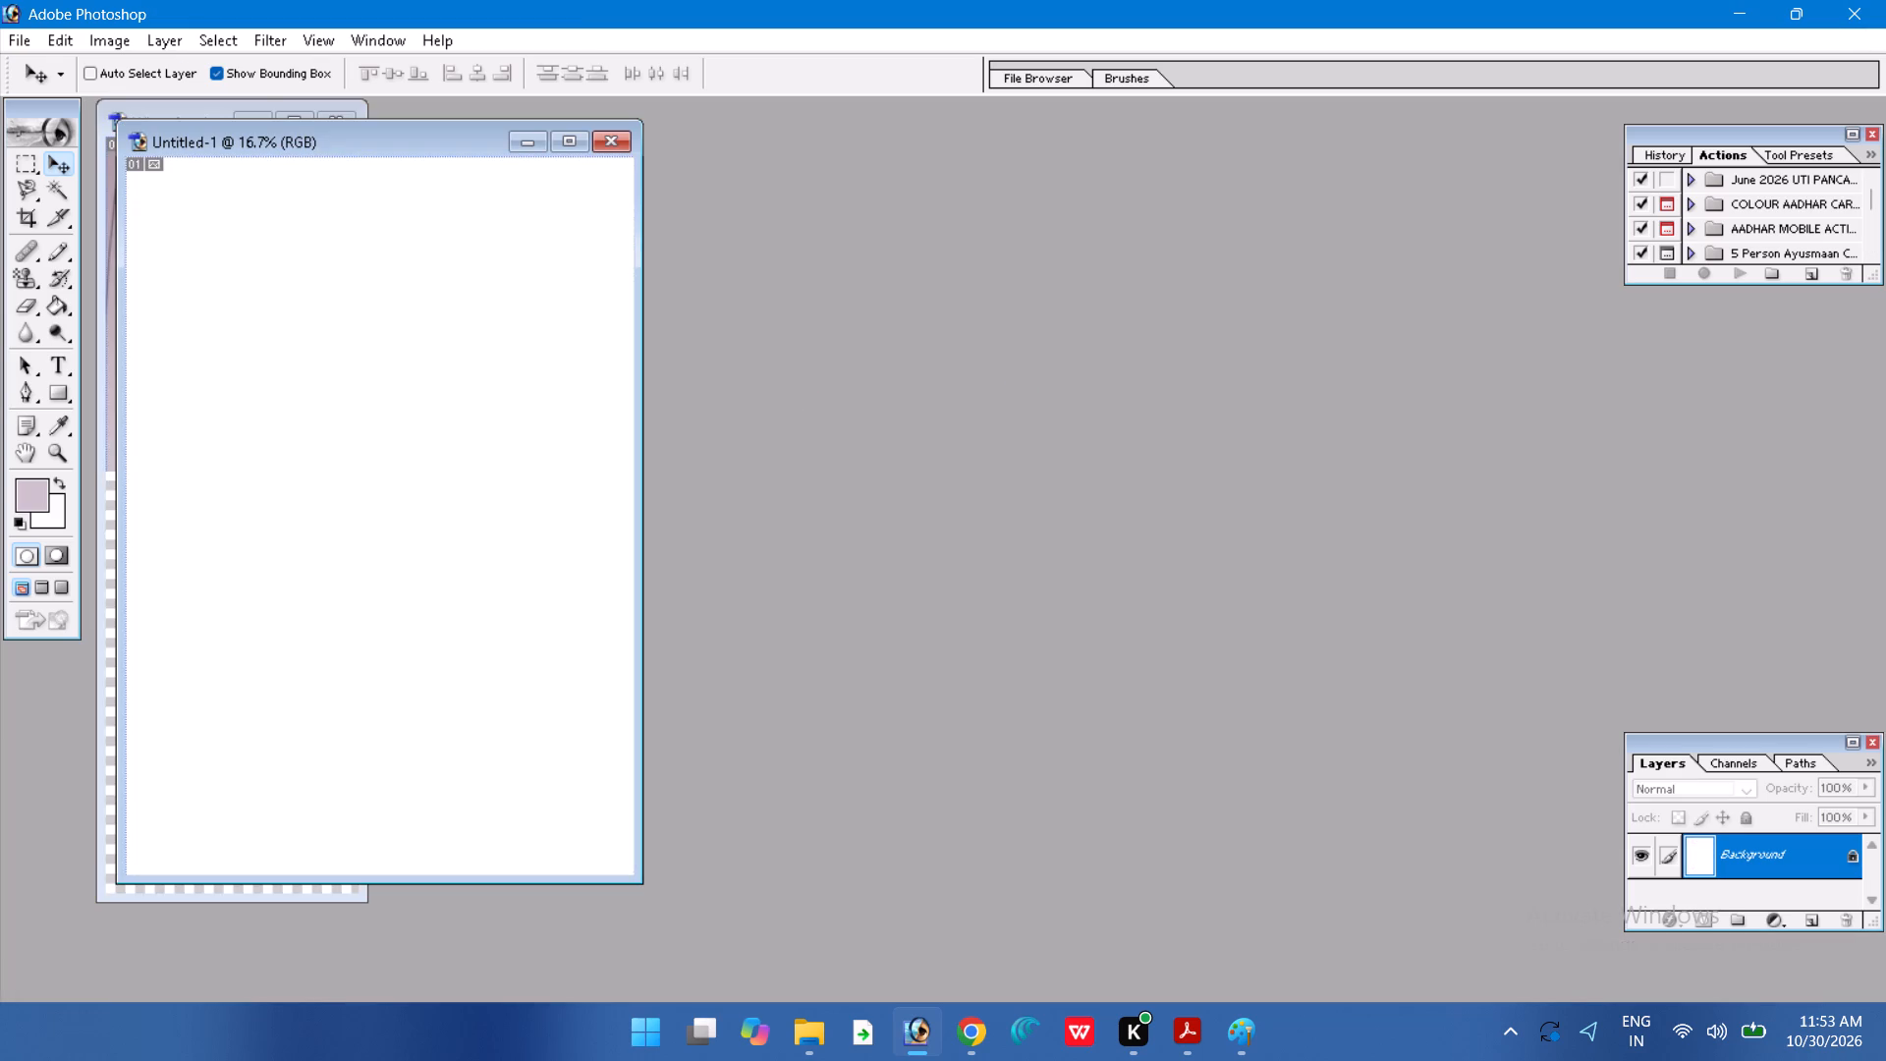
{"action": "left_click_drag", "start_coordinate": [328, 148], "coordinate": [1000, 191]}
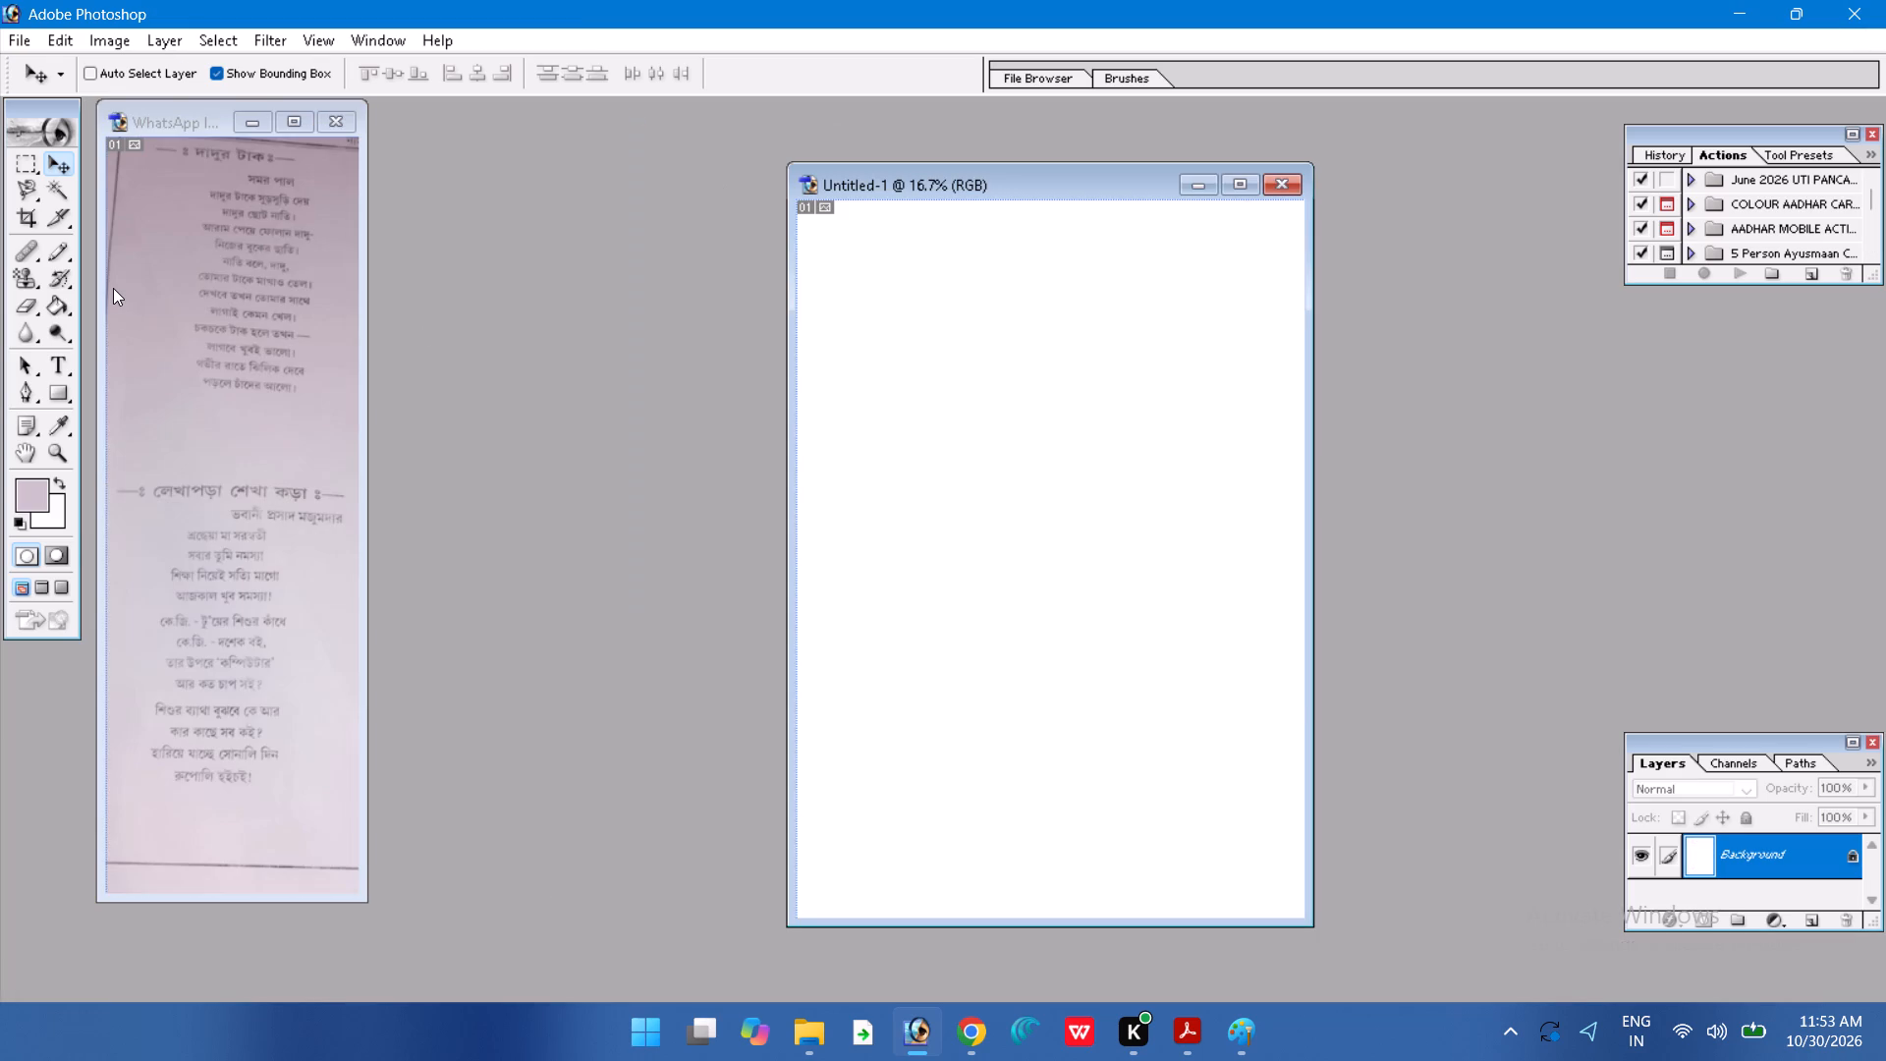
Select the upper poem in the WhatsApp photo with the Rectangular Marquee tool.
{"action": "left_click", "coordinate": [29, 166]}
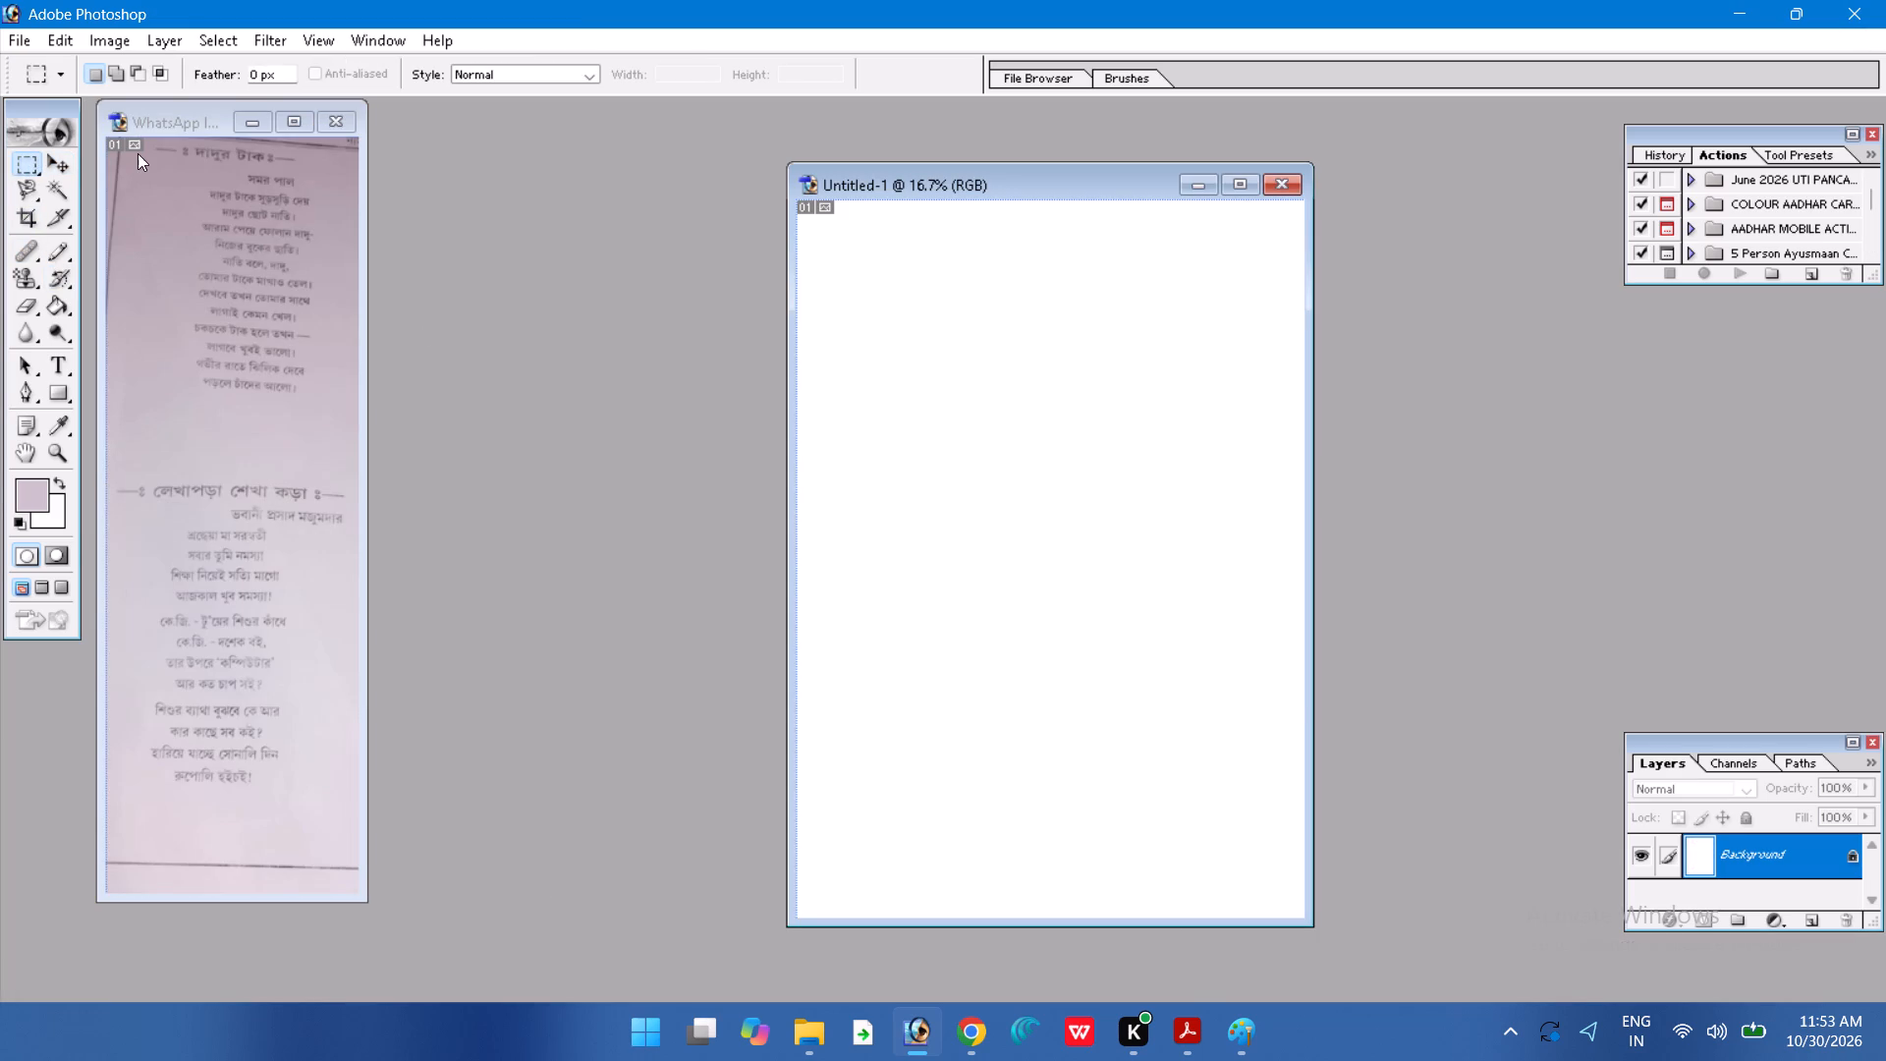
Select the upper poem in the WhatsApp photo and copy it into the blank Untitled-1 document.
{"action": "left_click", "coordinate": [138, 150]}
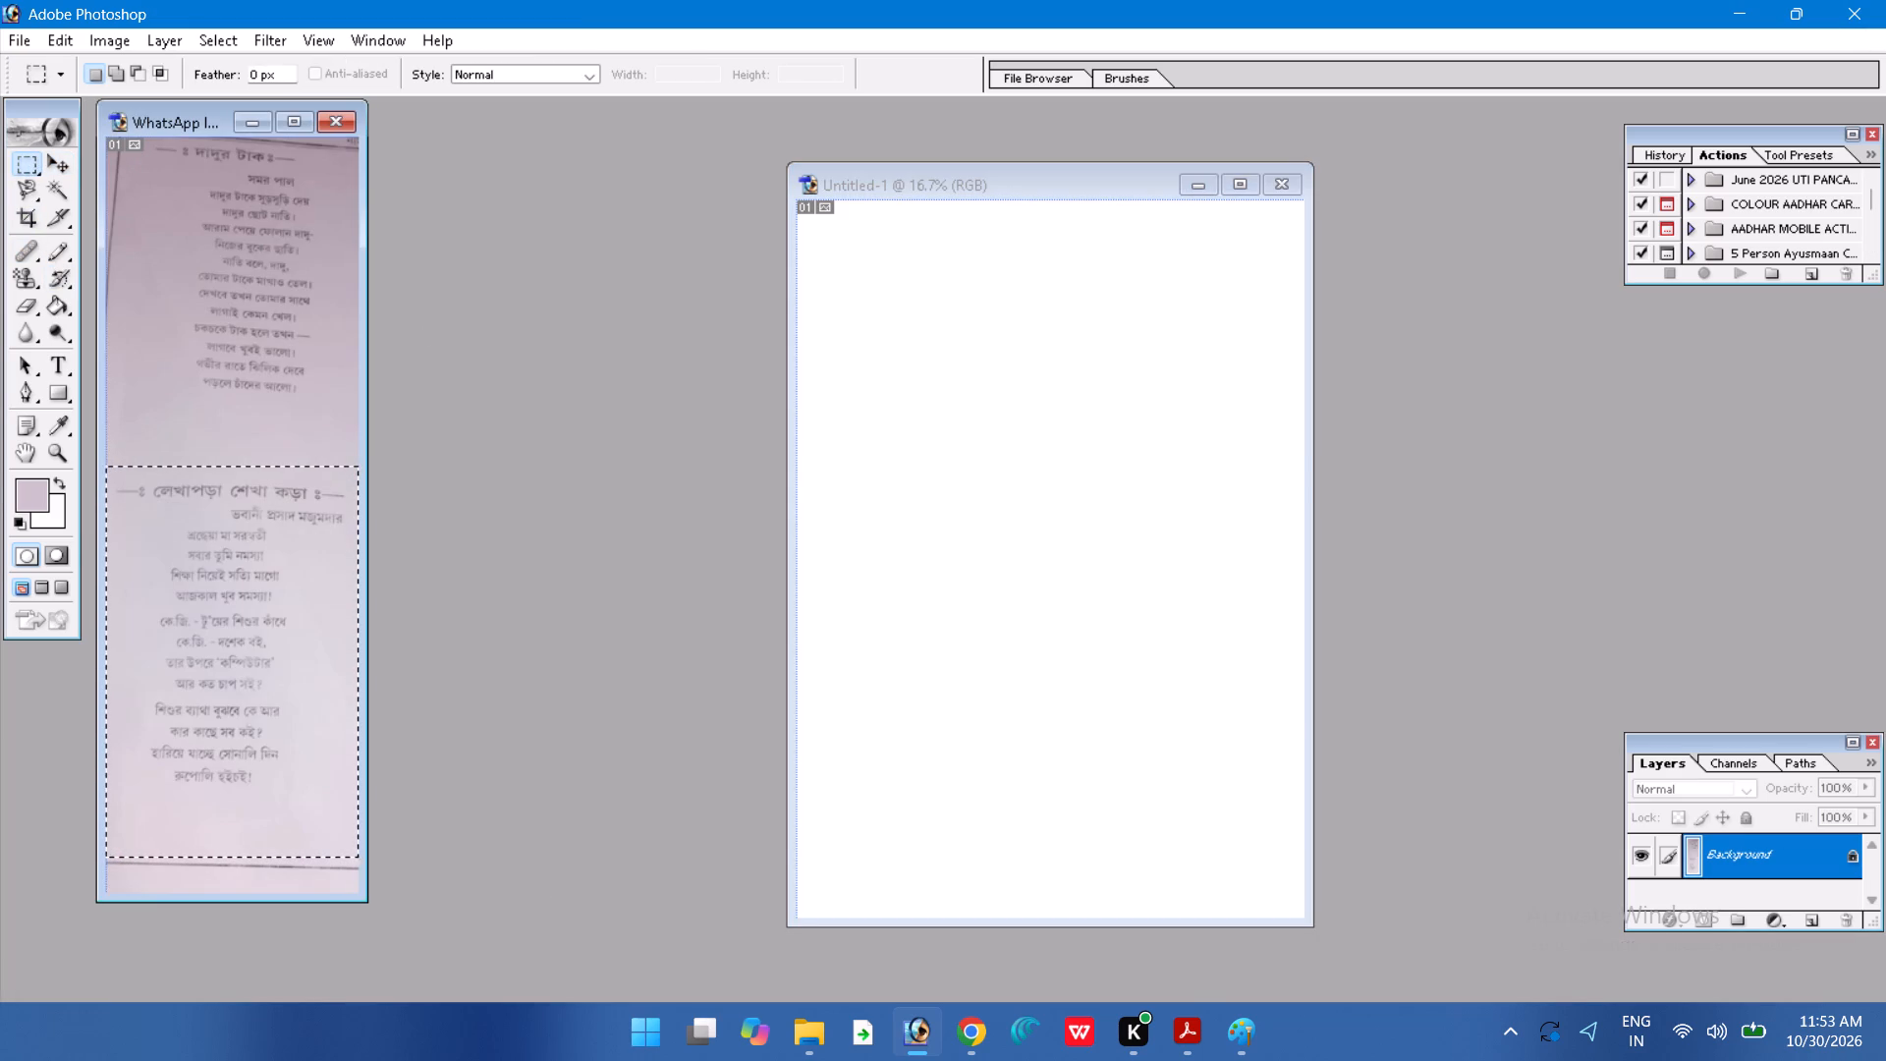
{"action": "key", "text": "ctrl+d"}
{"action": "left_click_drag", "start_coordinate": [122, 140], "coordinate": [236, 227]}
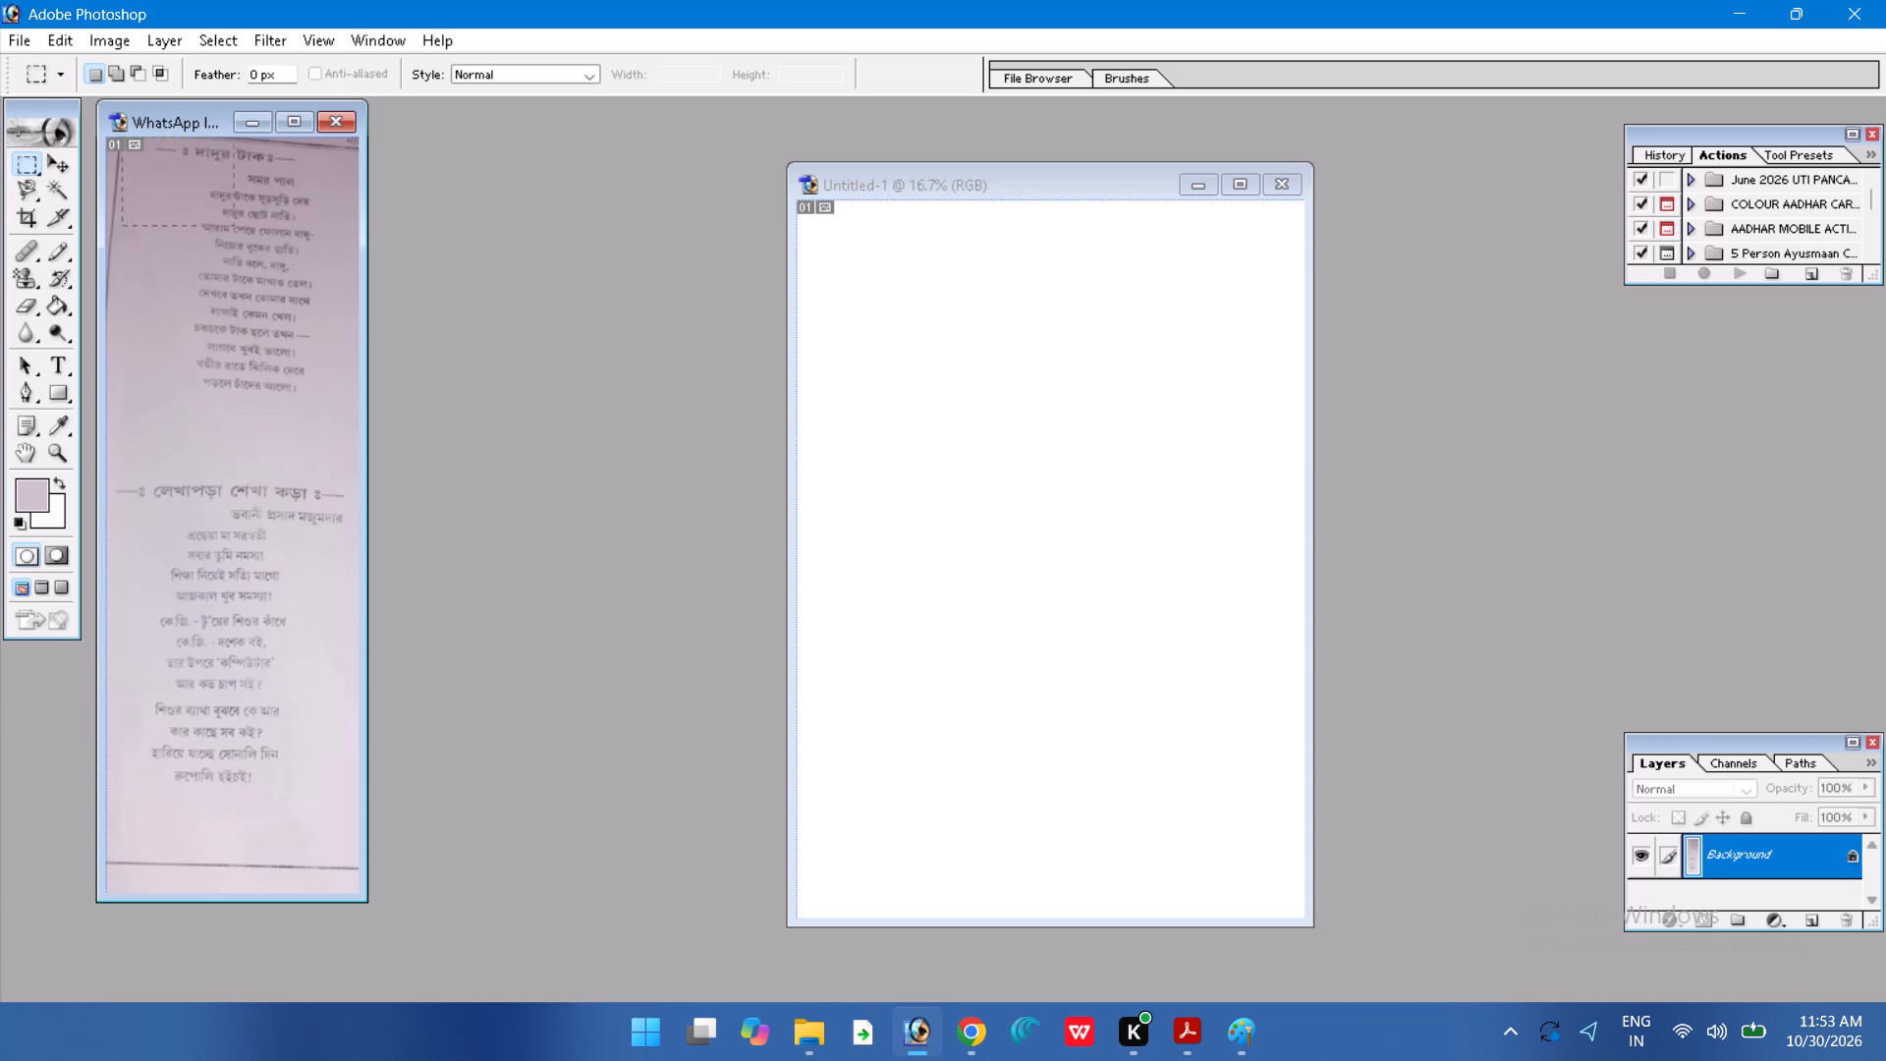
{"action": "left_click_drag", "start_coordinate": [236, 227], "coordinate": [413, 471]}
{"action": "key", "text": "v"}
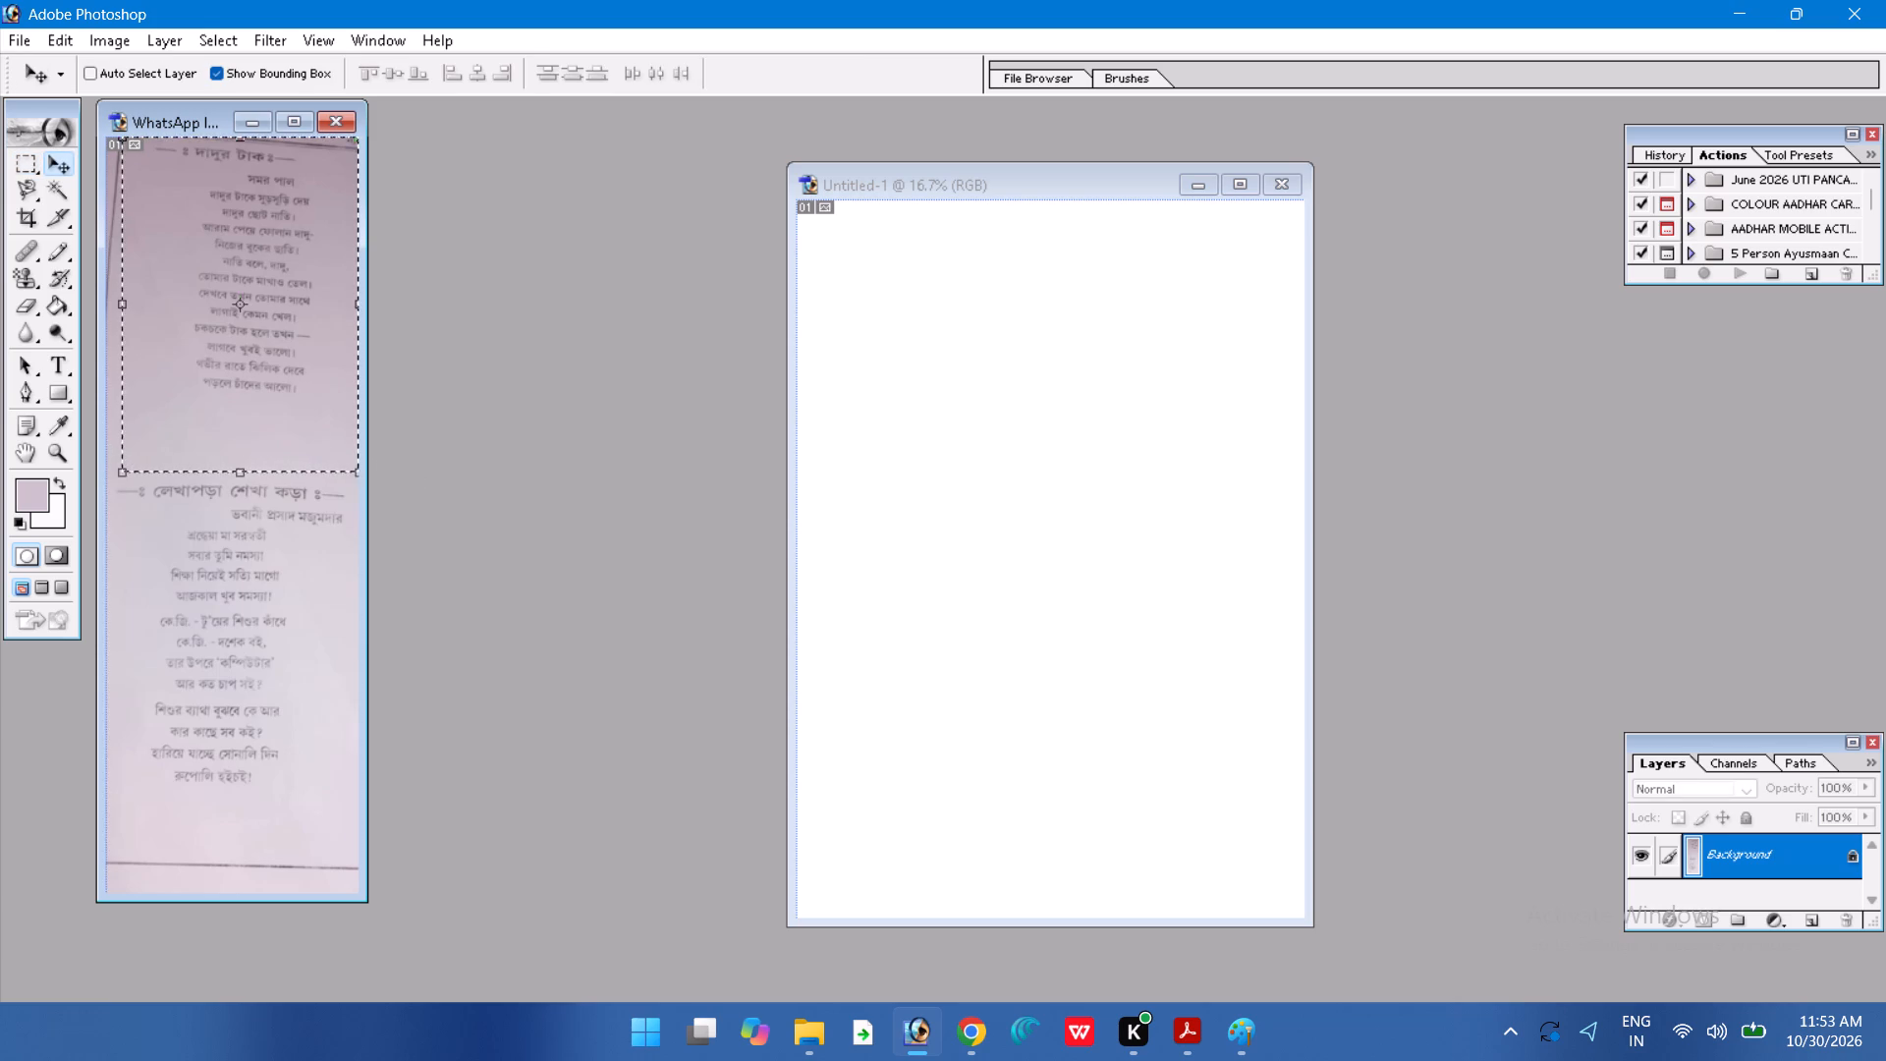
{"action": "left_click_drag", "start_coordinate": [247, 352], "coordinate": [1102, 575]}
Maximize Untitled-1 and enlarge the pasted poem to about 385% width and 449% height, positioned in the upper middle of the page.
{"action": "left_click", "coordinate": [1239, 187]}
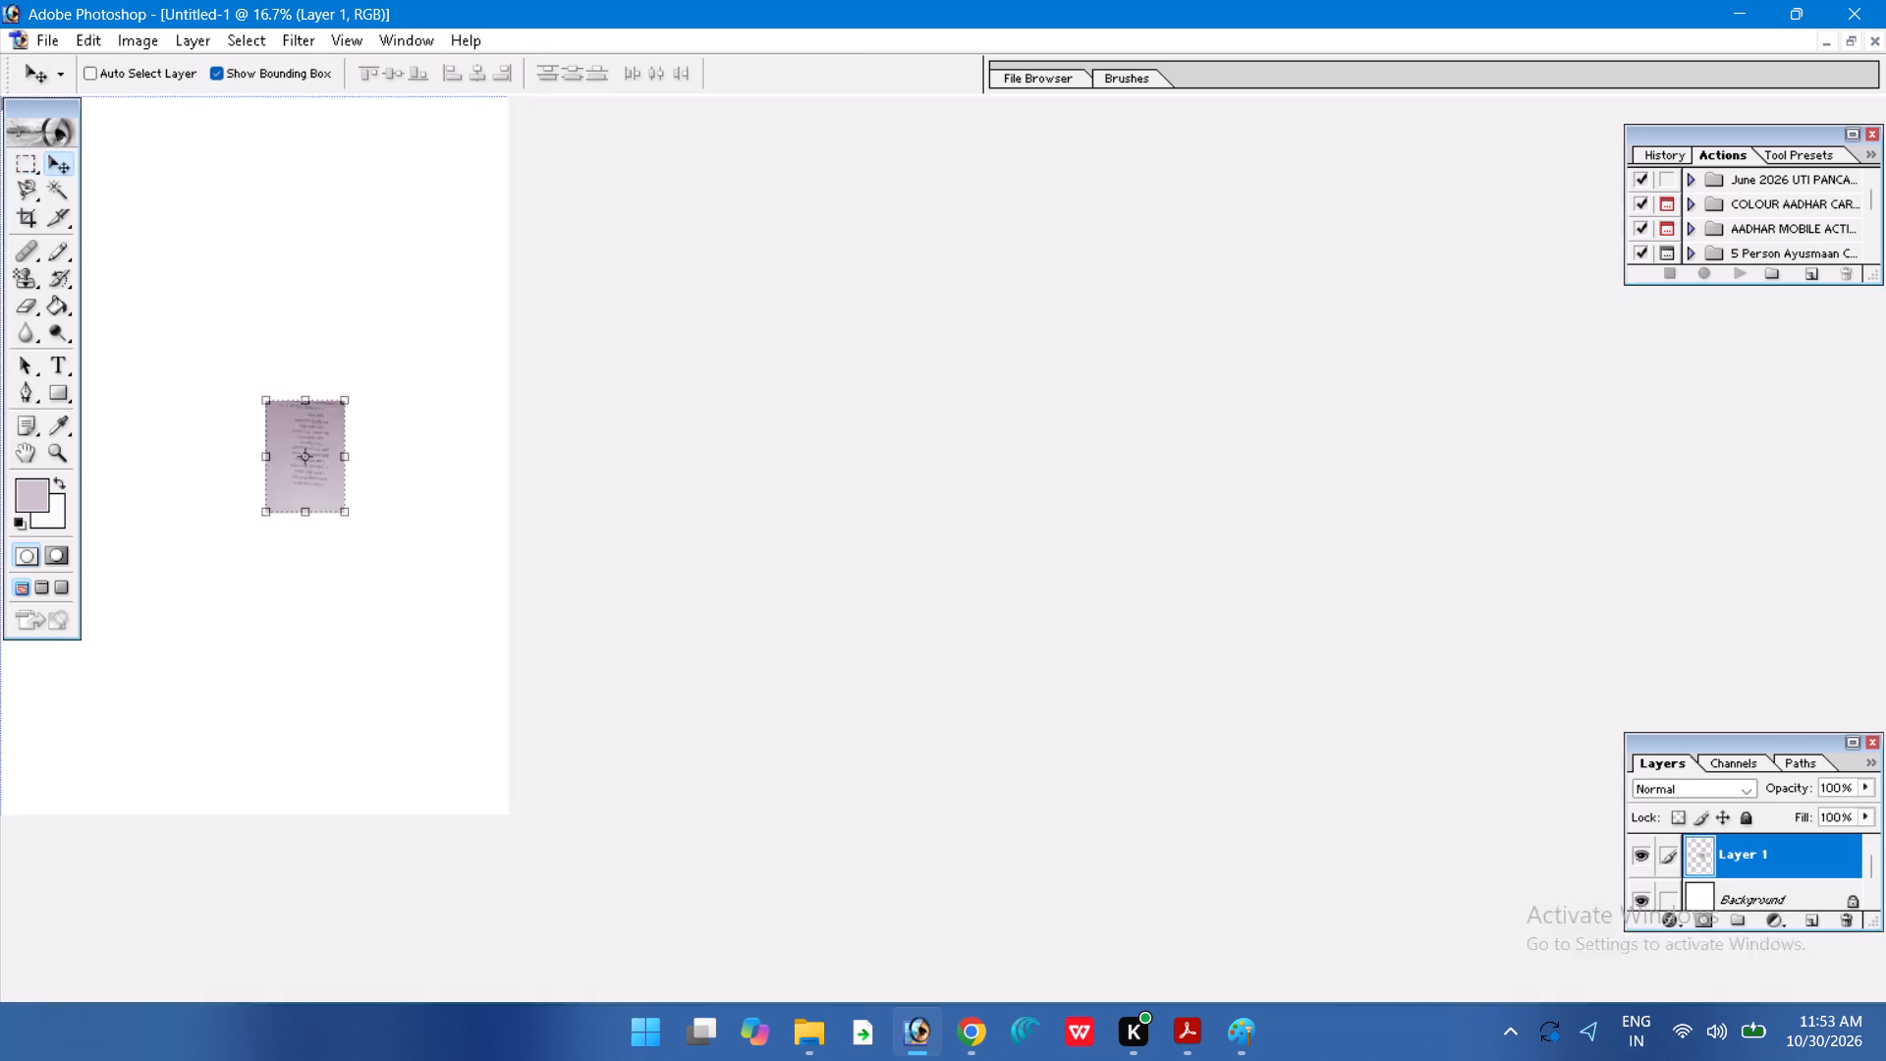
{"action": "left_click_drag", "start_coordinate": [986, 568], "coordinate": [787, 321]}
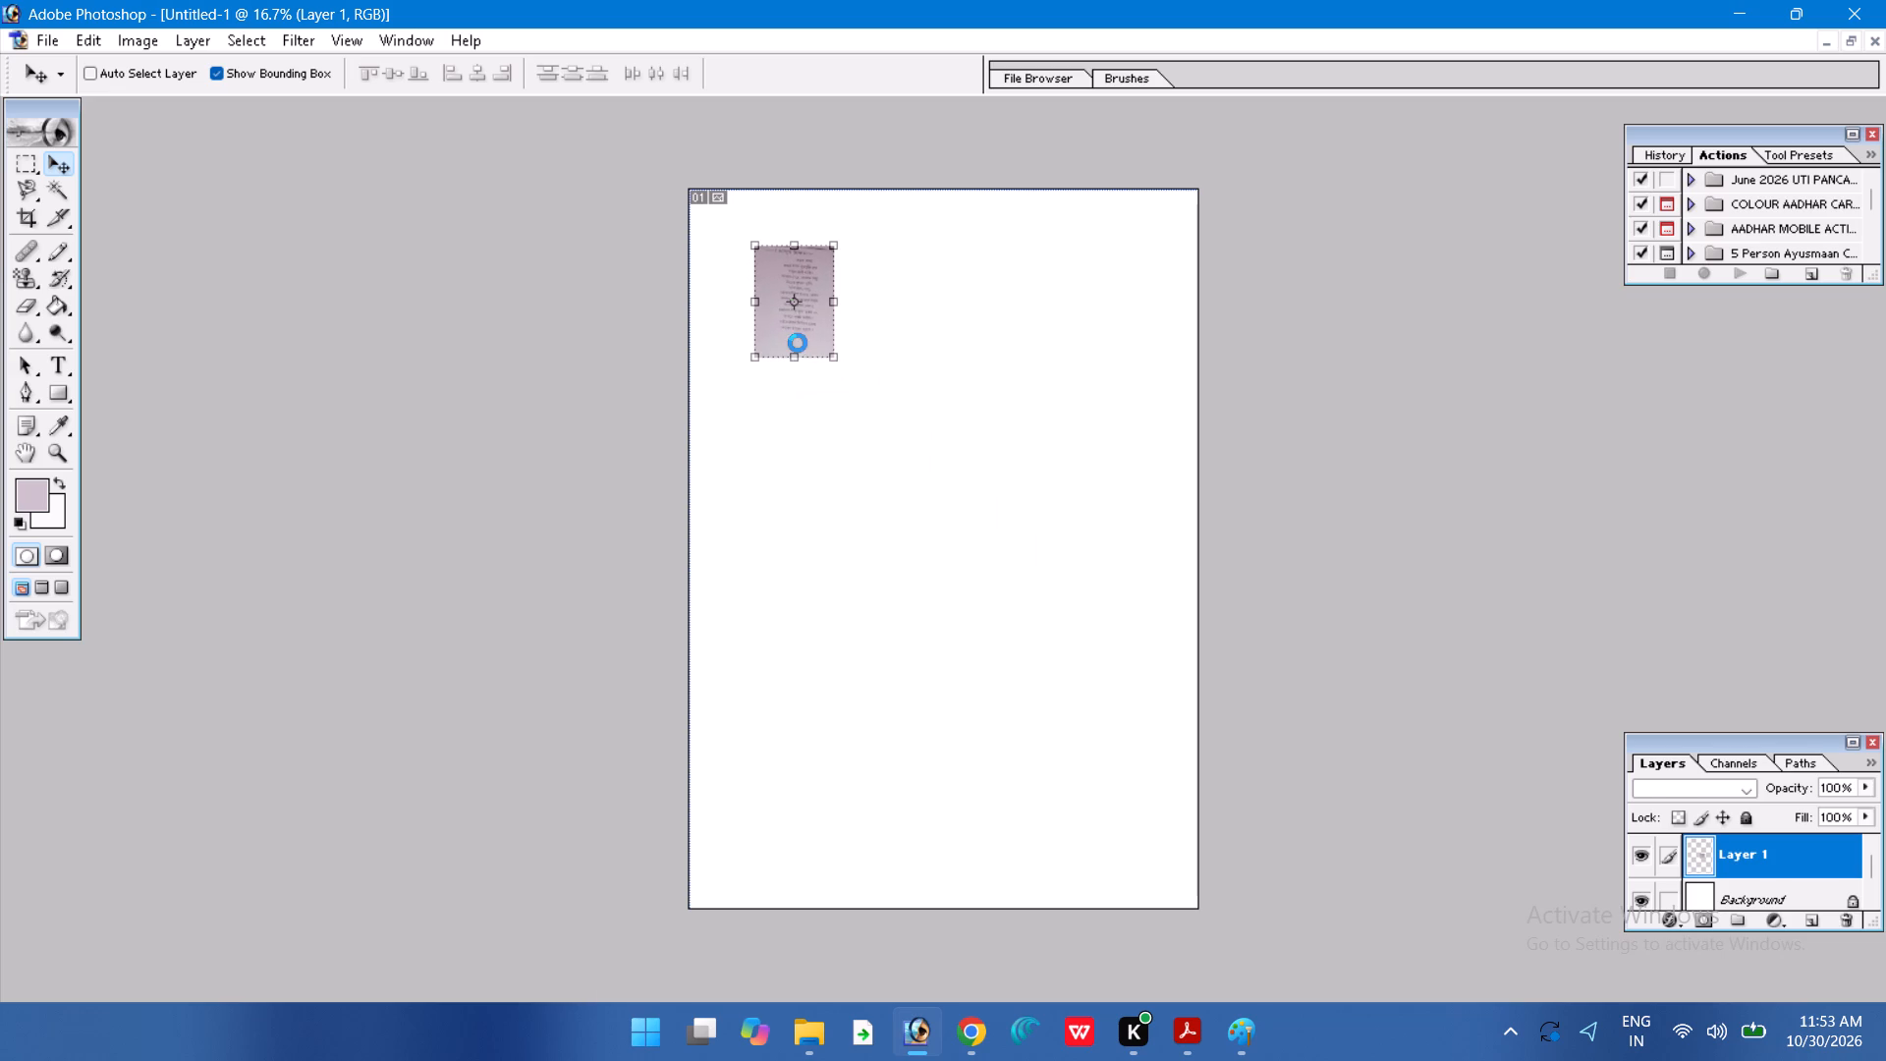
{"action": "left_click_drag", "start_coordinate": [836, 364], "coordinate": [1119, 785]}
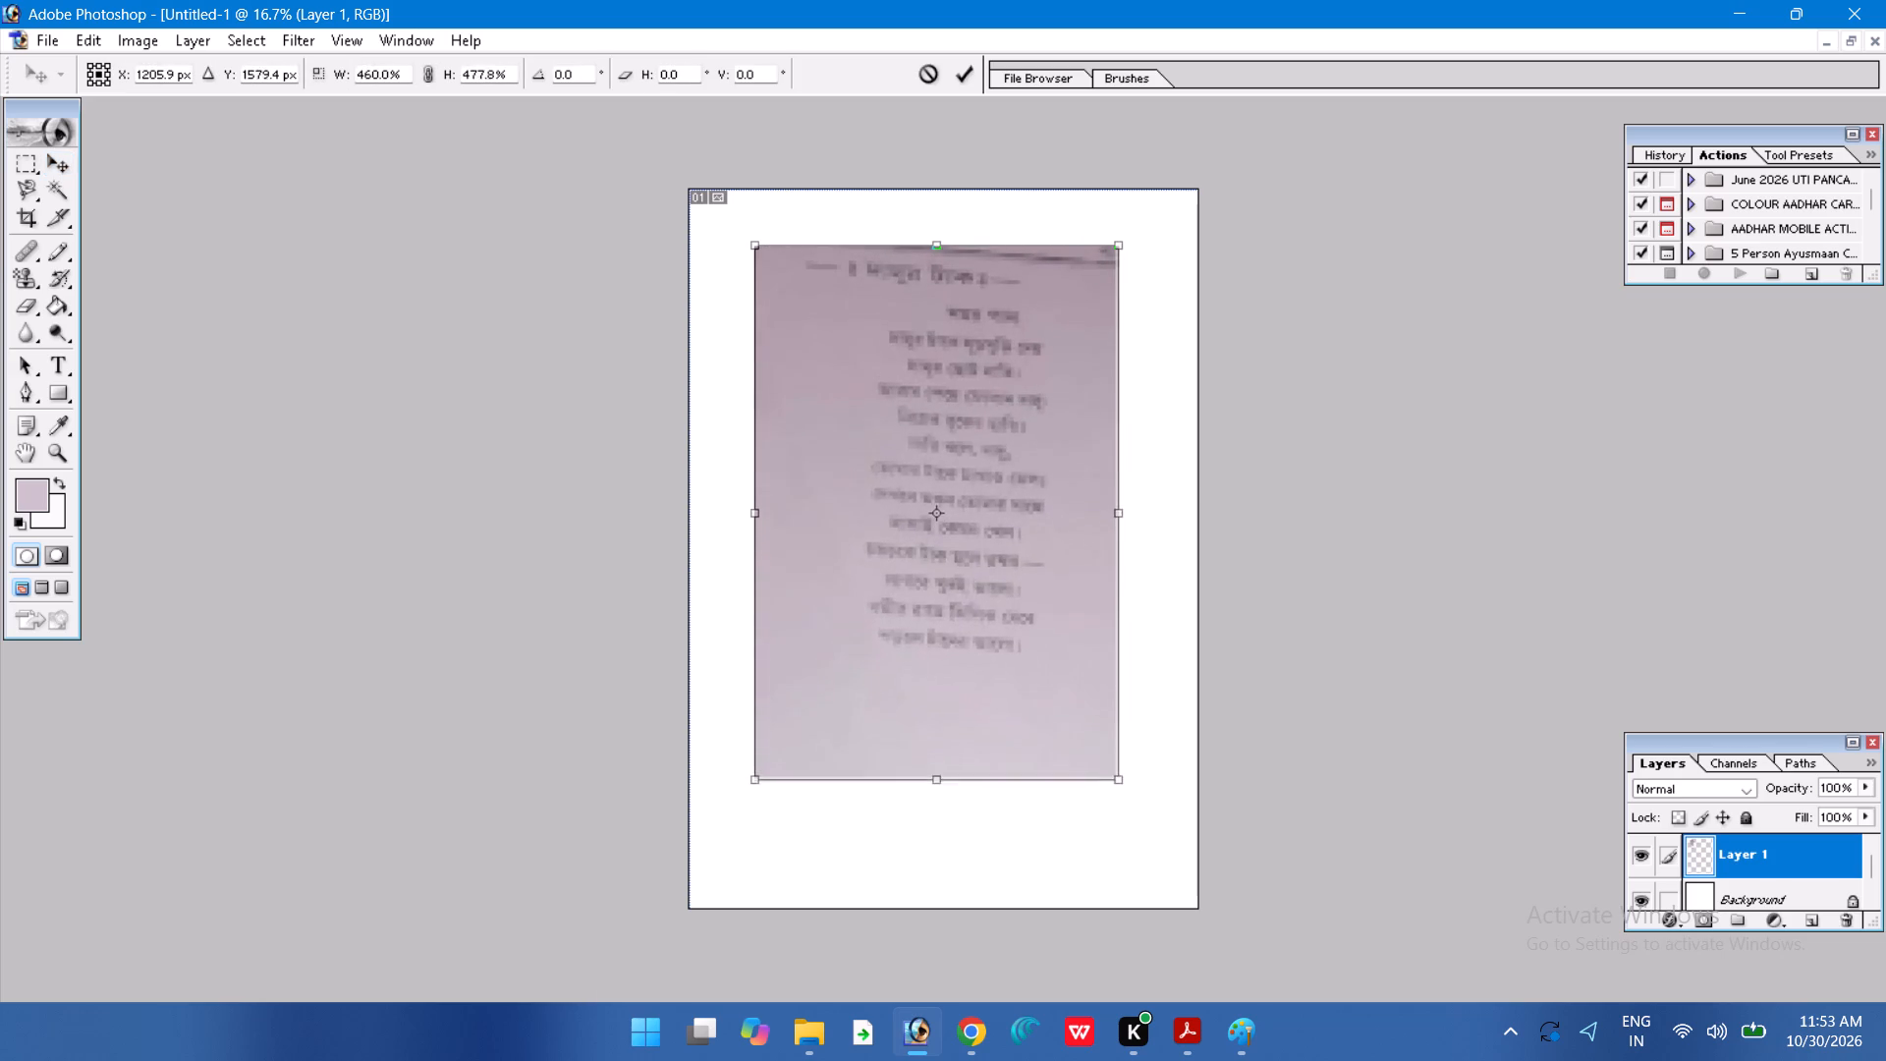
{"action": "left_click_drag", "start_coordinate": [1119, 785], "coordinate": [1062, 754]}
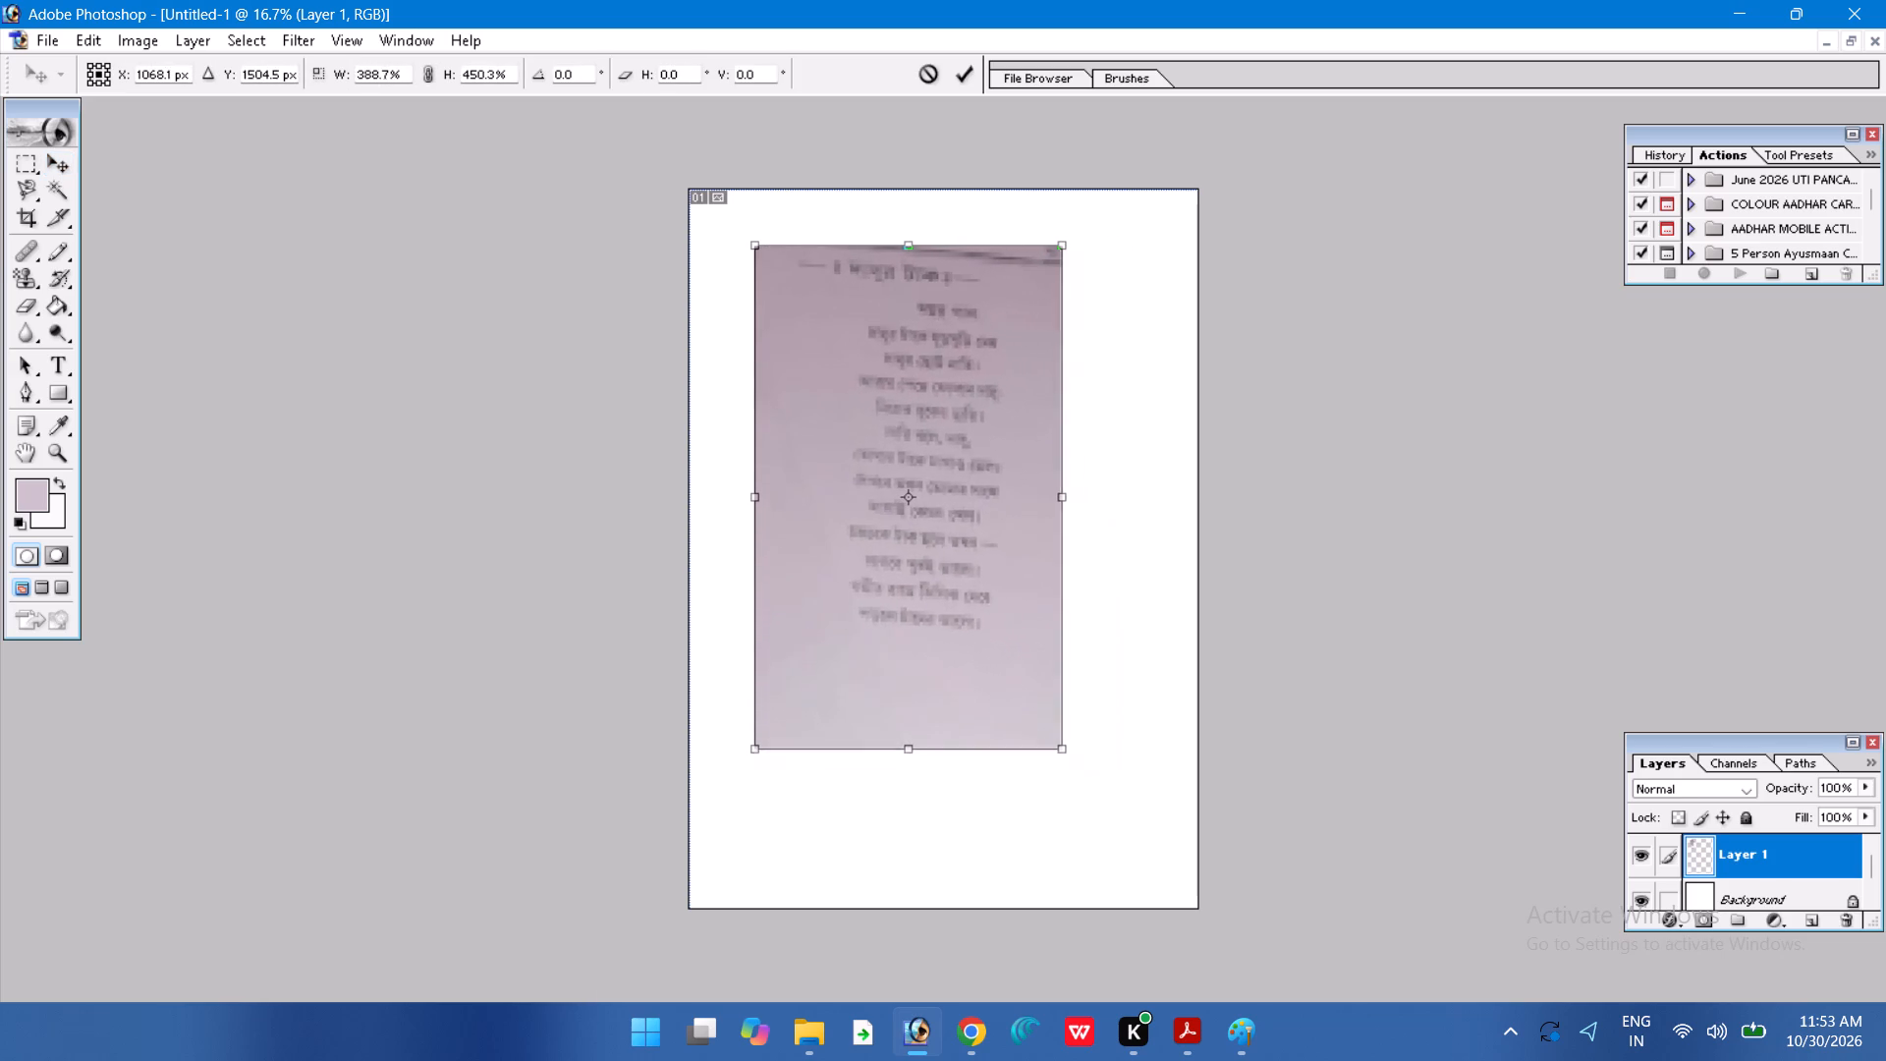
{"action": "left_click_drag", "start_coordinate": [1062, 754], "coordinate": [1061, 754]}
{"action": "left_click_drag", "start_coordinate": [971, 659], "coordinate": [988, 676]}
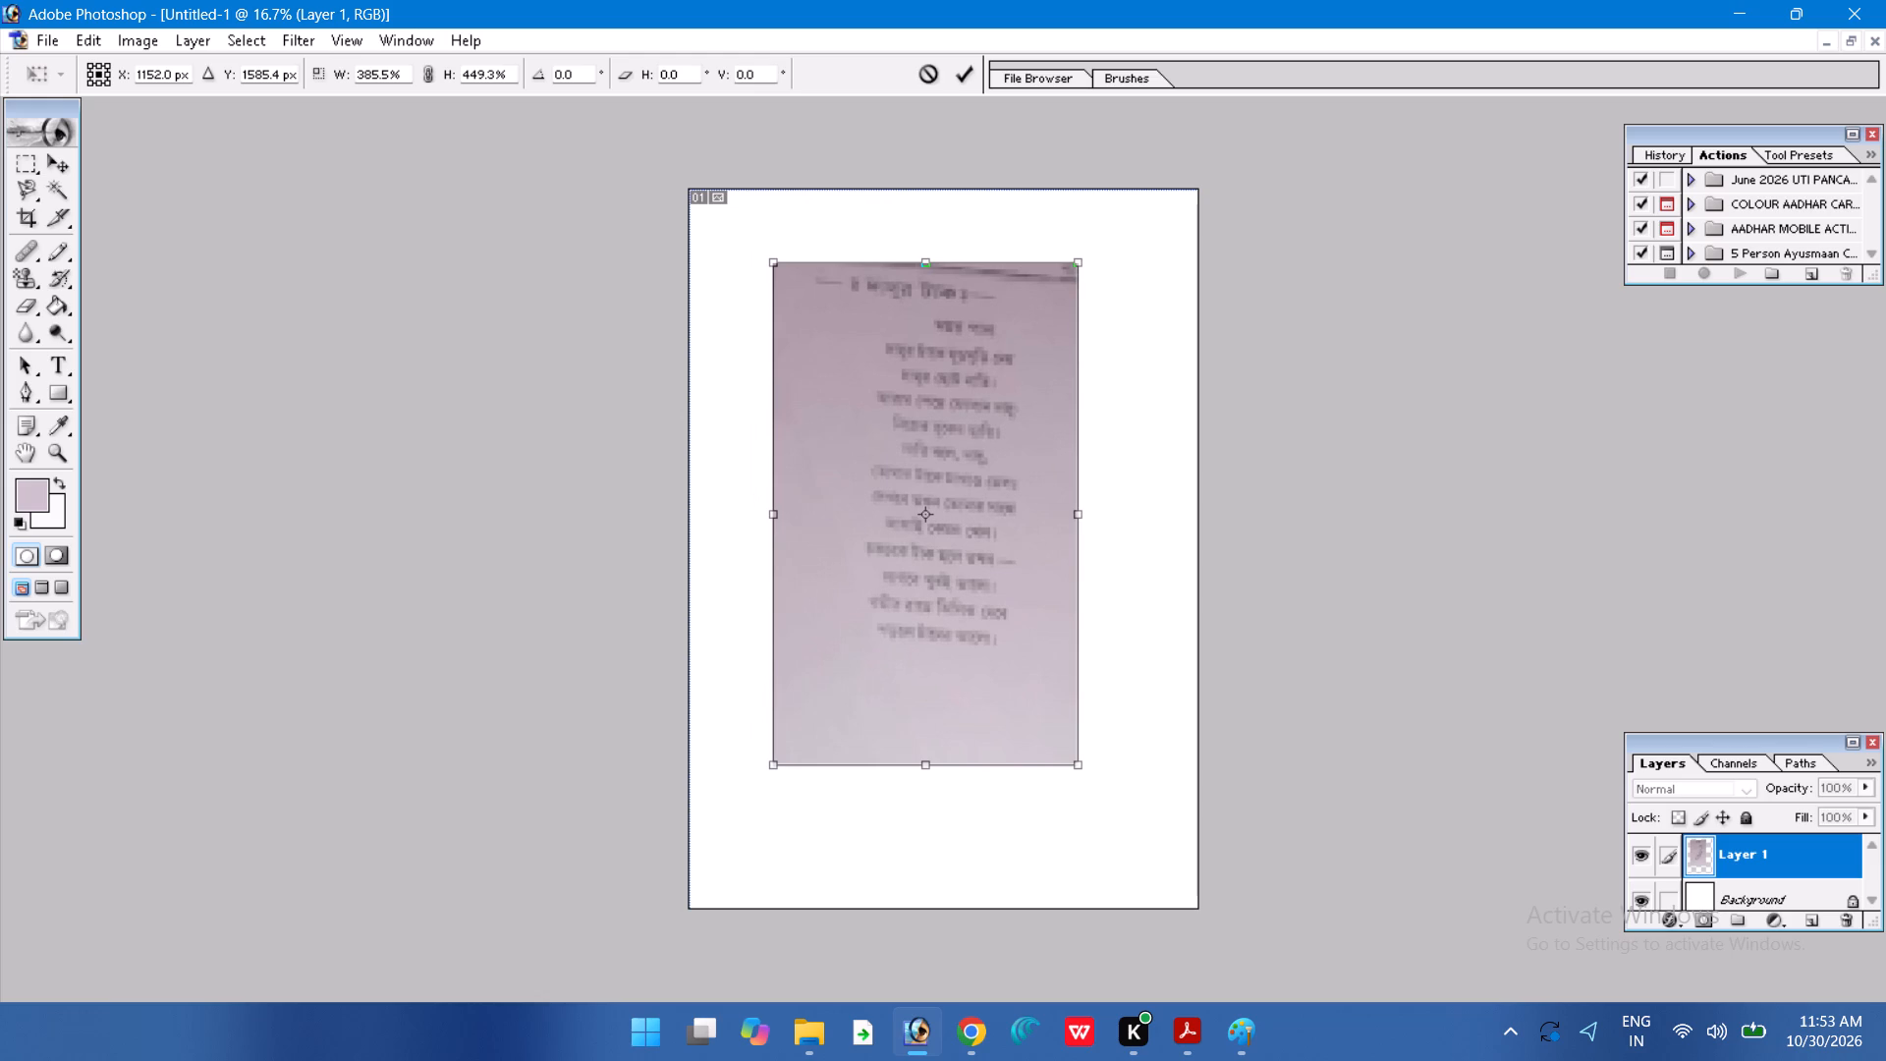
{"action": "key", "text": "Return"}
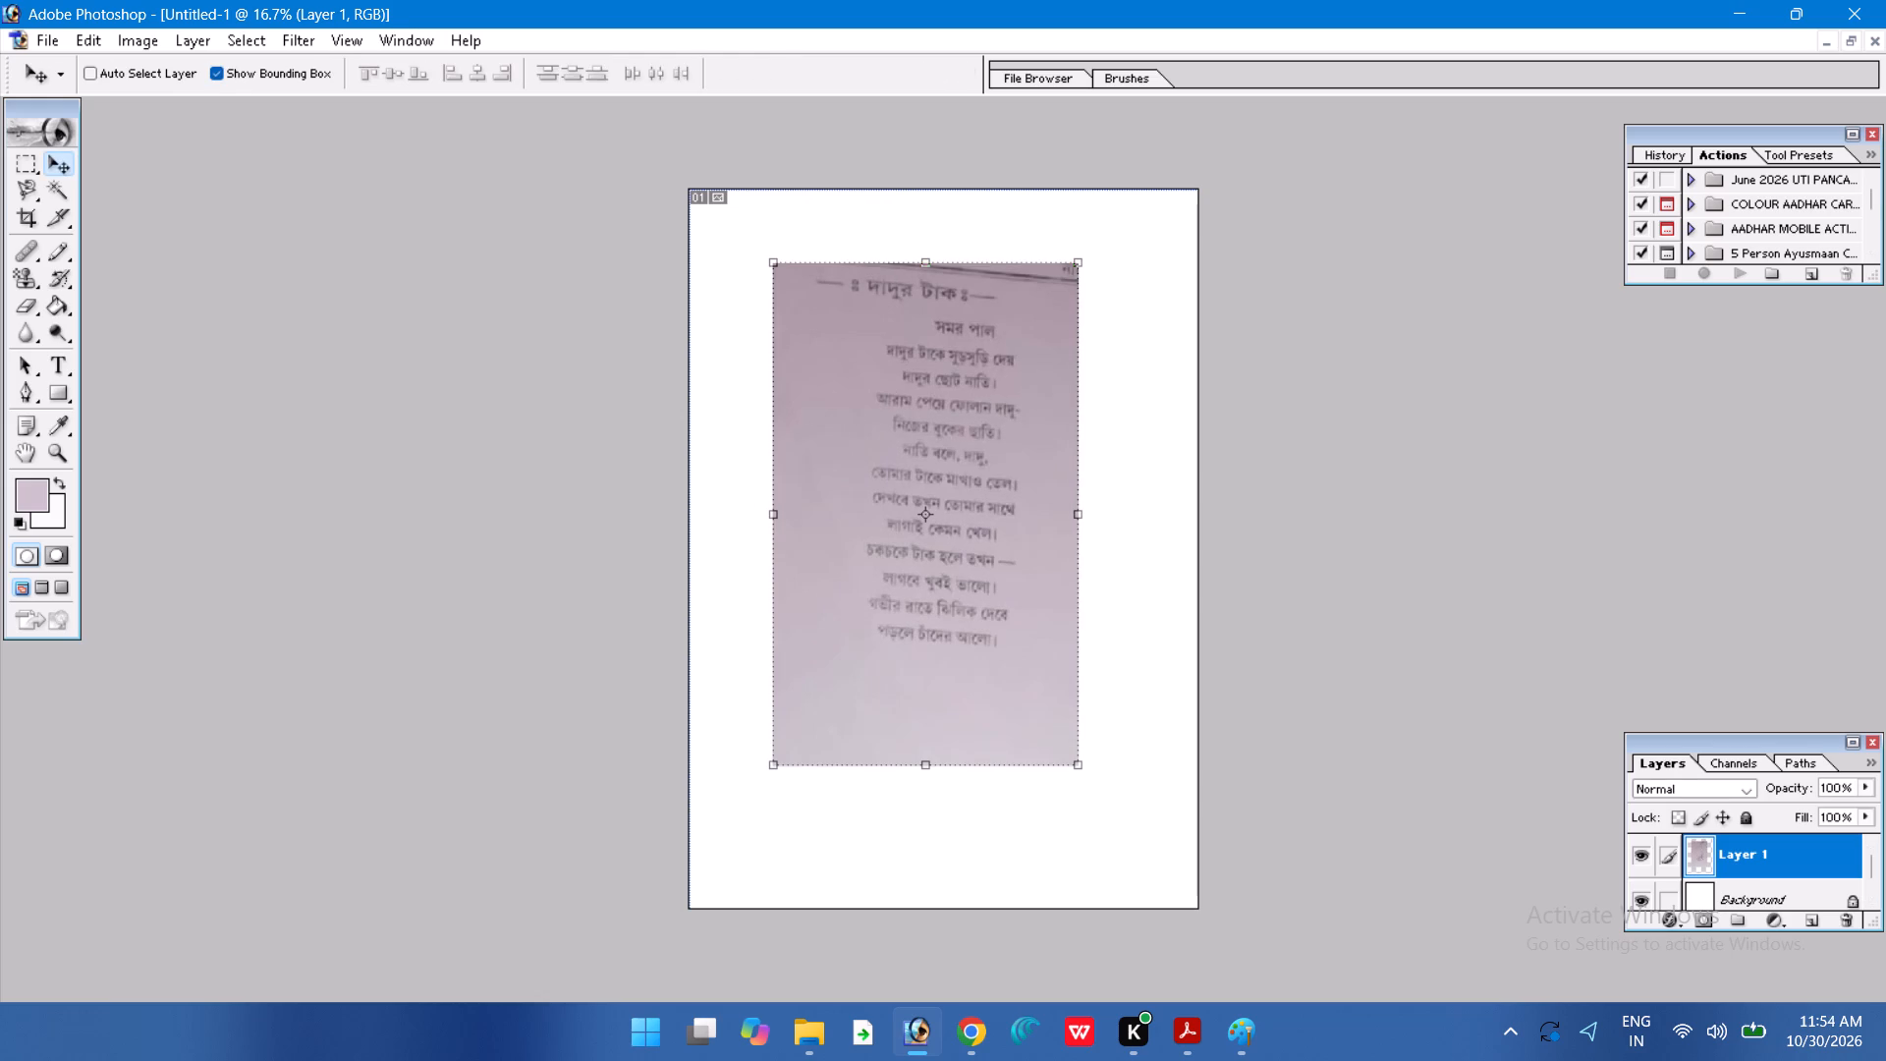
Darken the poem text with a Levels adjustment, setting the RGB black input level to 71.
{"action": "key", "text": "ctrl+equal"}
{"action": "key", "text": "ctrl+equal"}
{"action": "key", "text": "ctrl+equal"}
{"action": "key", "text": "ctrl+equal"}
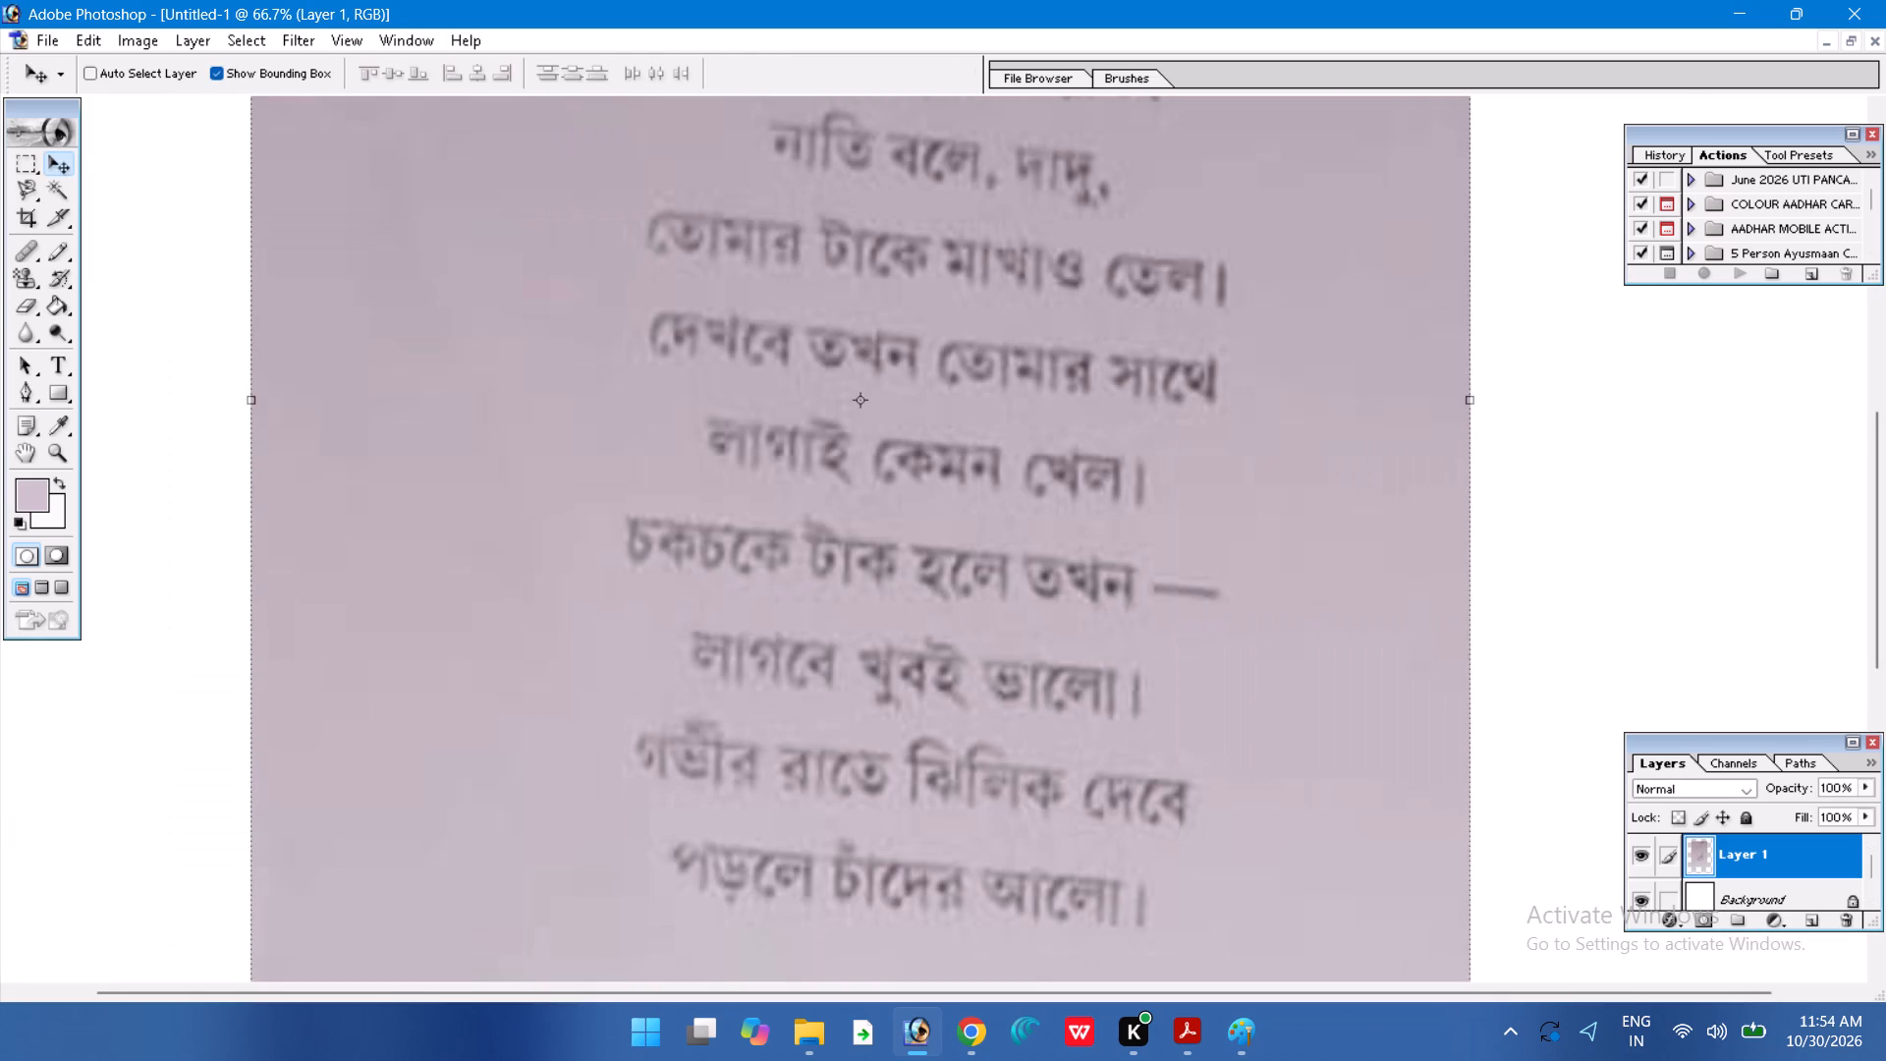
{"action": "key", "text": "ctrl+l"}
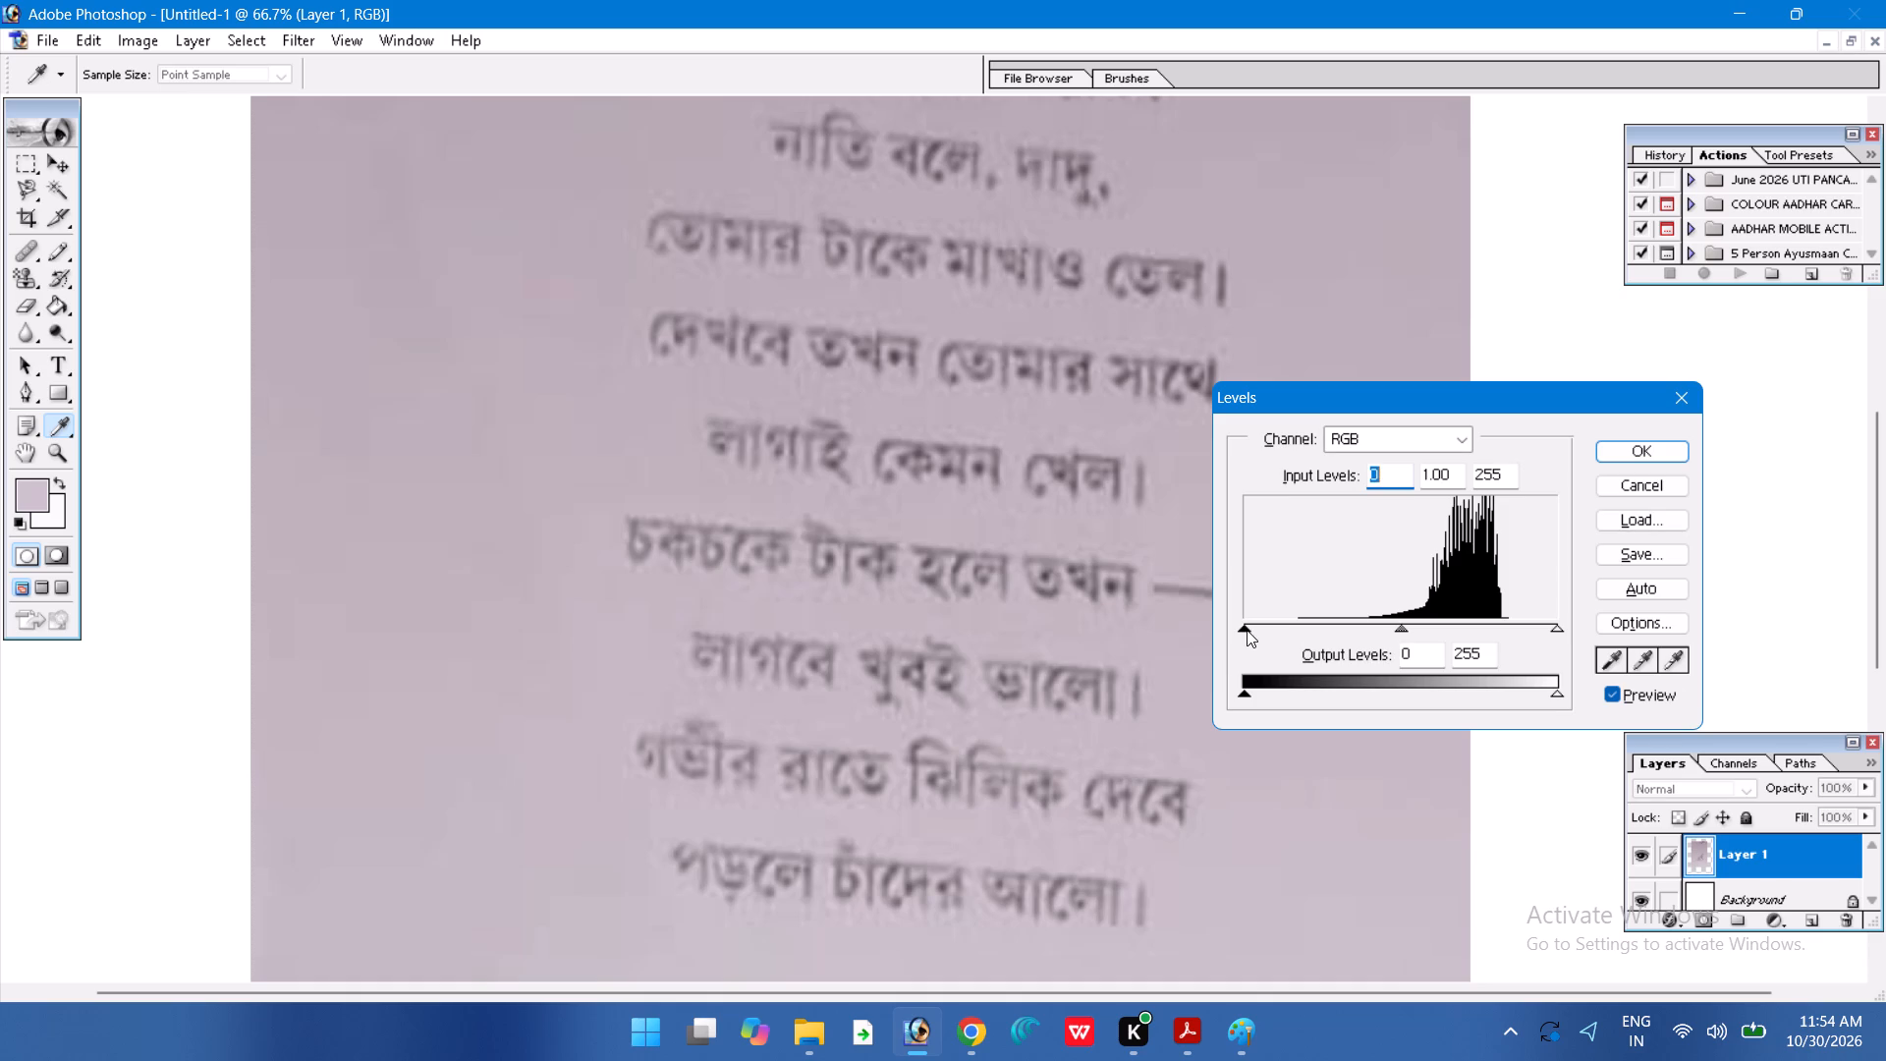
{"action": "left_click_drag", "start_coordinate": [1247, 630], "coordinate": [1331, 641]}
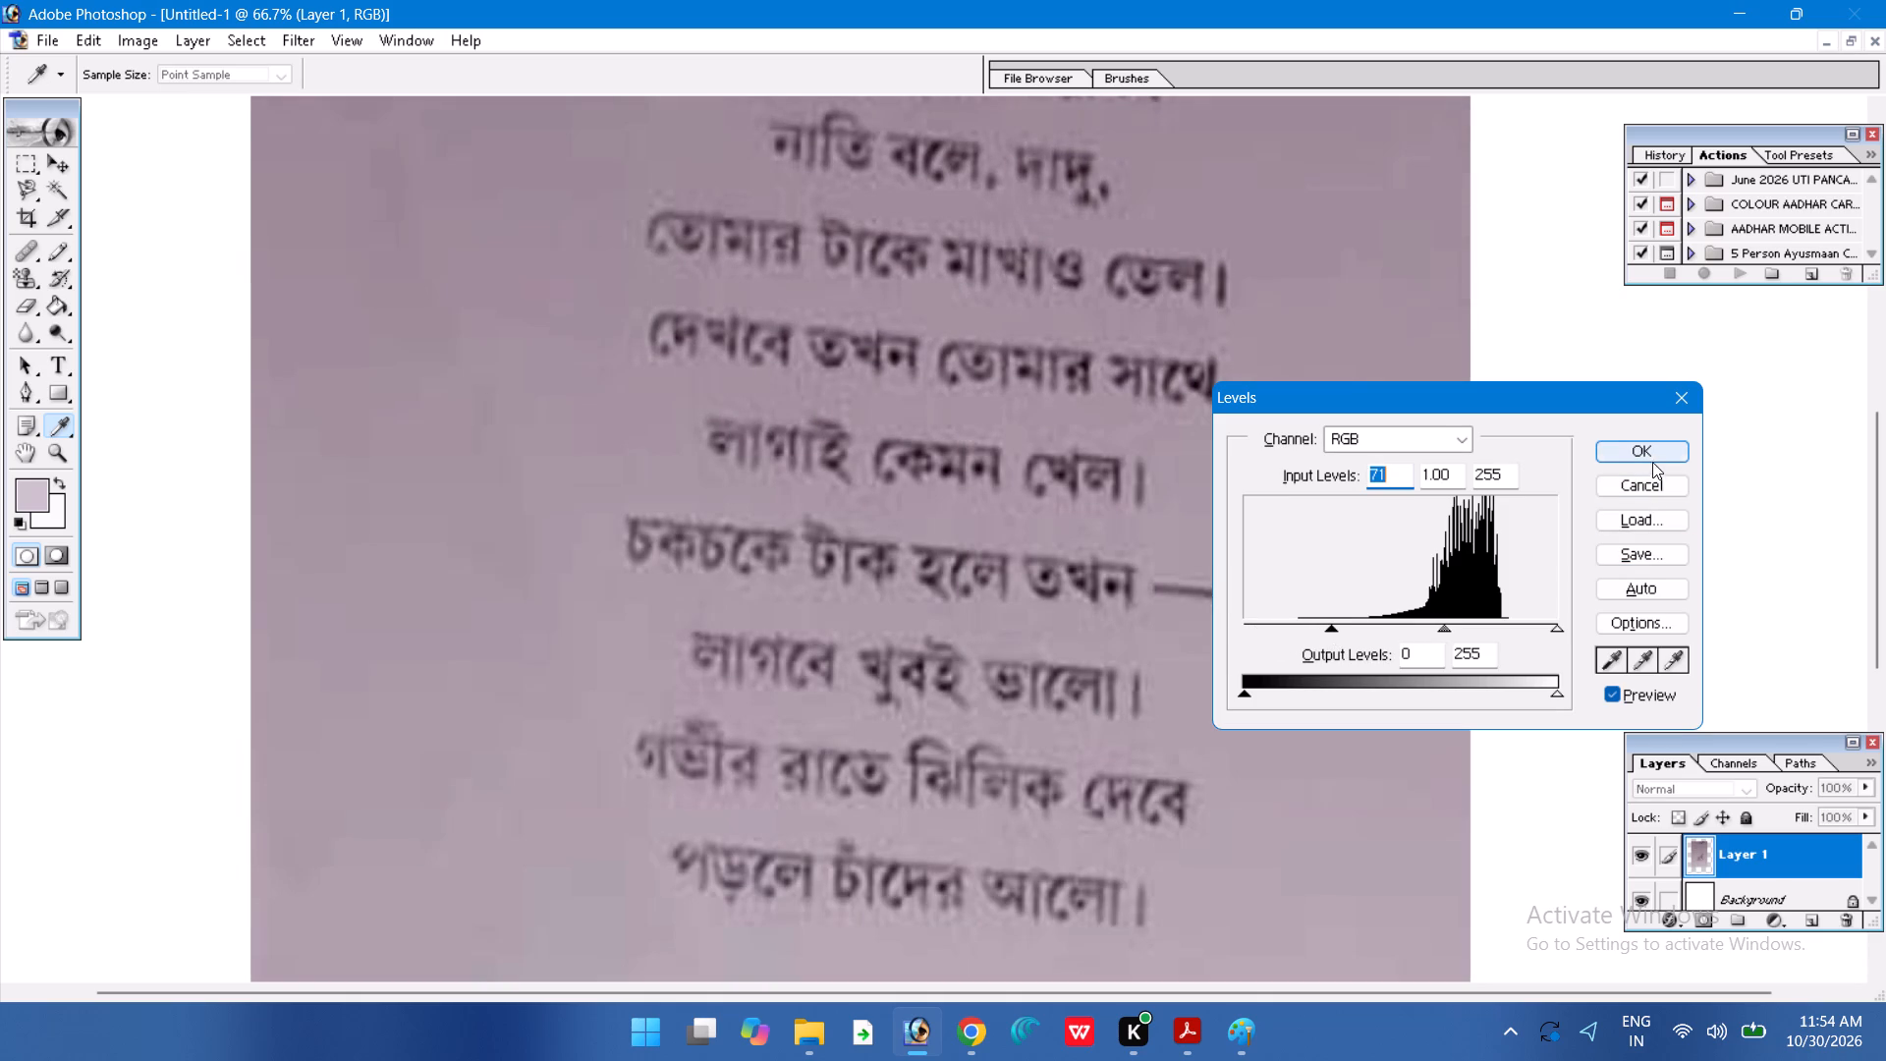
{"action": "left_click", "coordinate": [1650, 459]}
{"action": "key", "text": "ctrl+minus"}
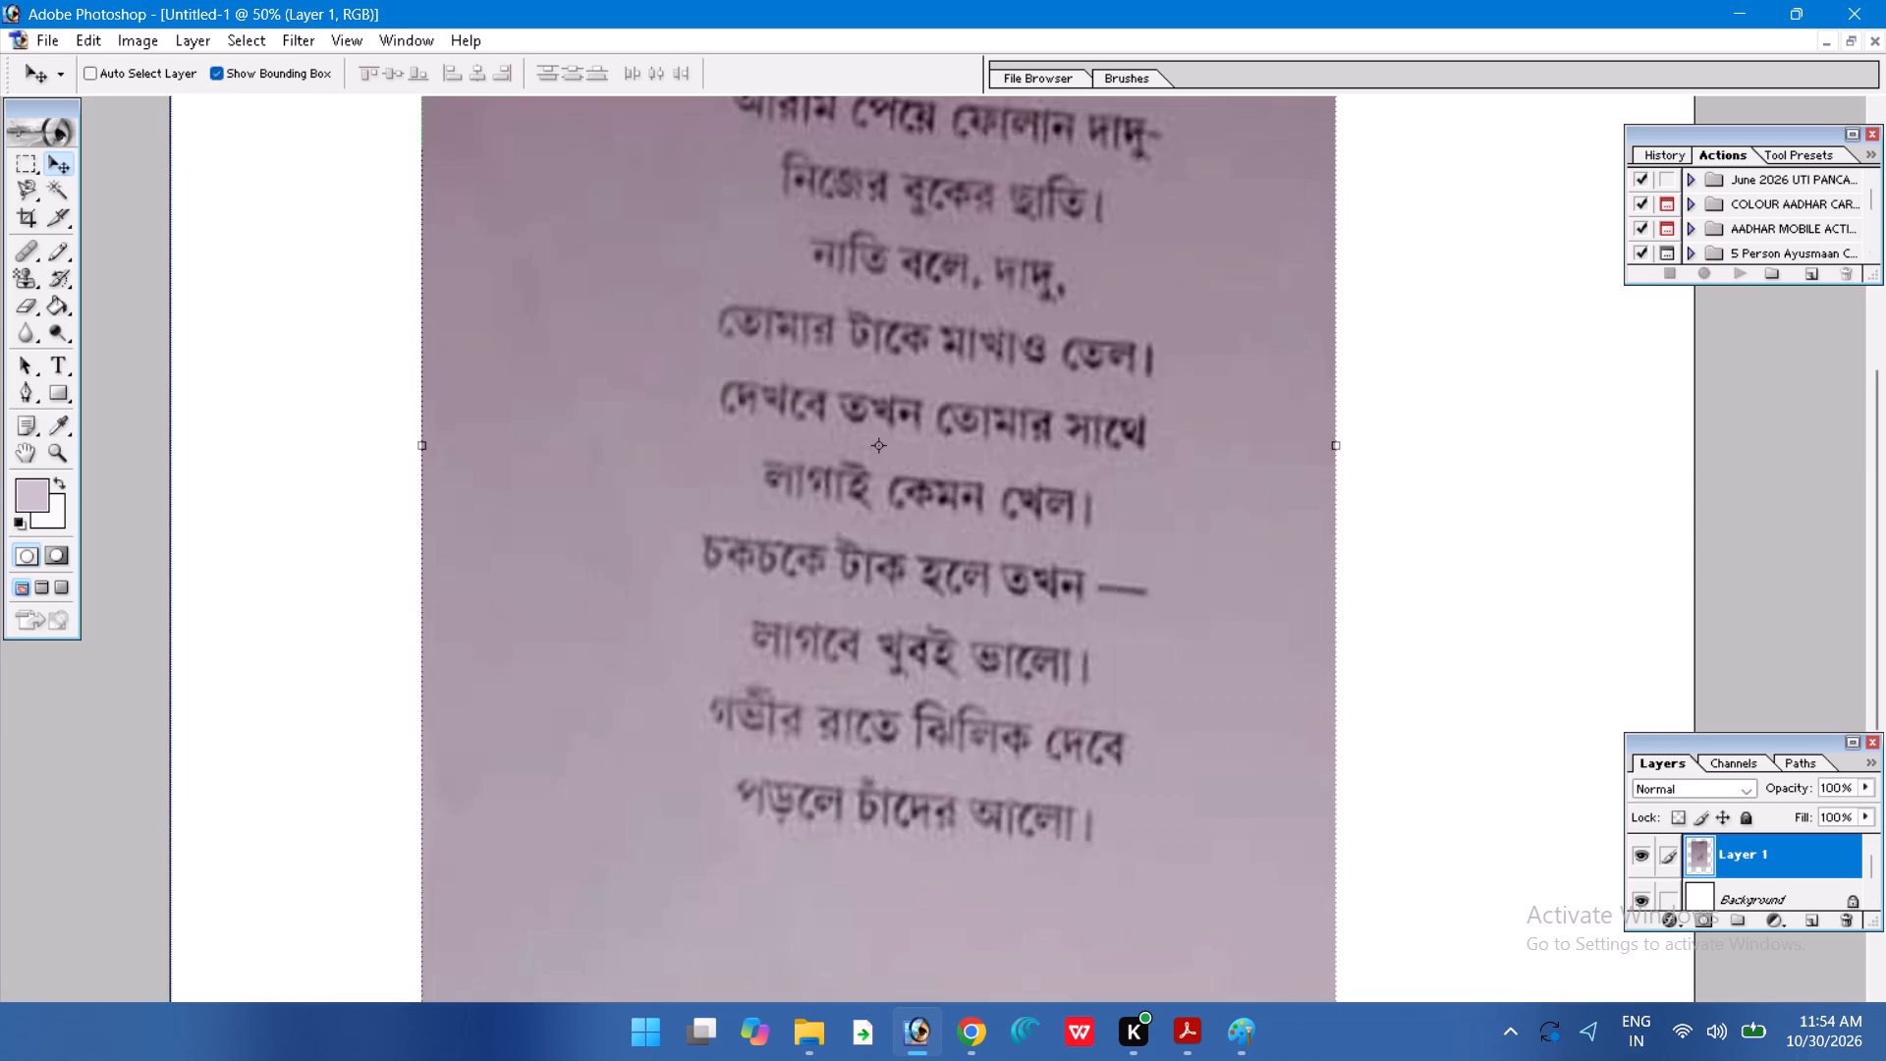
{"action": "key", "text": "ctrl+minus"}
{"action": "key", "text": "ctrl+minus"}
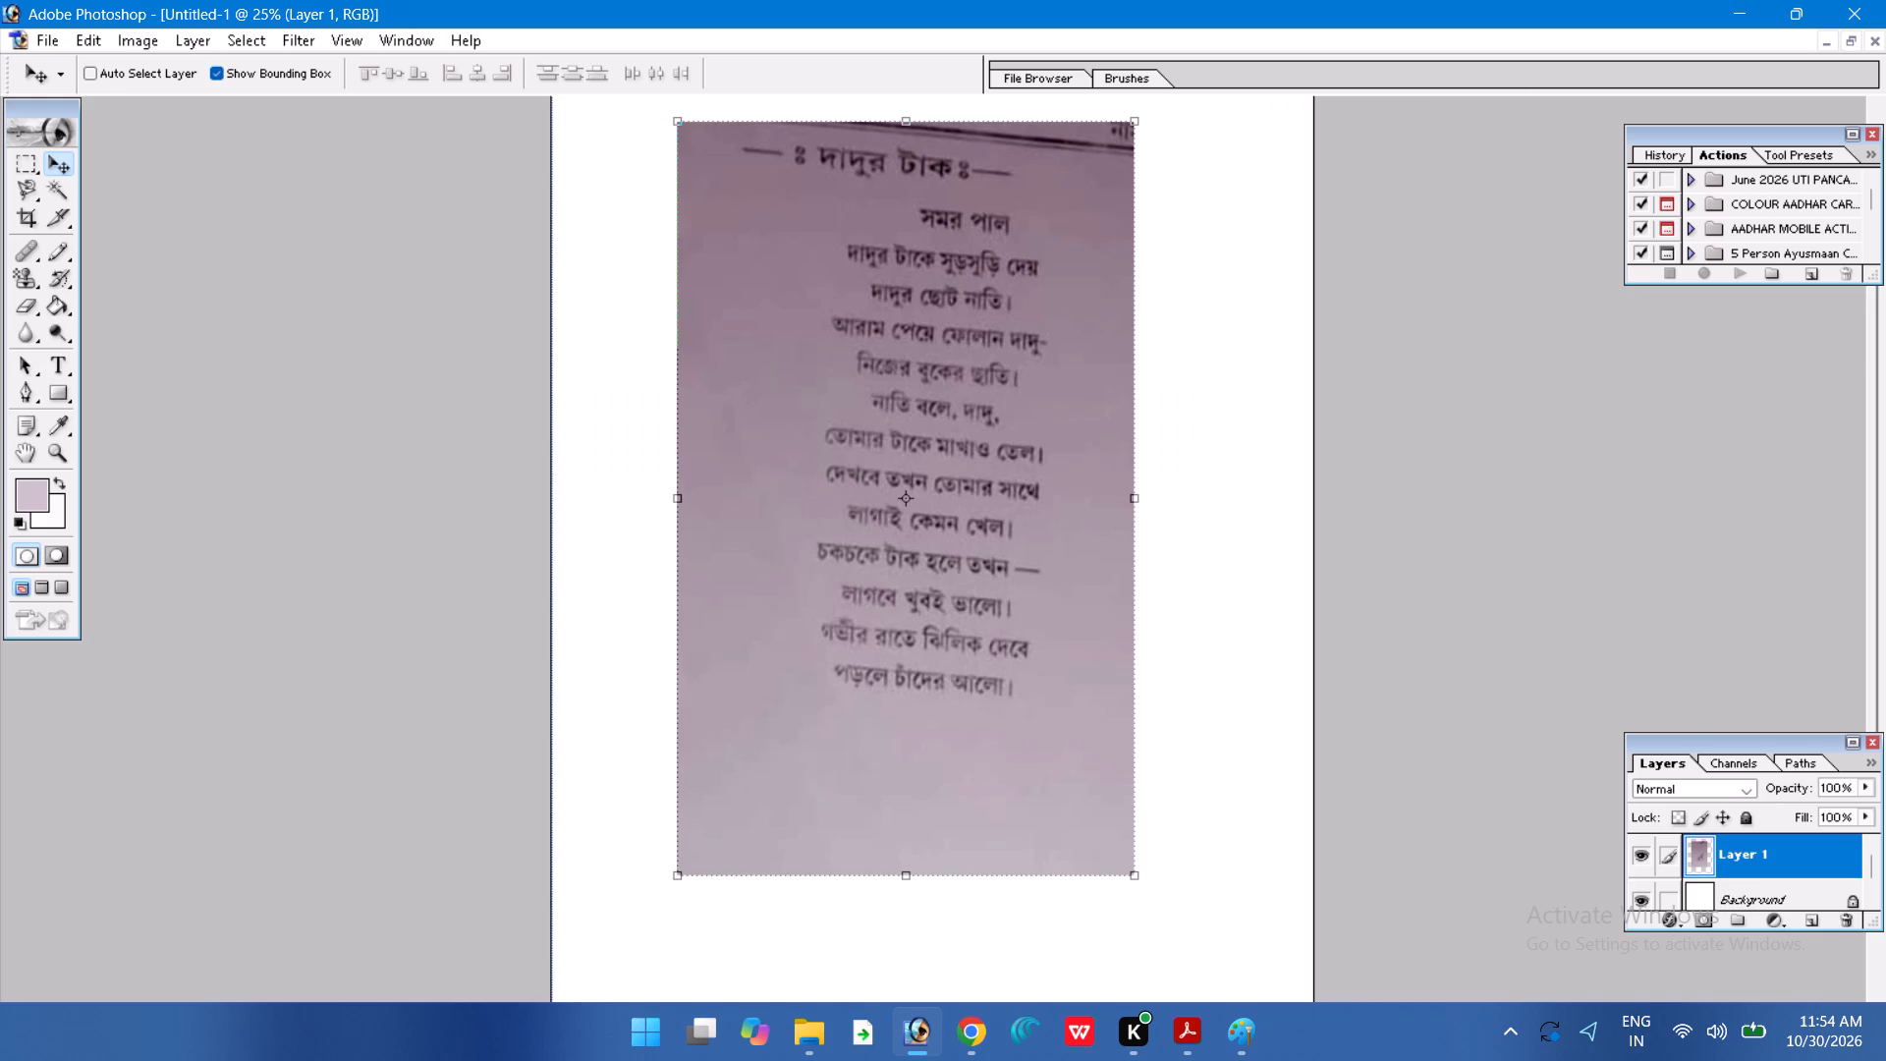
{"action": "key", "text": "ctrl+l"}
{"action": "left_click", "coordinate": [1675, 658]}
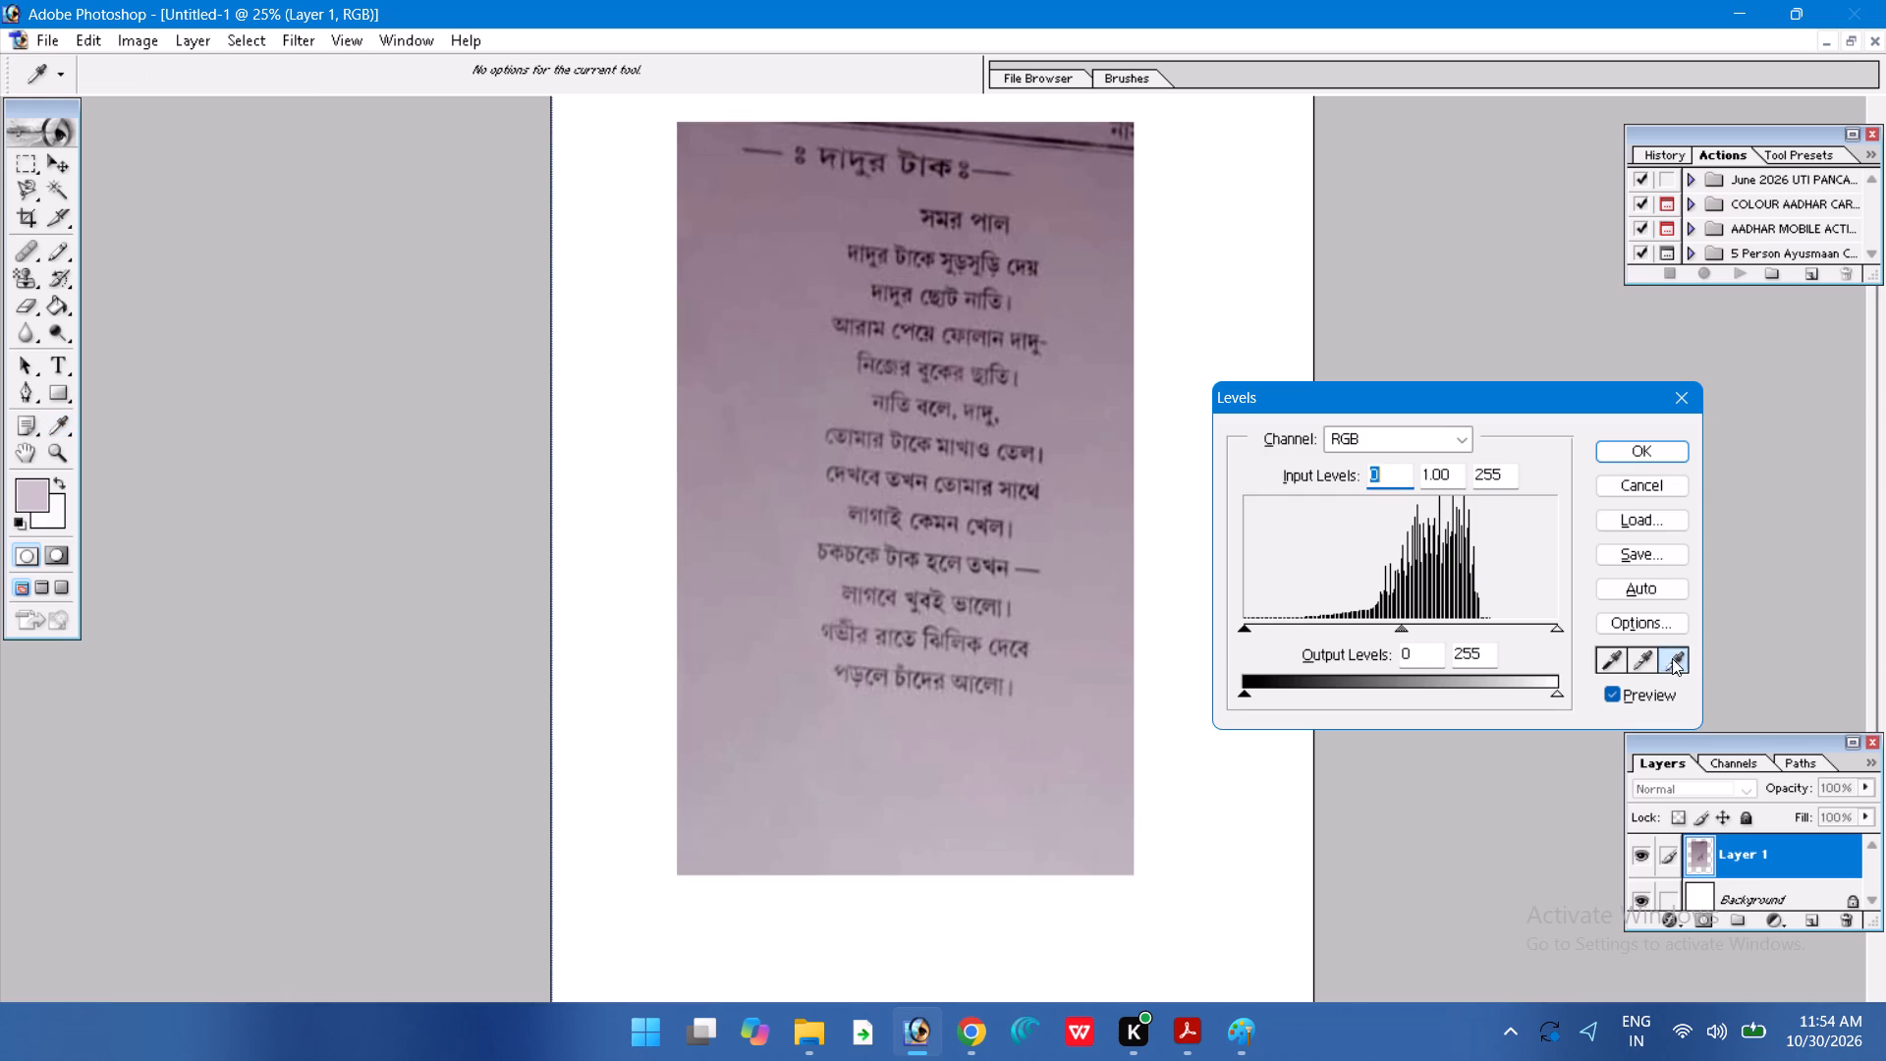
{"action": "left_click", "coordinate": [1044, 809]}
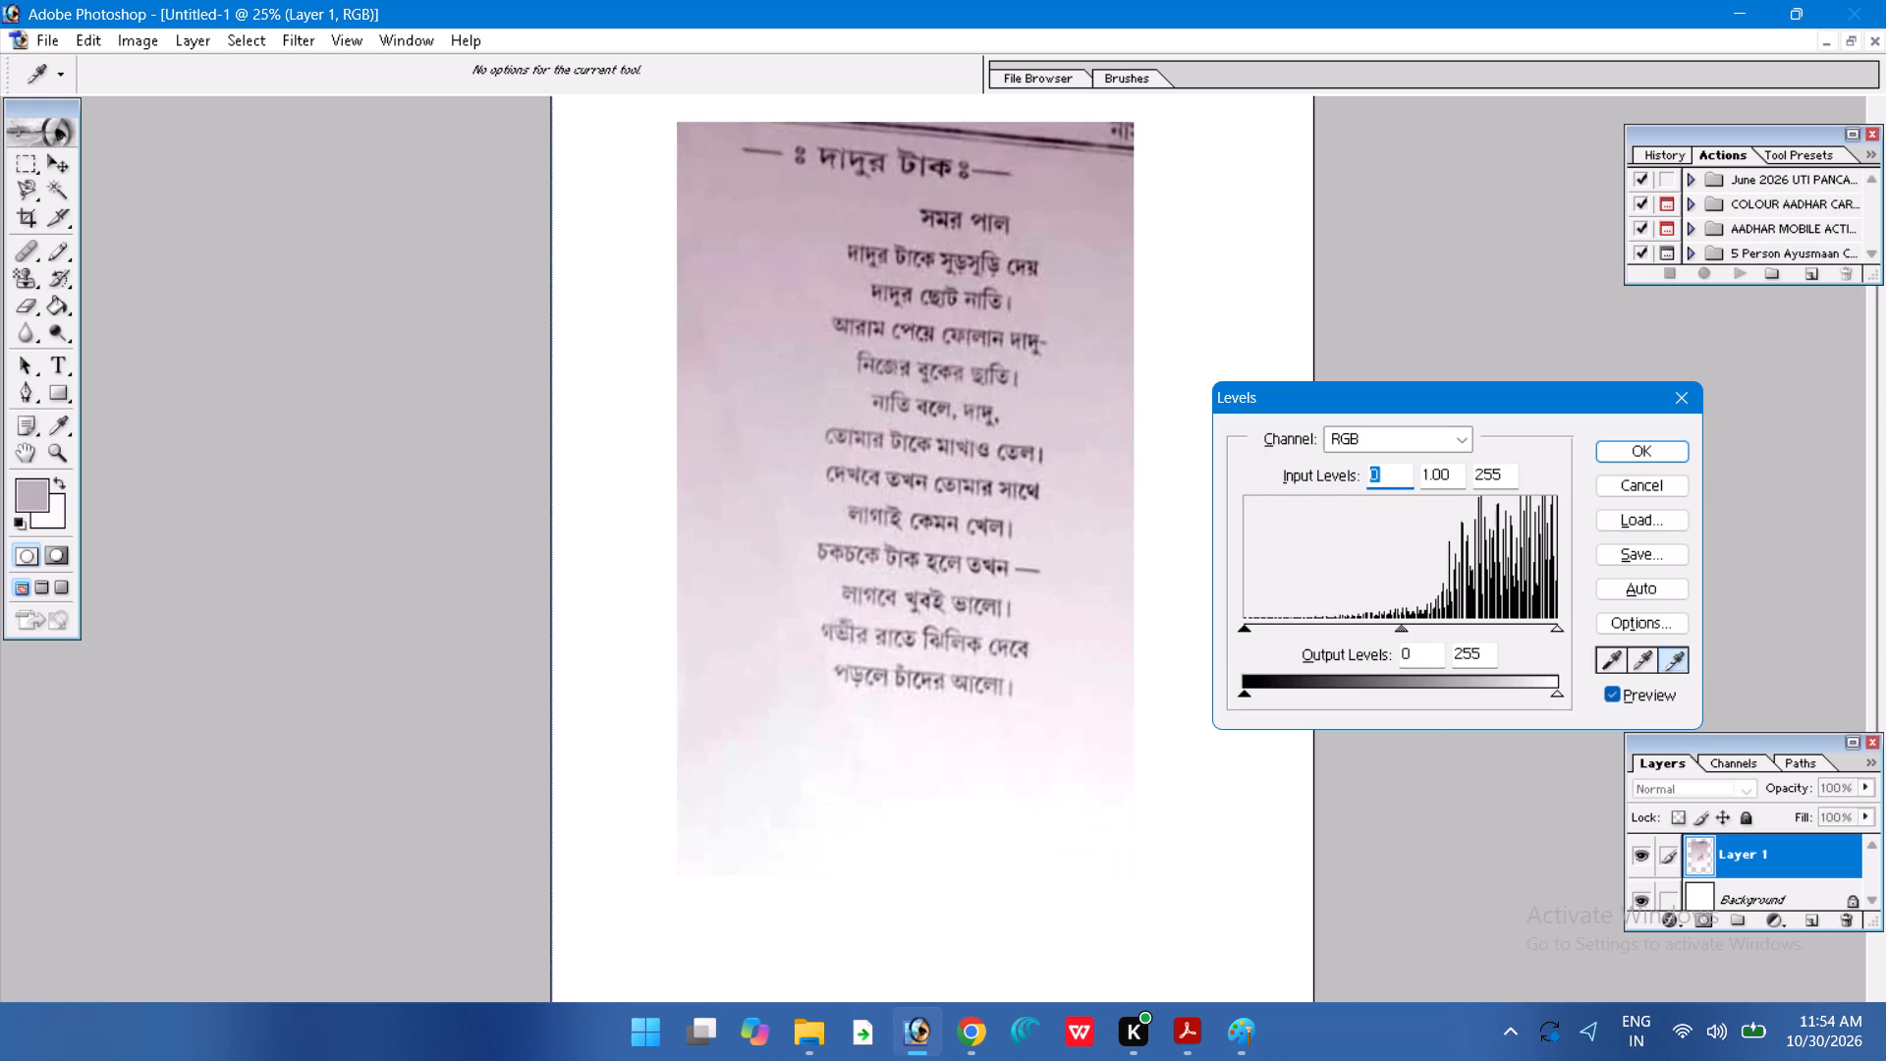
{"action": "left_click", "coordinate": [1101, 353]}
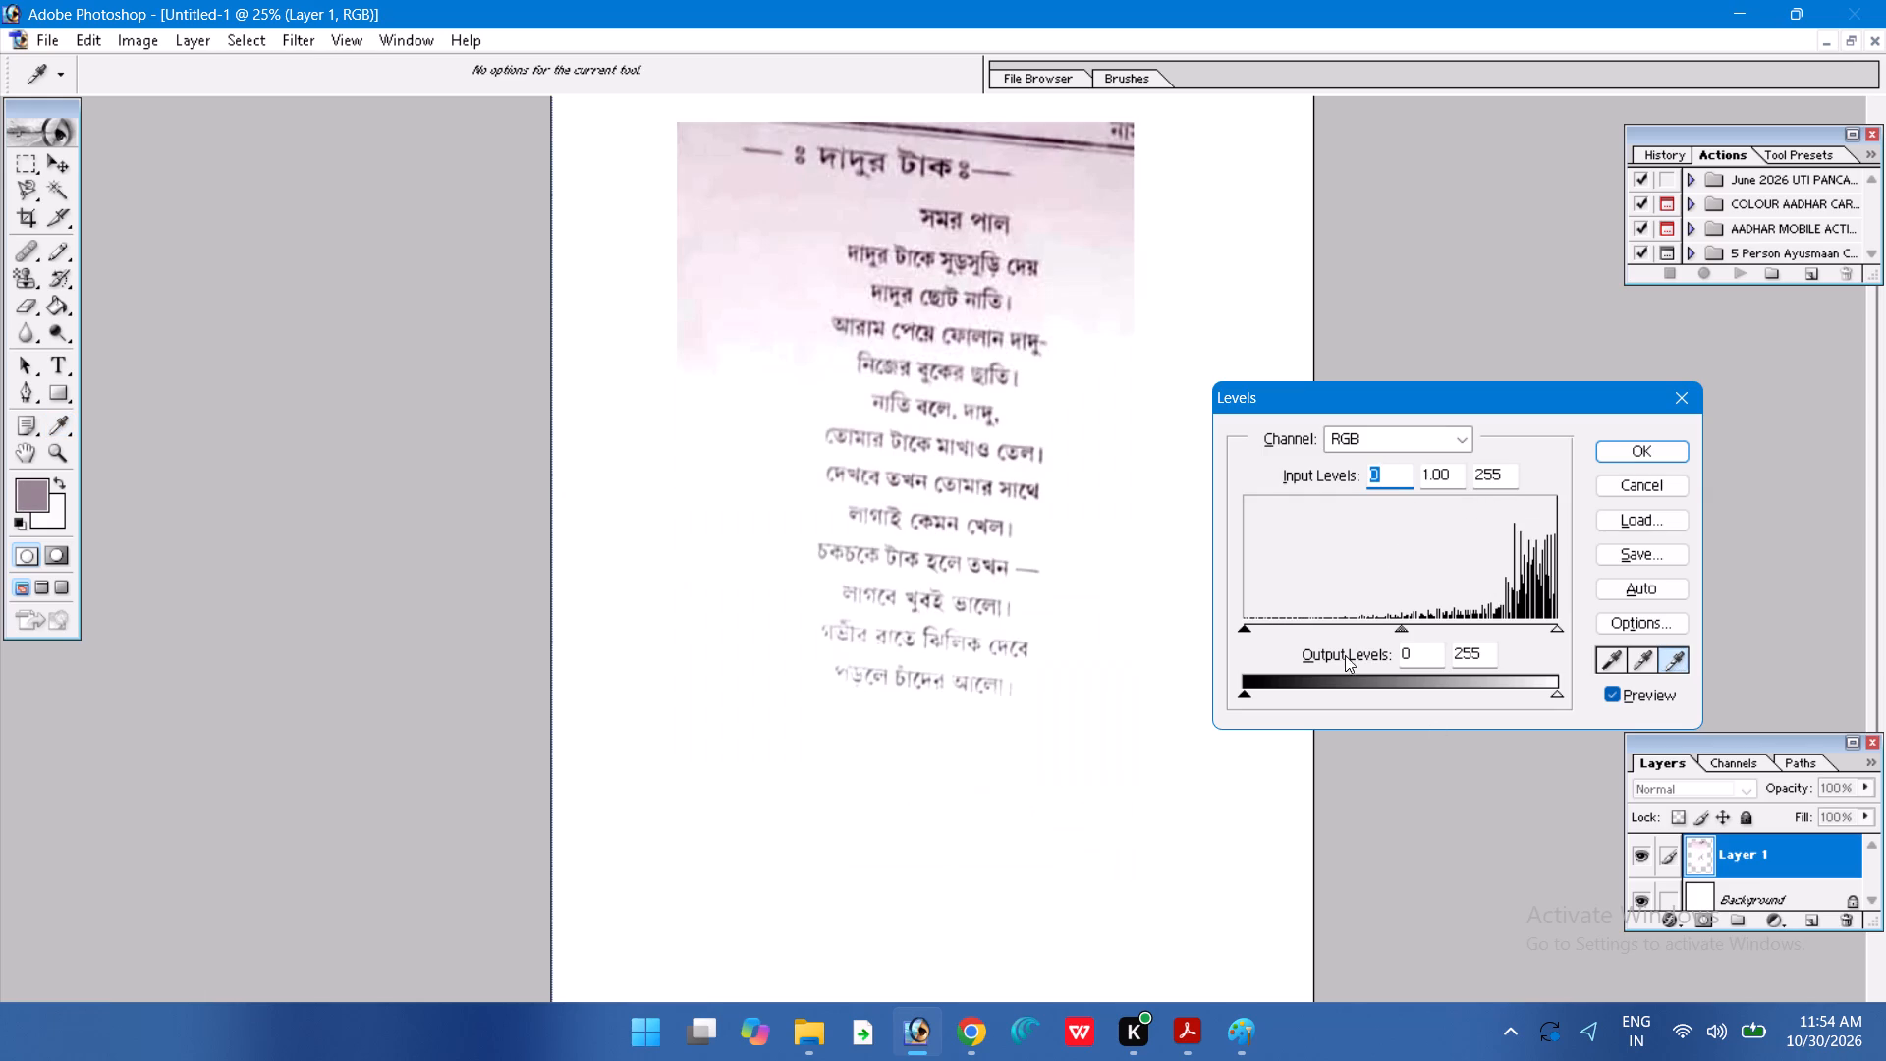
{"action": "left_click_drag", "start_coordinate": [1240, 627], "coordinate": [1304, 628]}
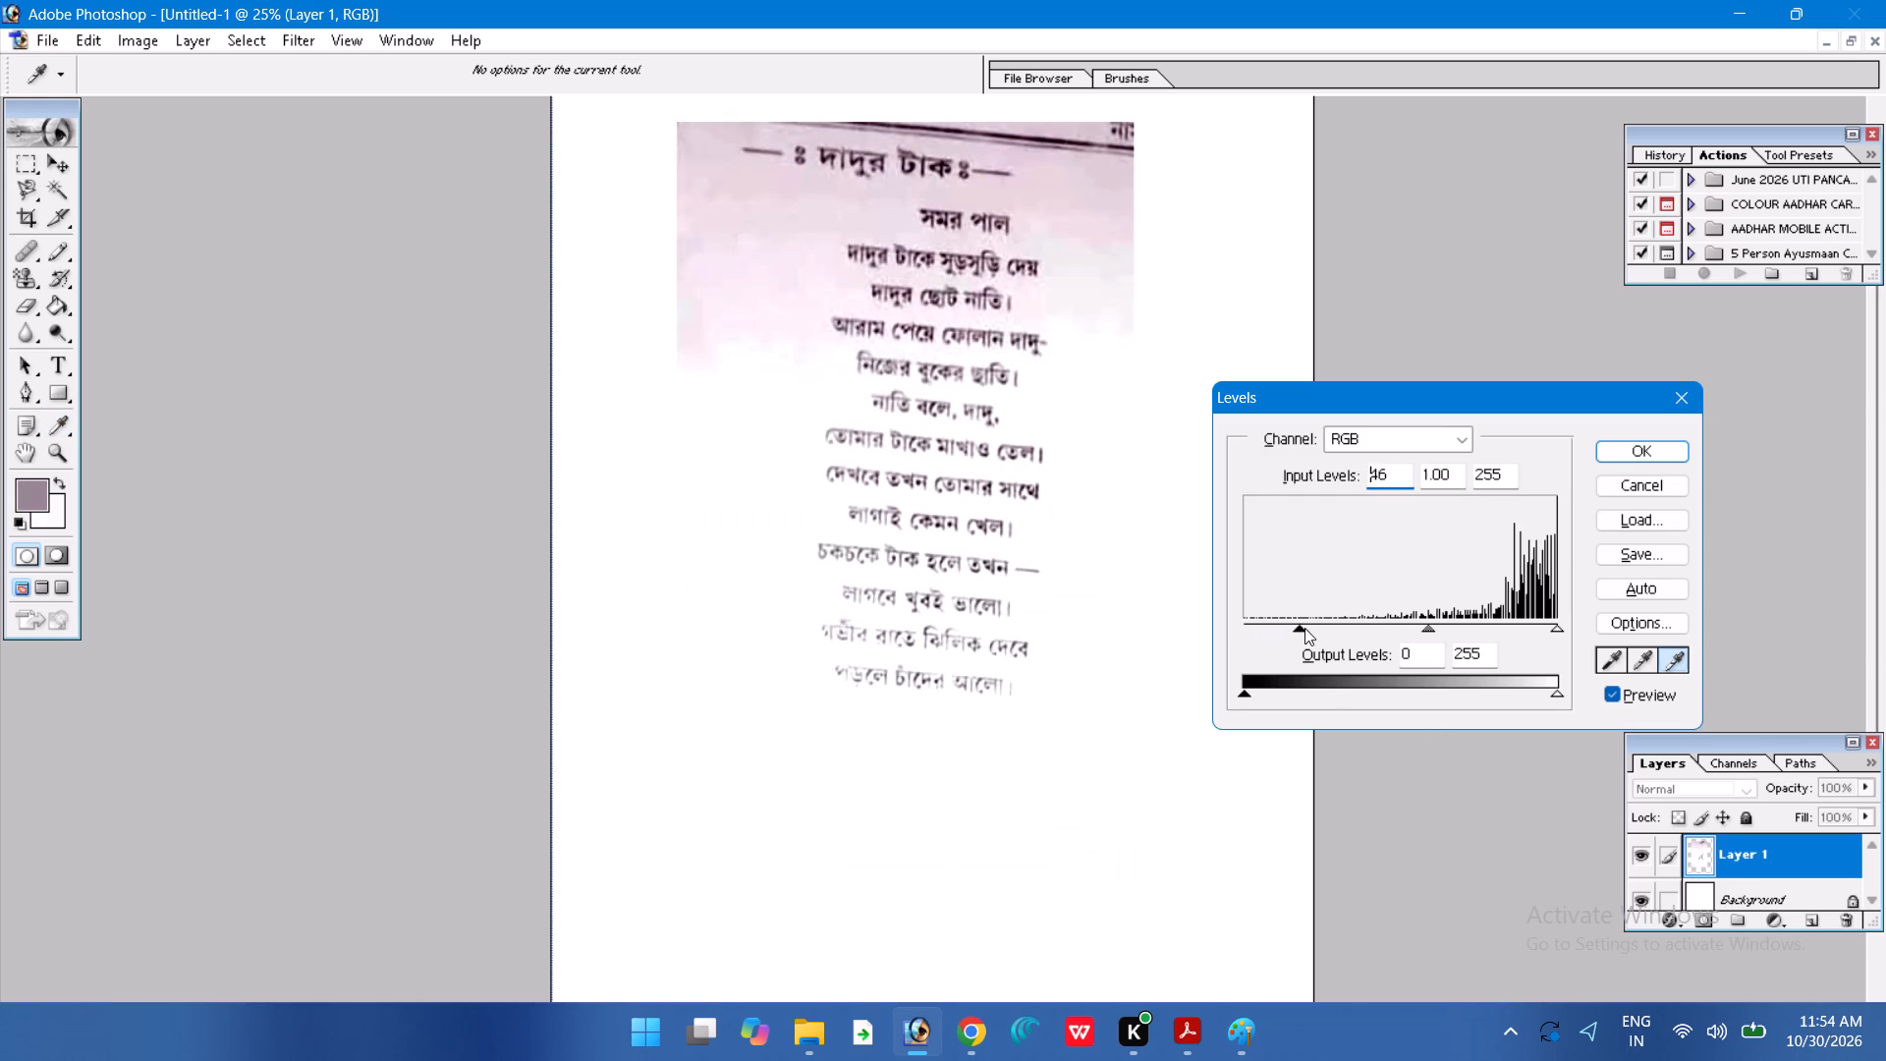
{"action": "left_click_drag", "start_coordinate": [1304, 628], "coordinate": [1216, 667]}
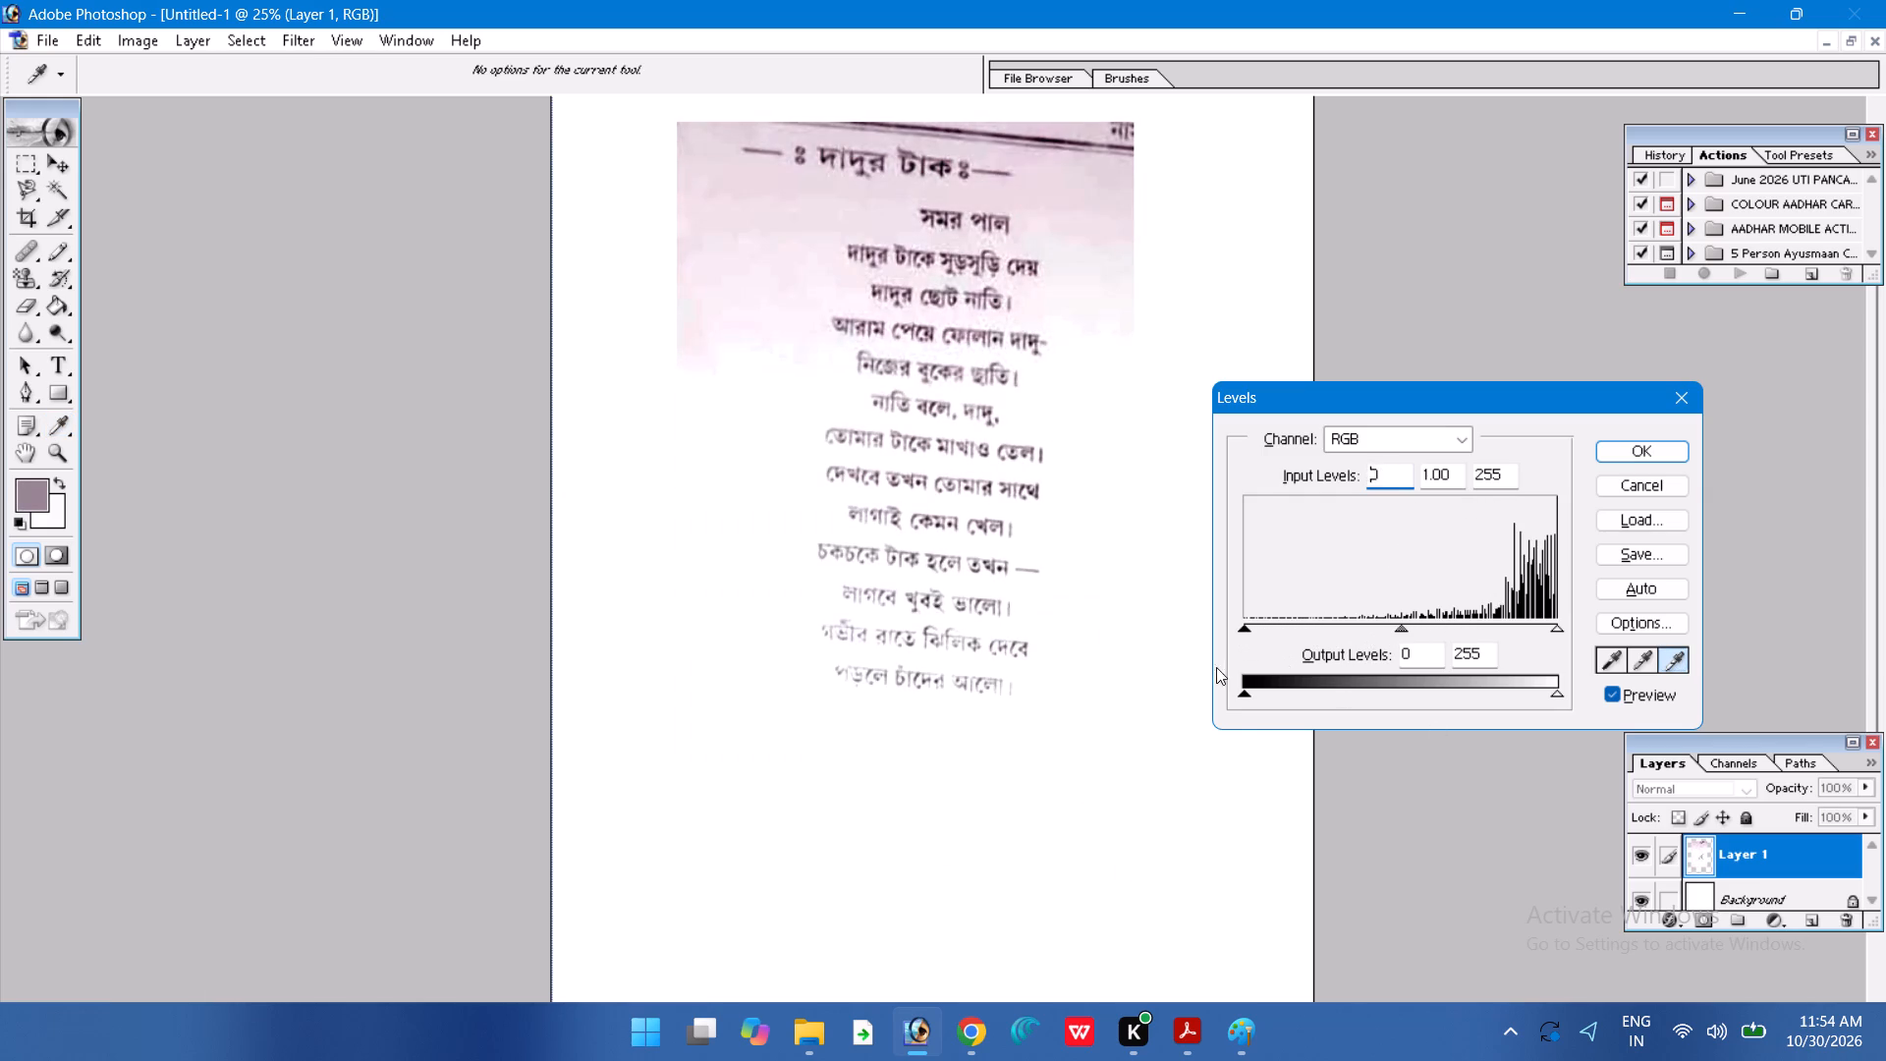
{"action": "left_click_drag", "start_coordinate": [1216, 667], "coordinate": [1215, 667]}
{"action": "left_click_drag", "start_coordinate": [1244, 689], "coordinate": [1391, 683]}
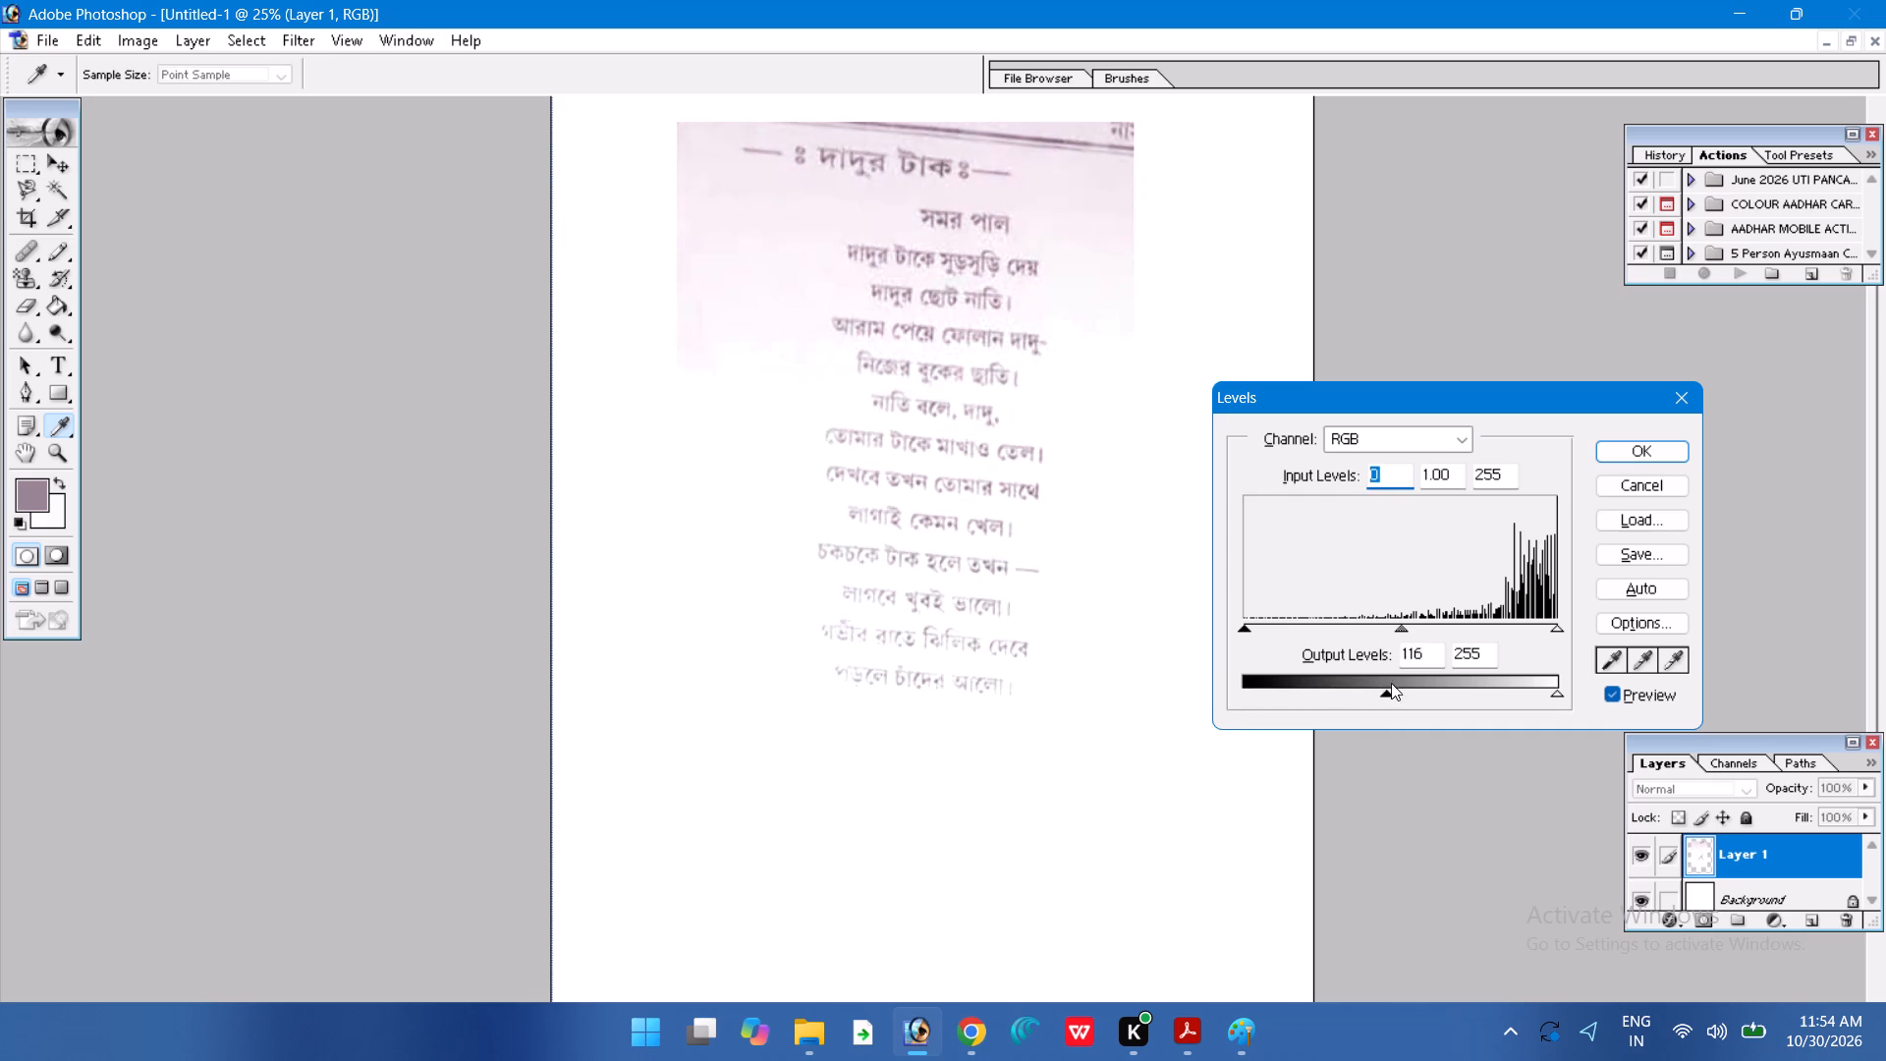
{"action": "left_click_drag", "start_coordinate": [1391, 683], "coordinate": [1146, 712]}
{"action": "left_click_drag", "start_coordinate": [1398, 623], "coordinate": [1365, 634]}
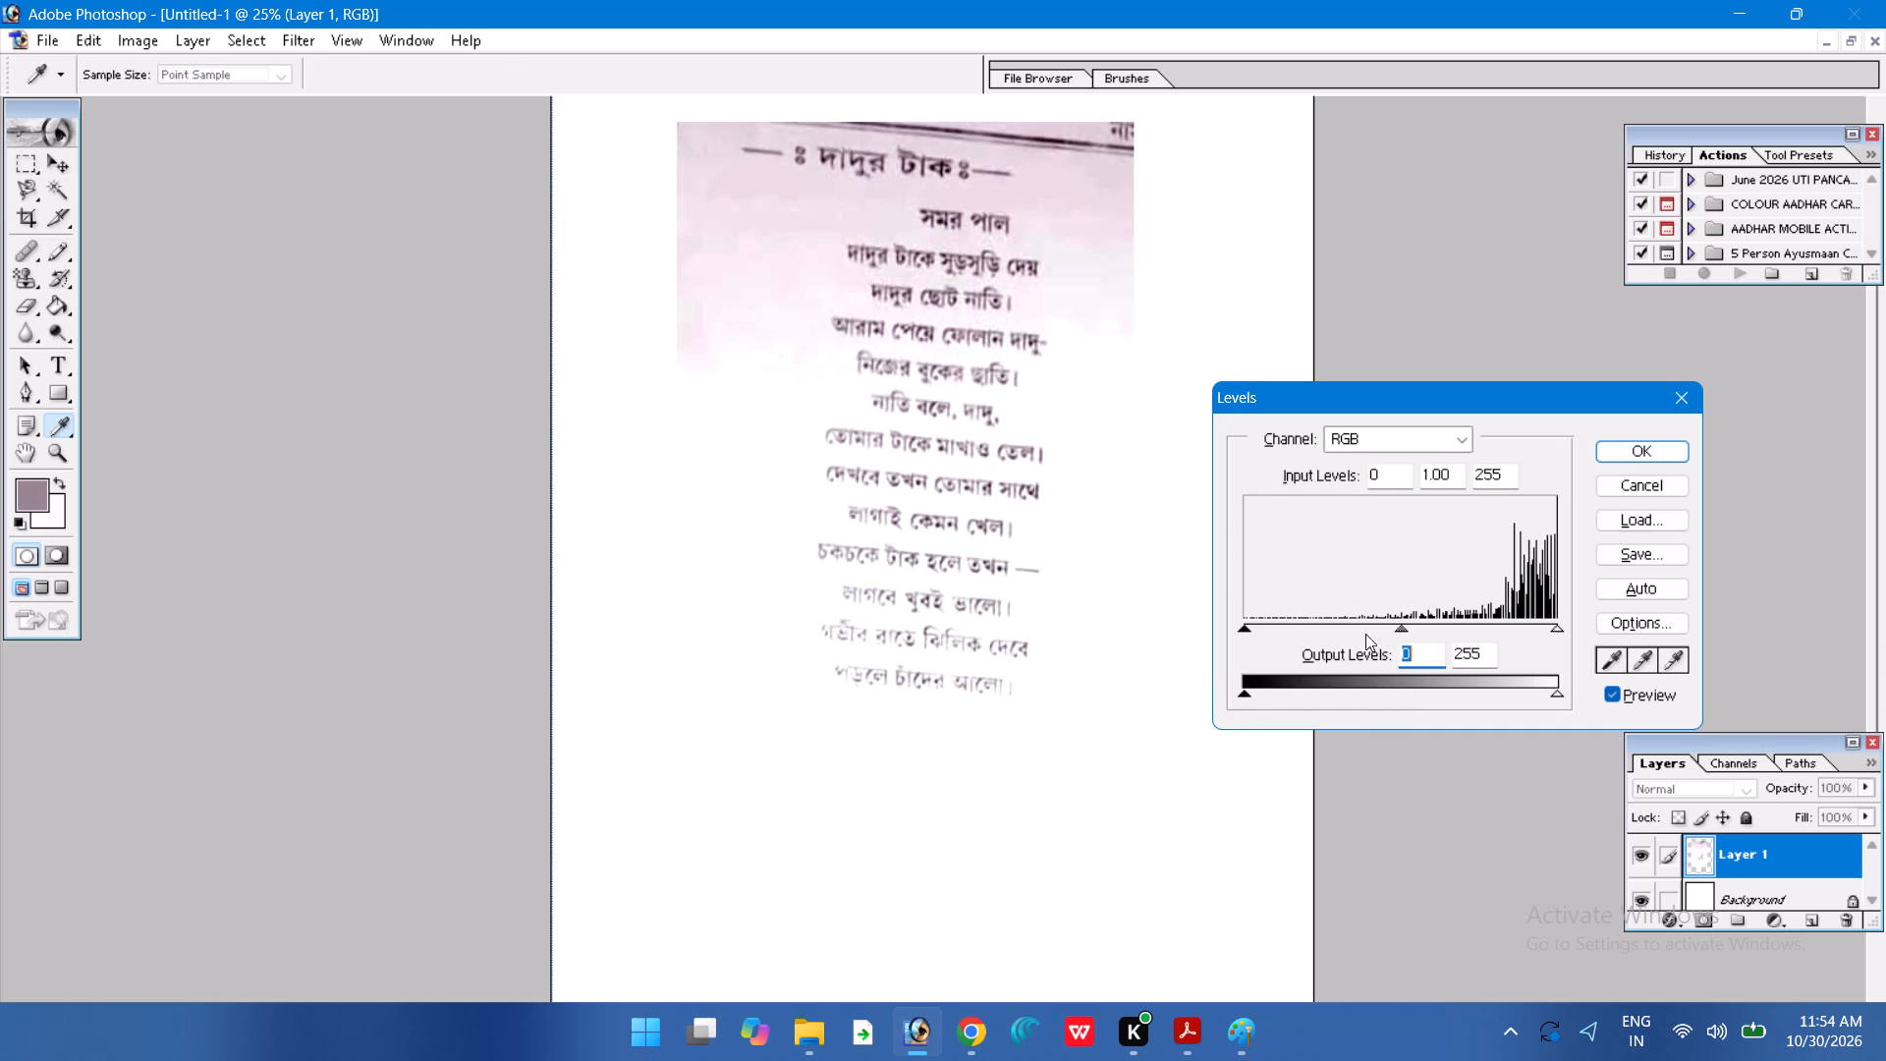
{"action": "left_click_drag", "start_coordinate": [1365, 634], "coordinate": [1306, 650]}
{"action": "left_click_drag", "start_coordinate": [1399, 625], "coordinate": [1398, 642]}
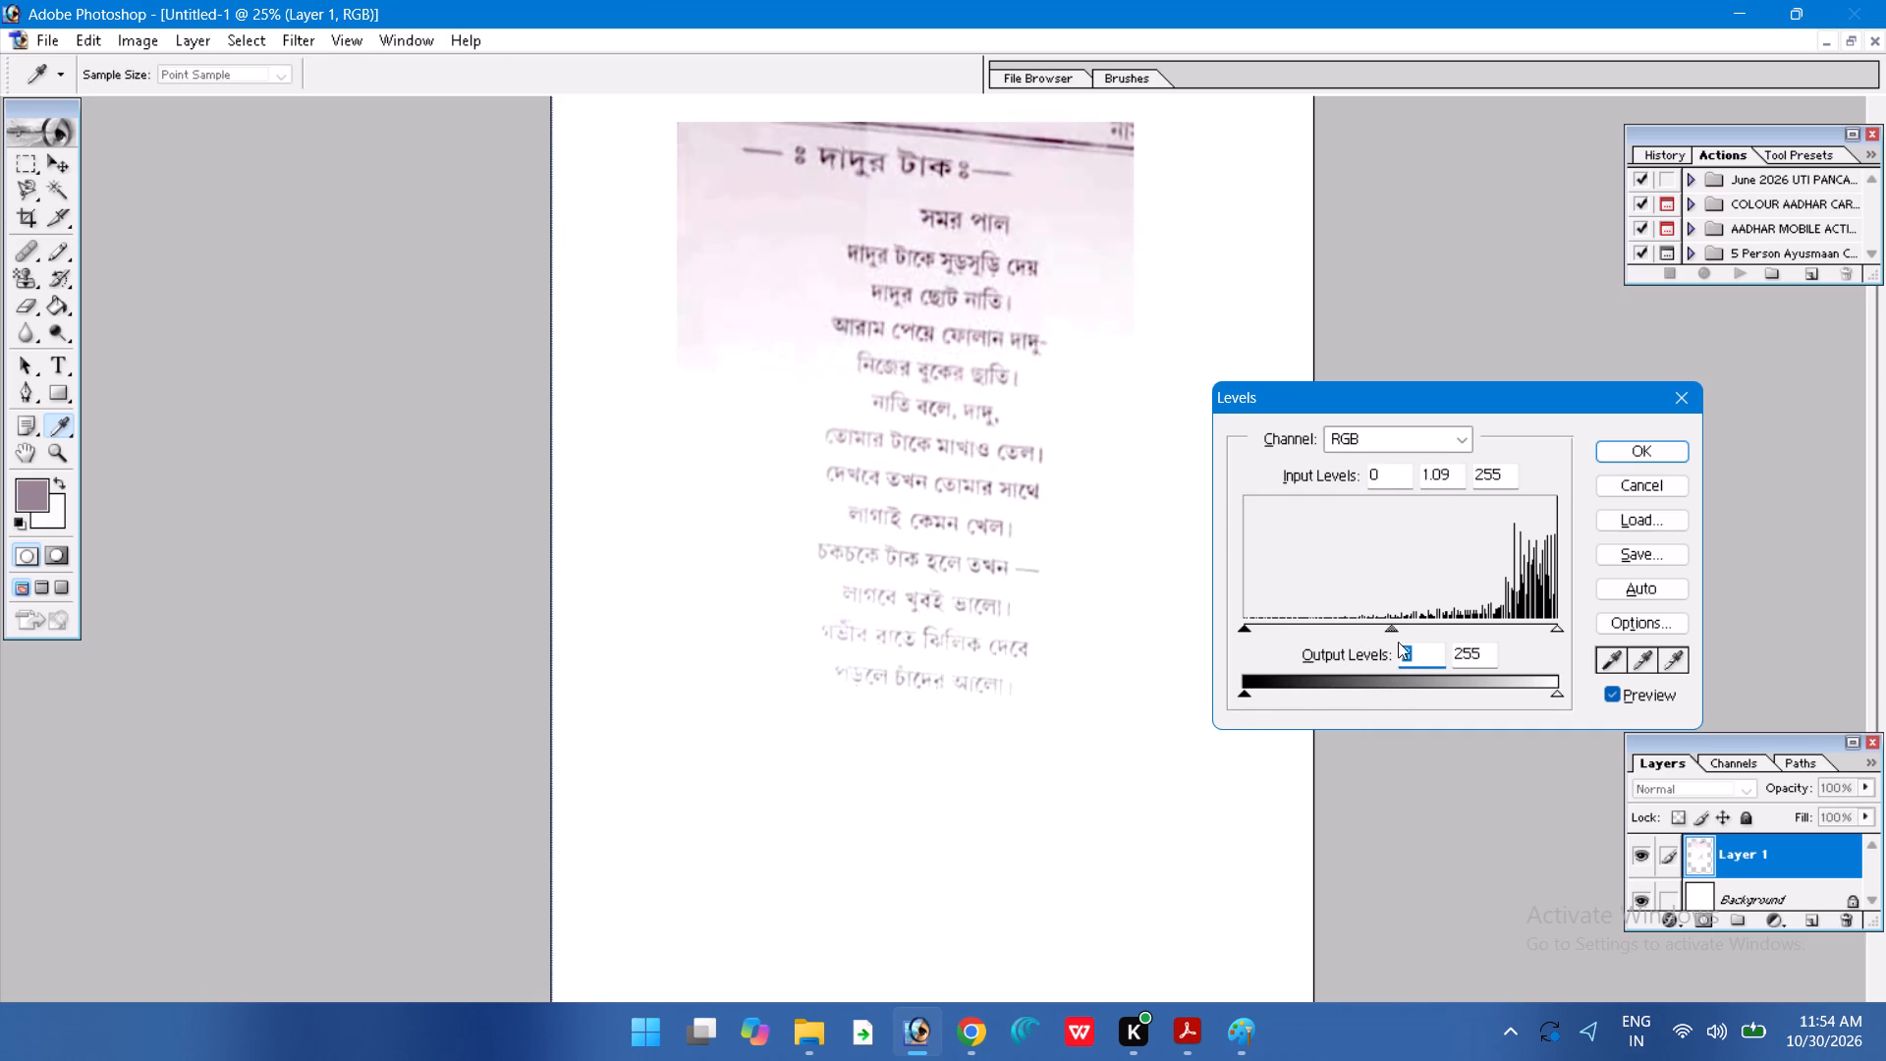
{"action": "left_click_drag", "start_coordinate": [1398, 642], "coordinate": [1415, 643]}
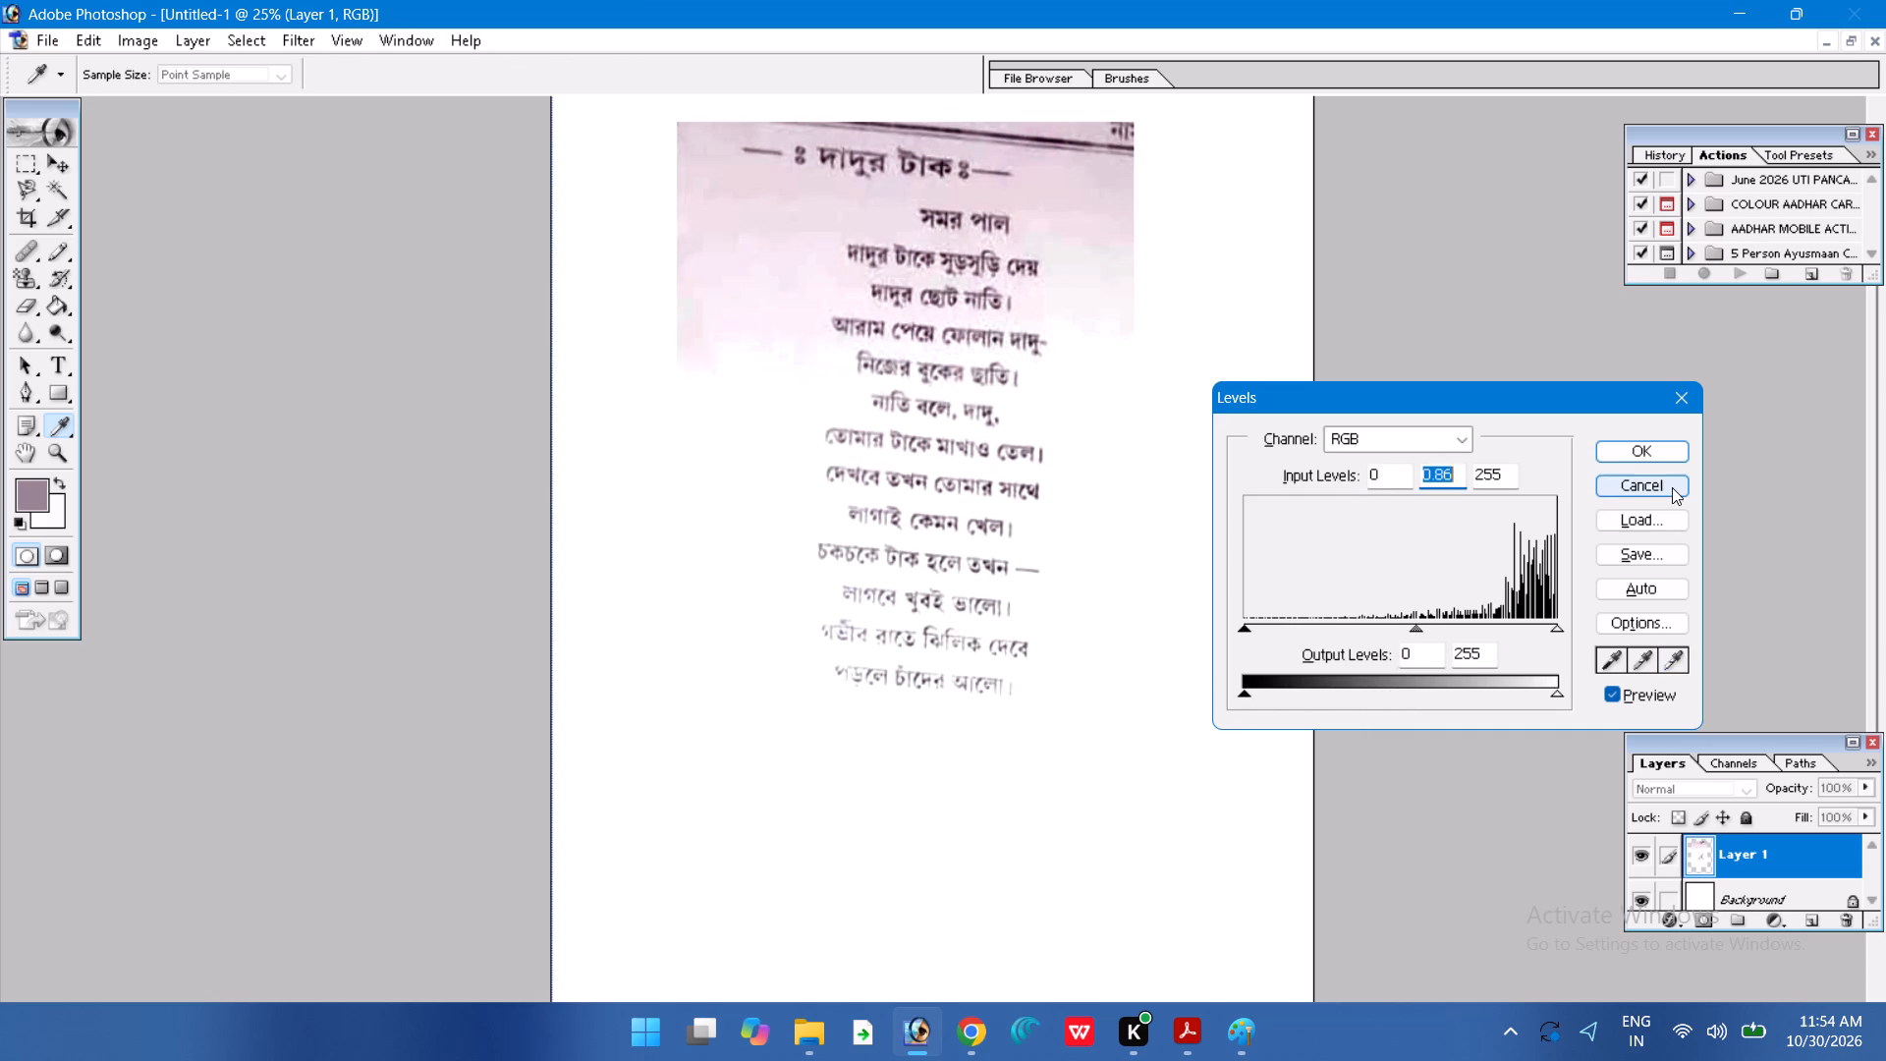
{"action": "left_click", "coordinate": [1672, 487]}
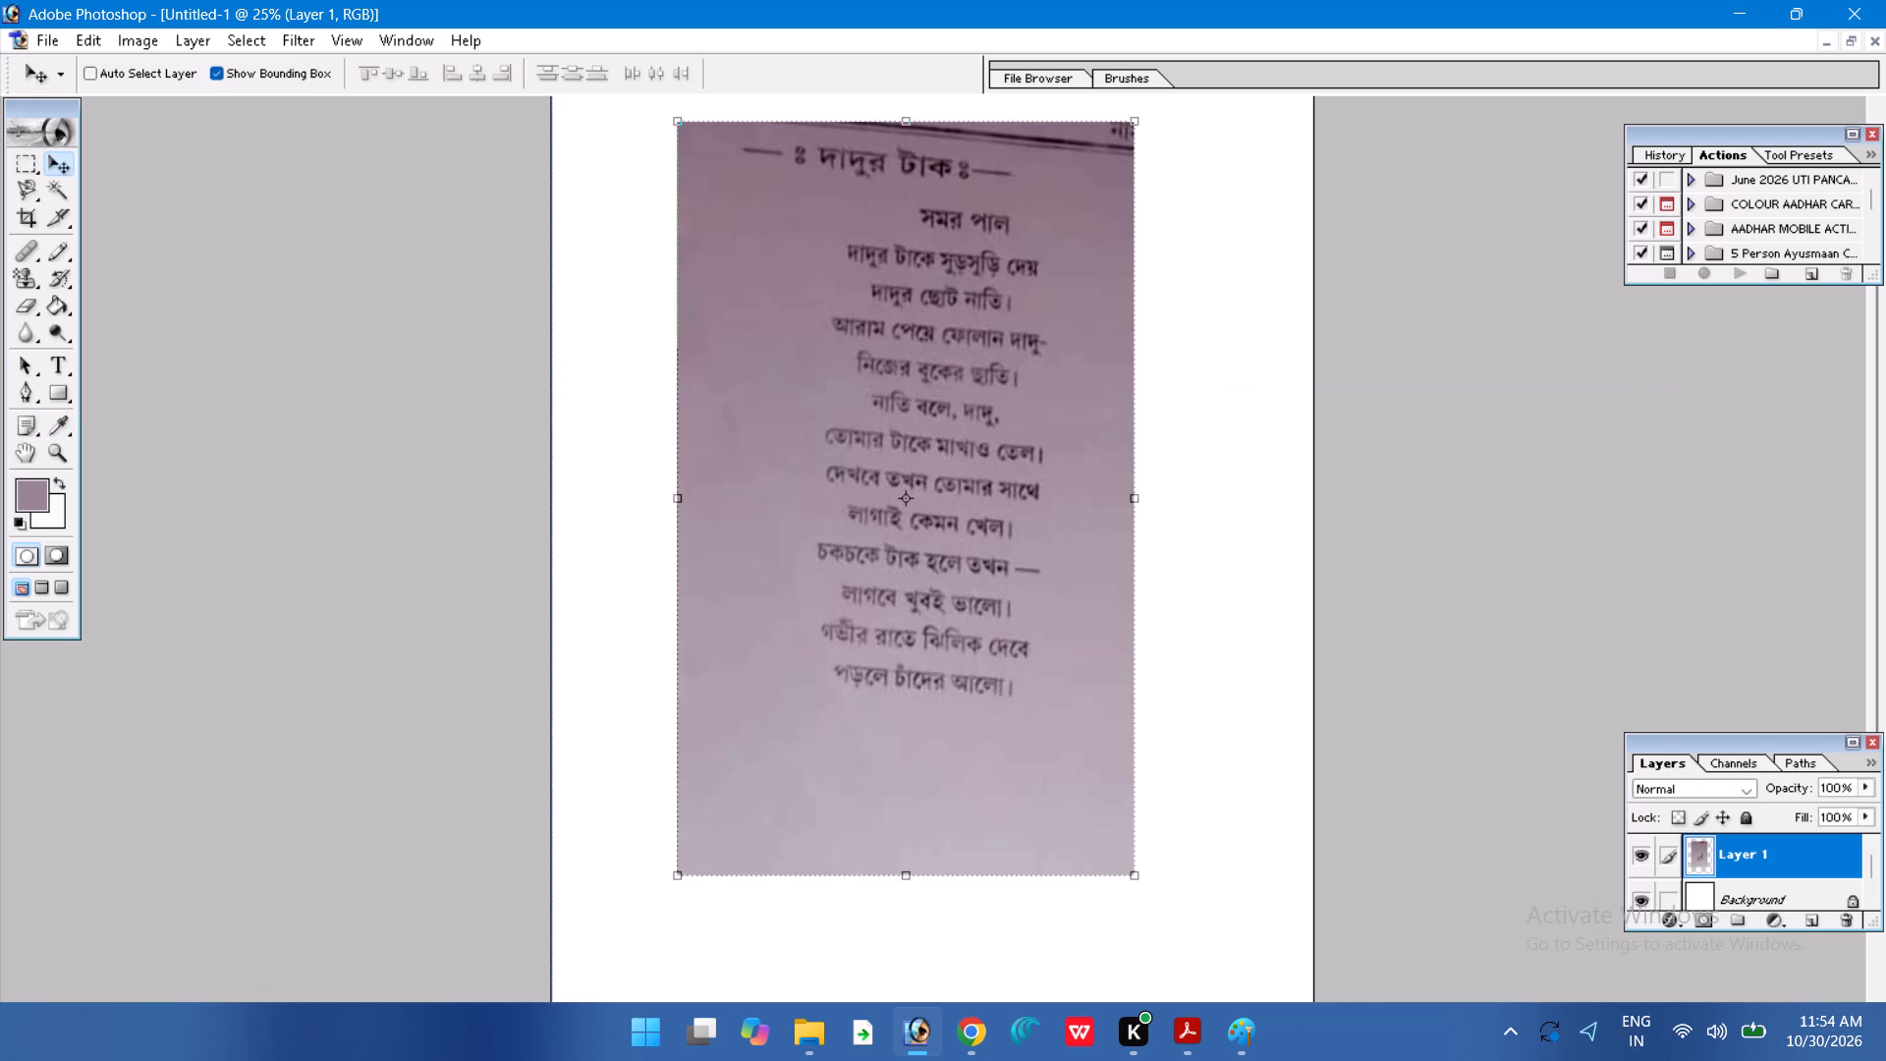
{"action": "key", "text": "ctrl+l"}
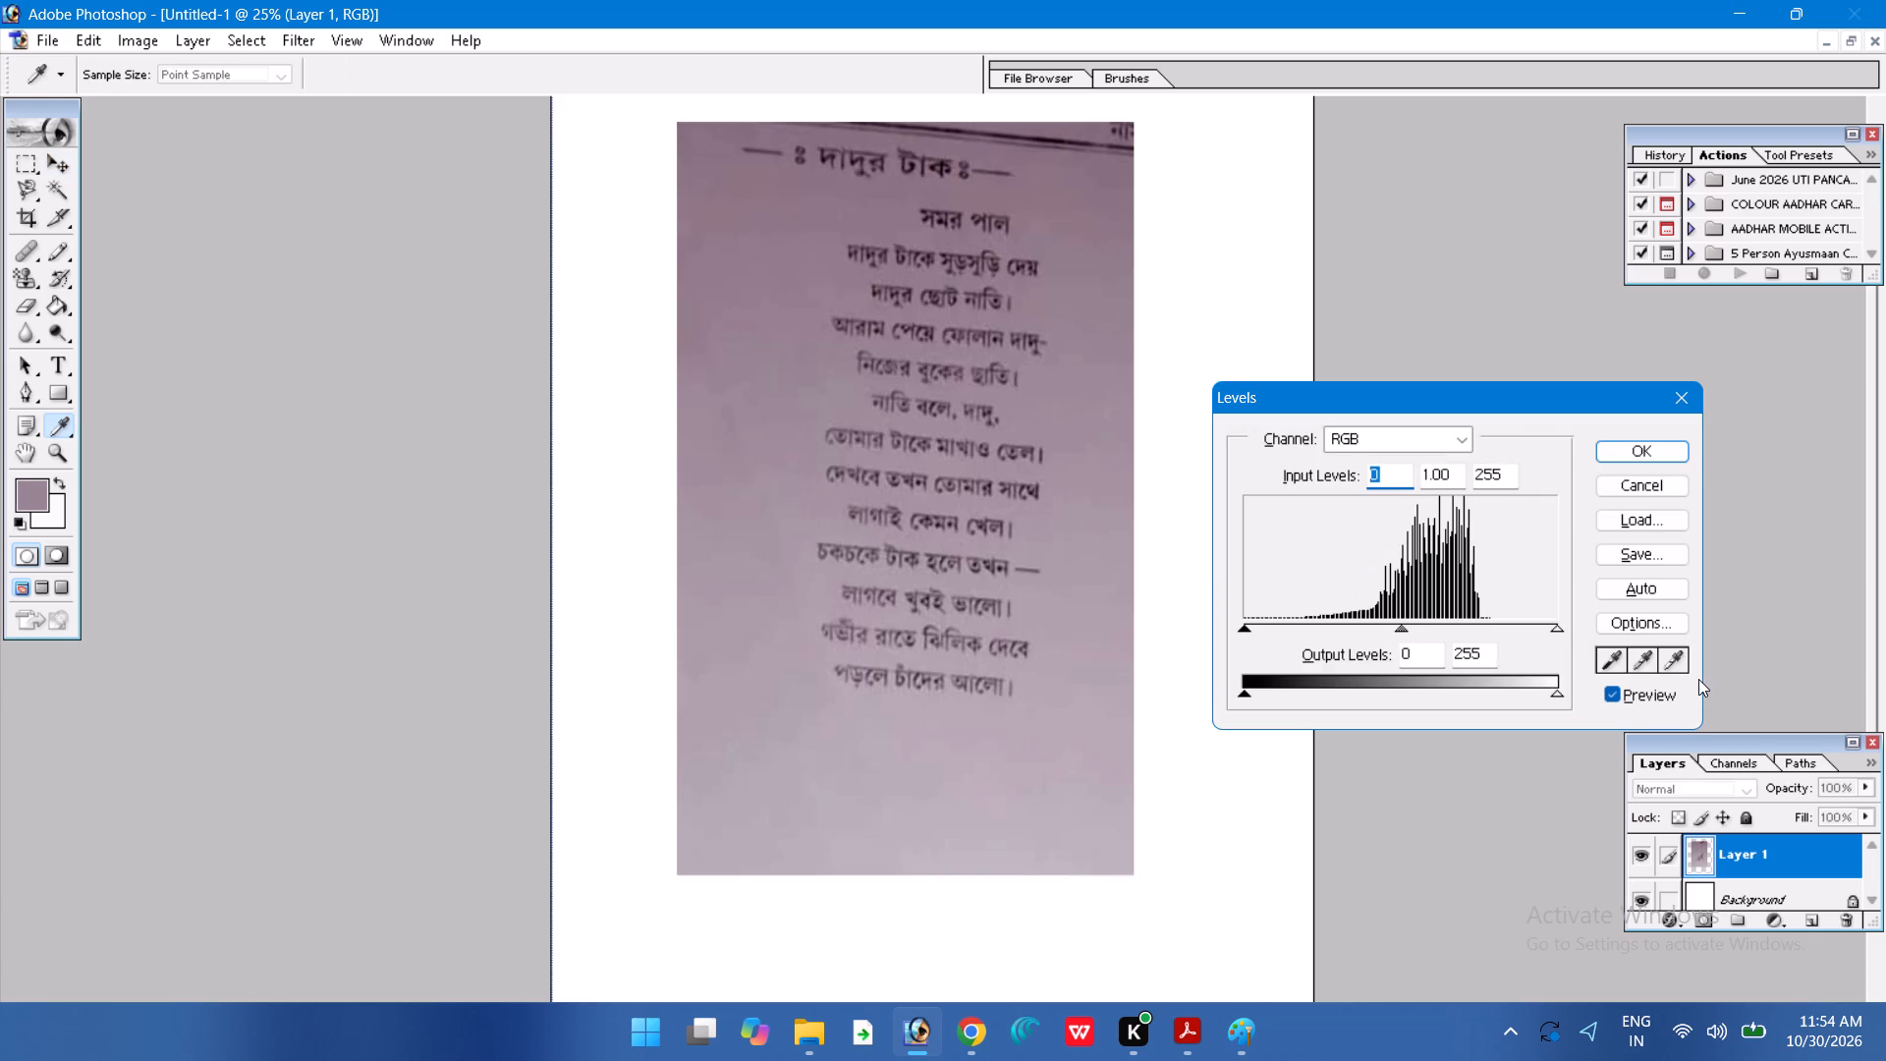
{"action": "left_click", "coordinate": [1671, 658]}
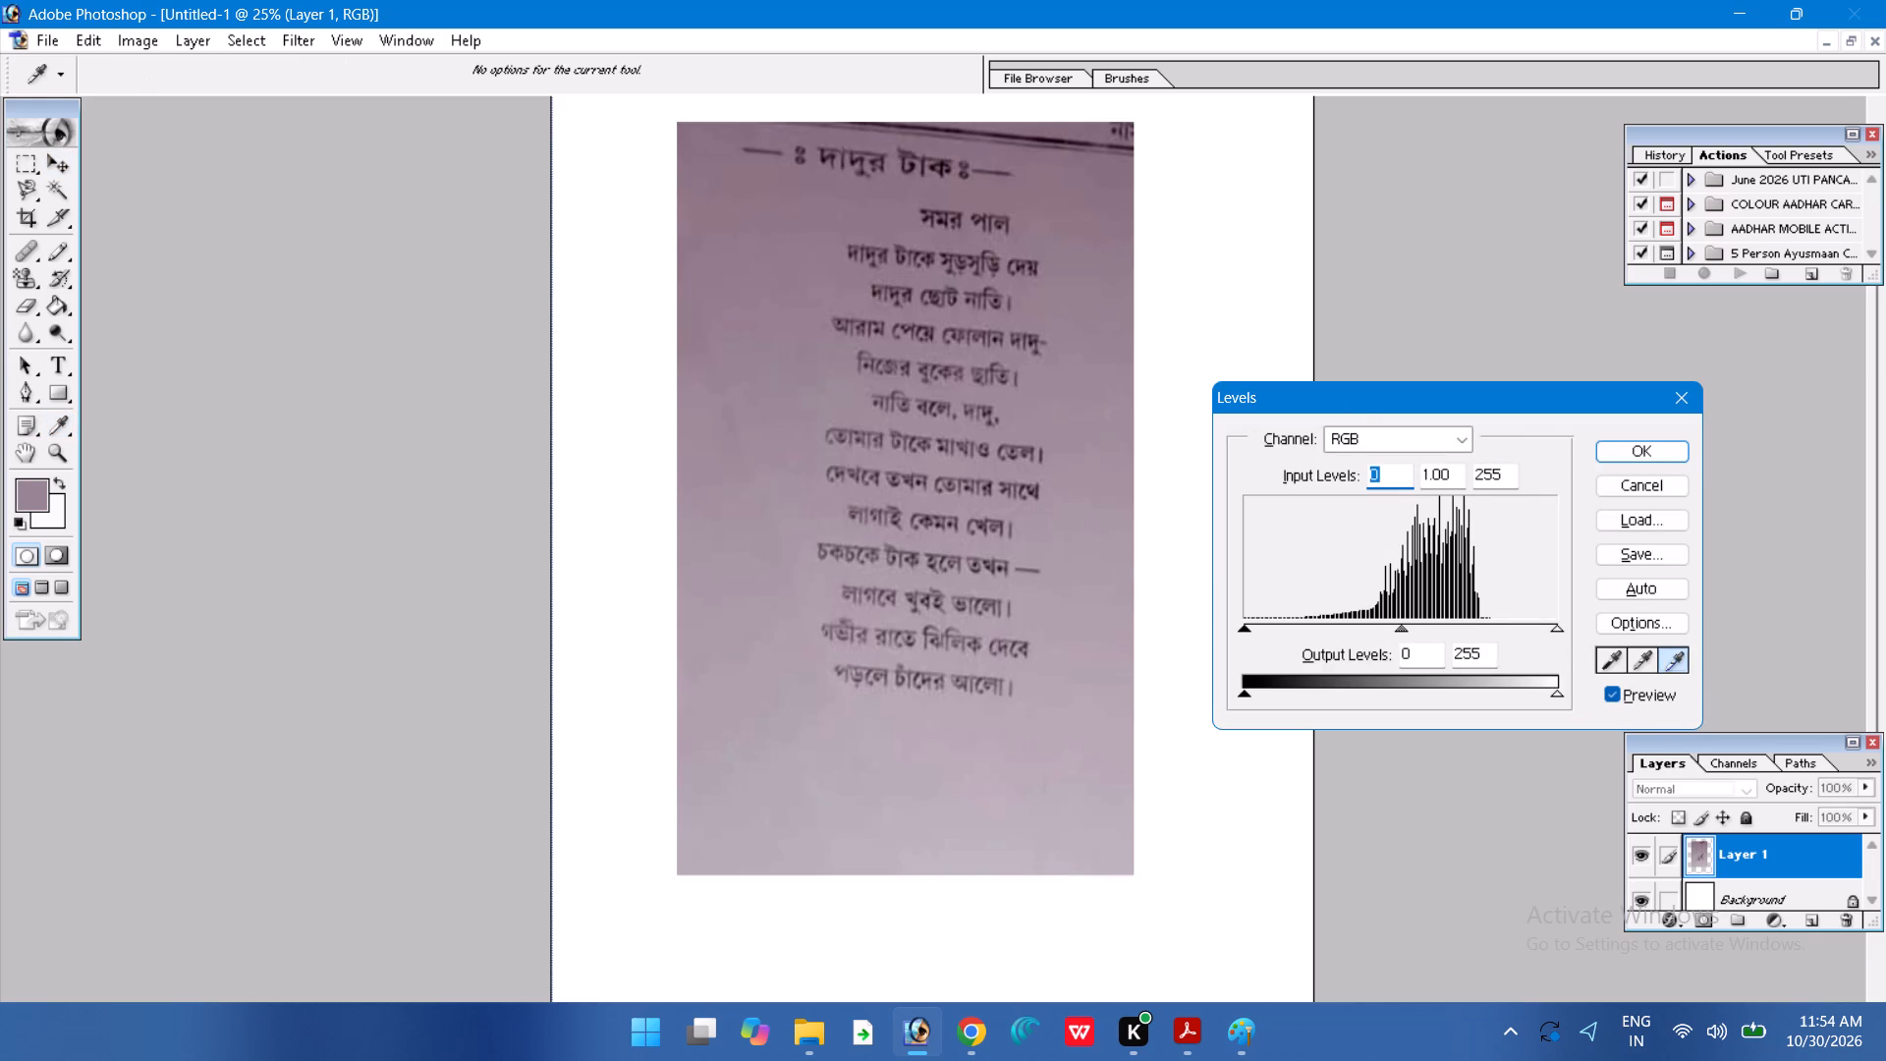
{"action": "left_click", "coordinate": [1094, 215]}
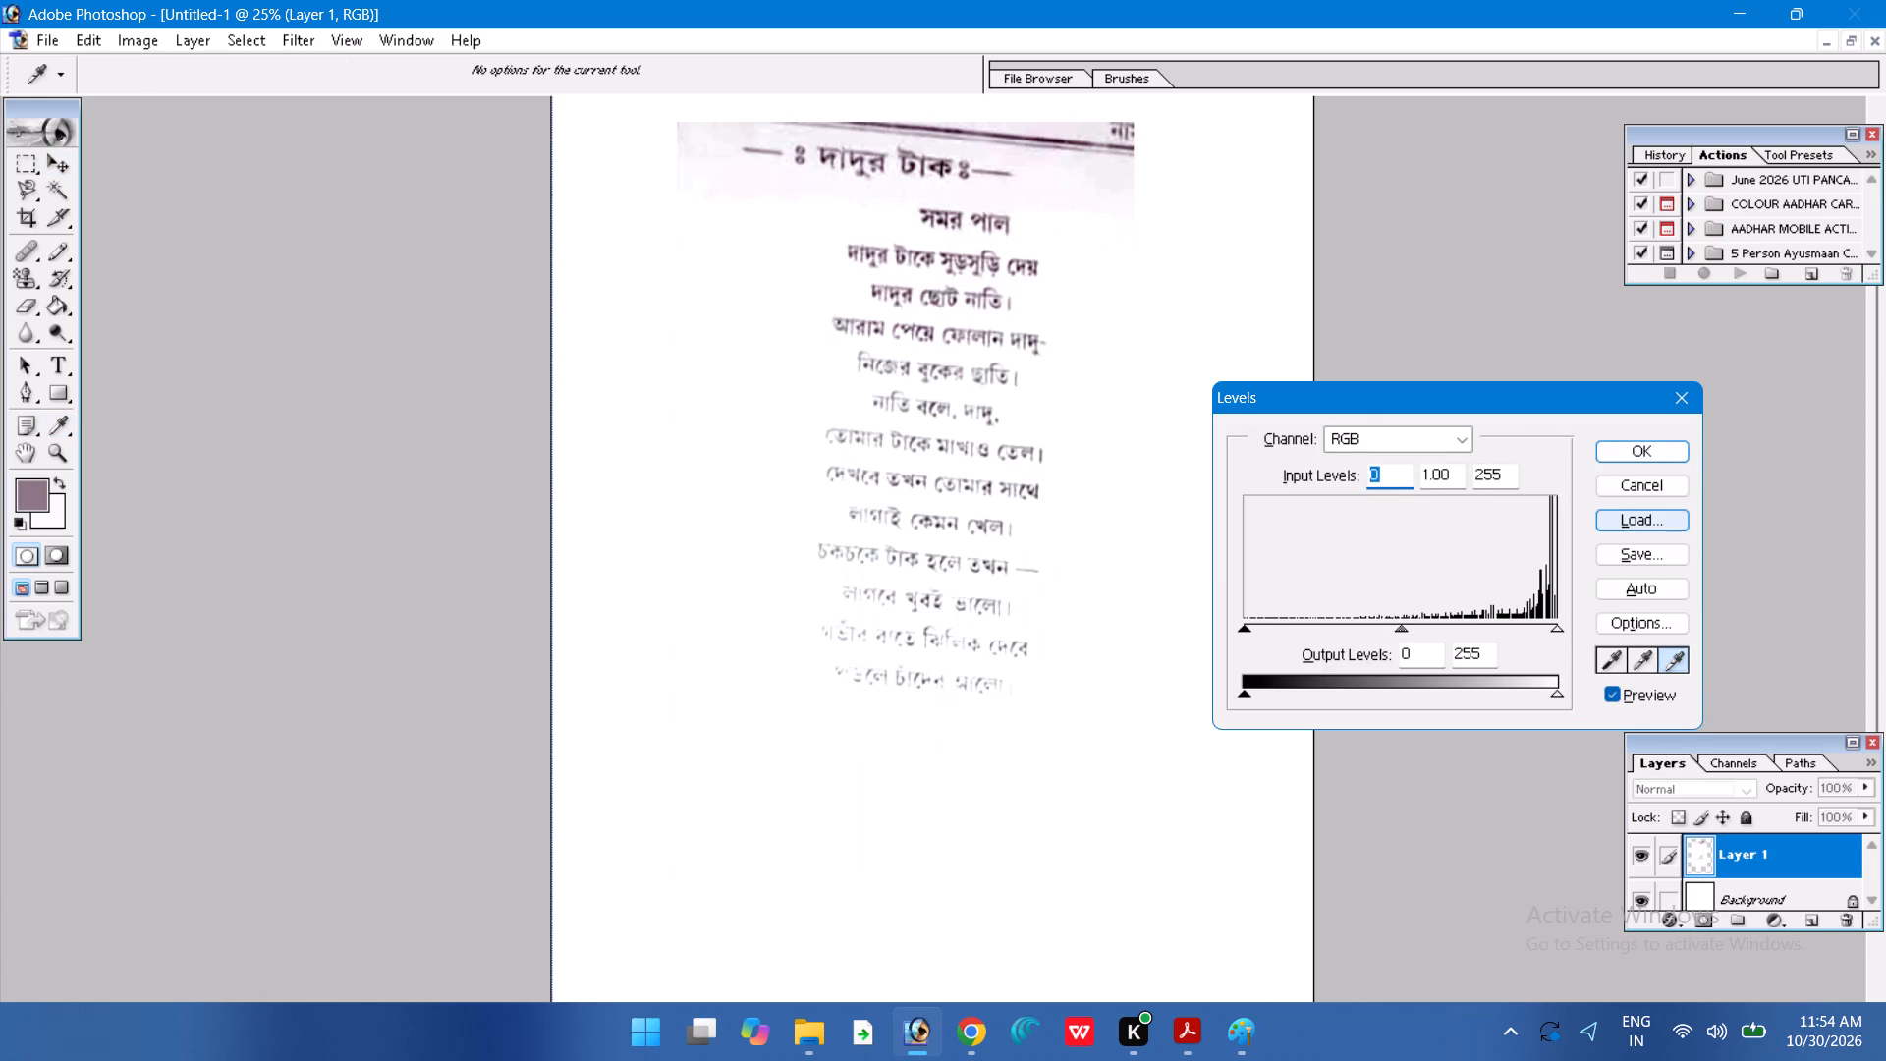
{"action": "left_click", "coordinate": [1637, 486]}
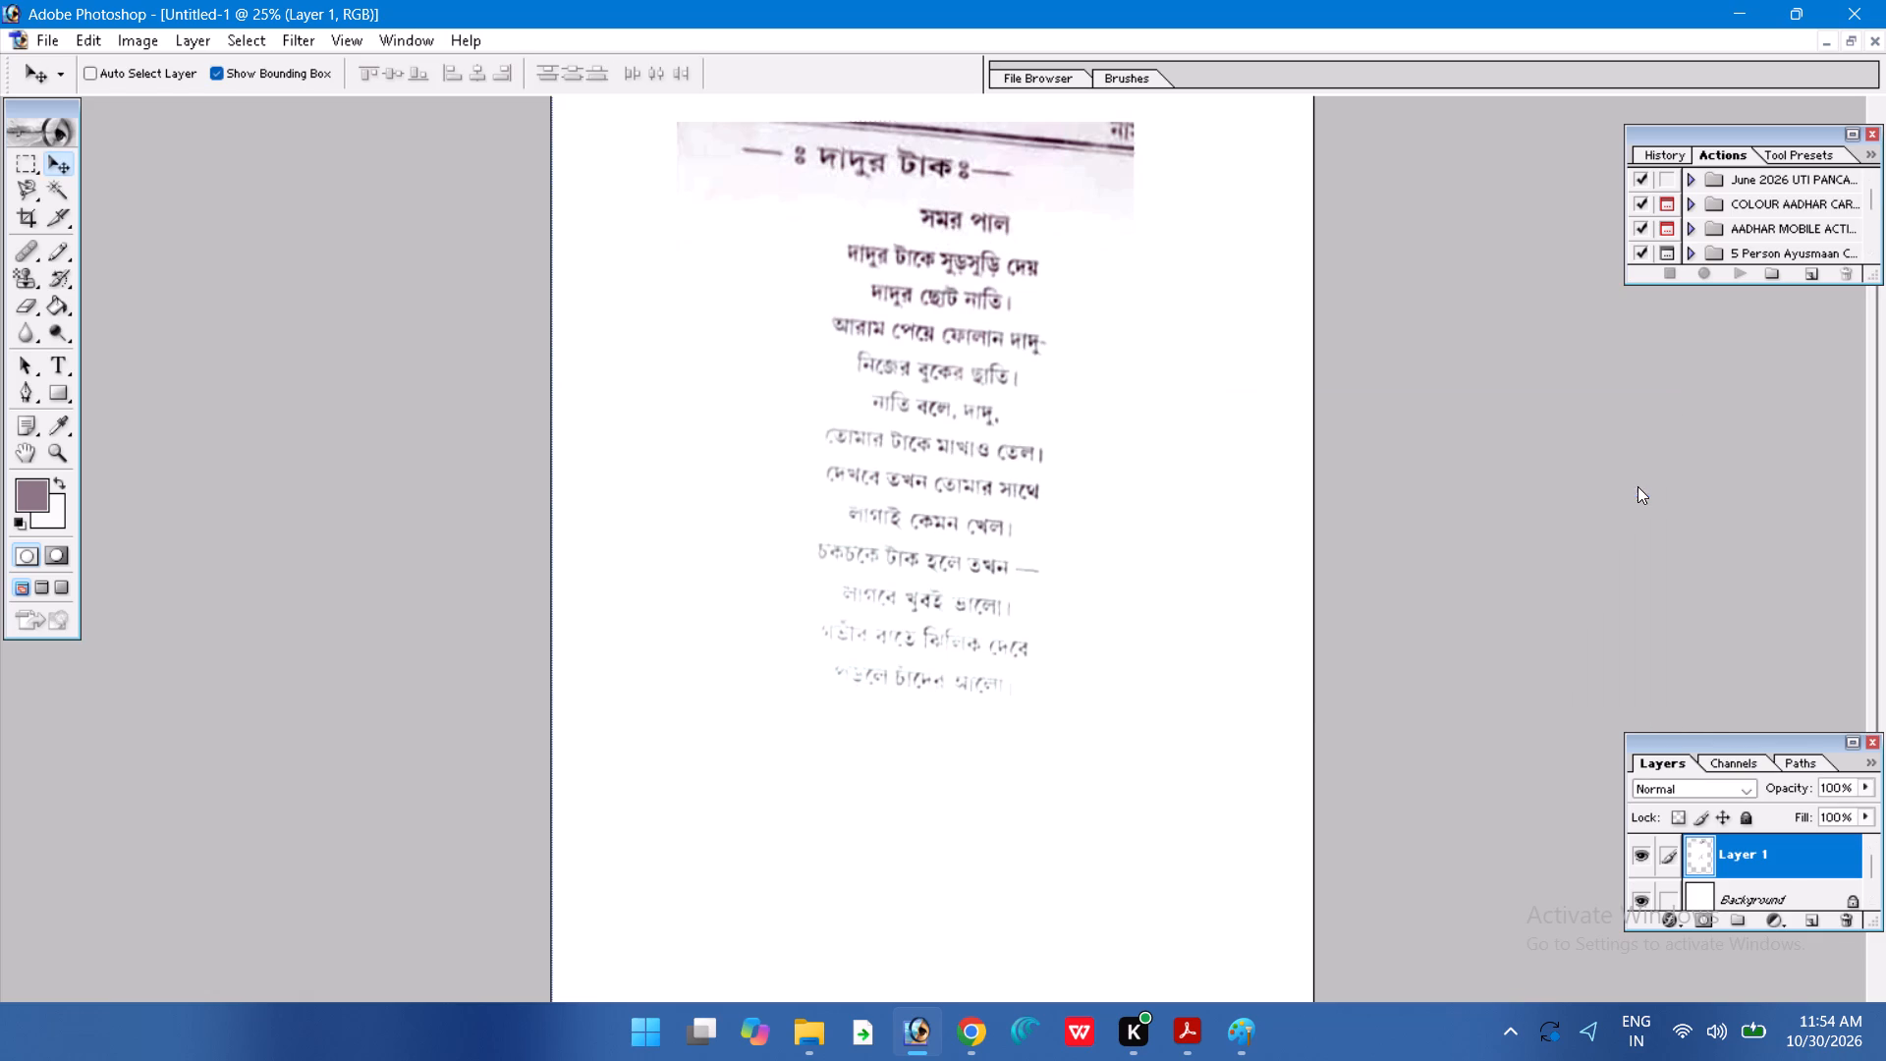
Apply an automatic Levels correction to the poem layer.
{"action": "key", "text": "ctrl+l"}
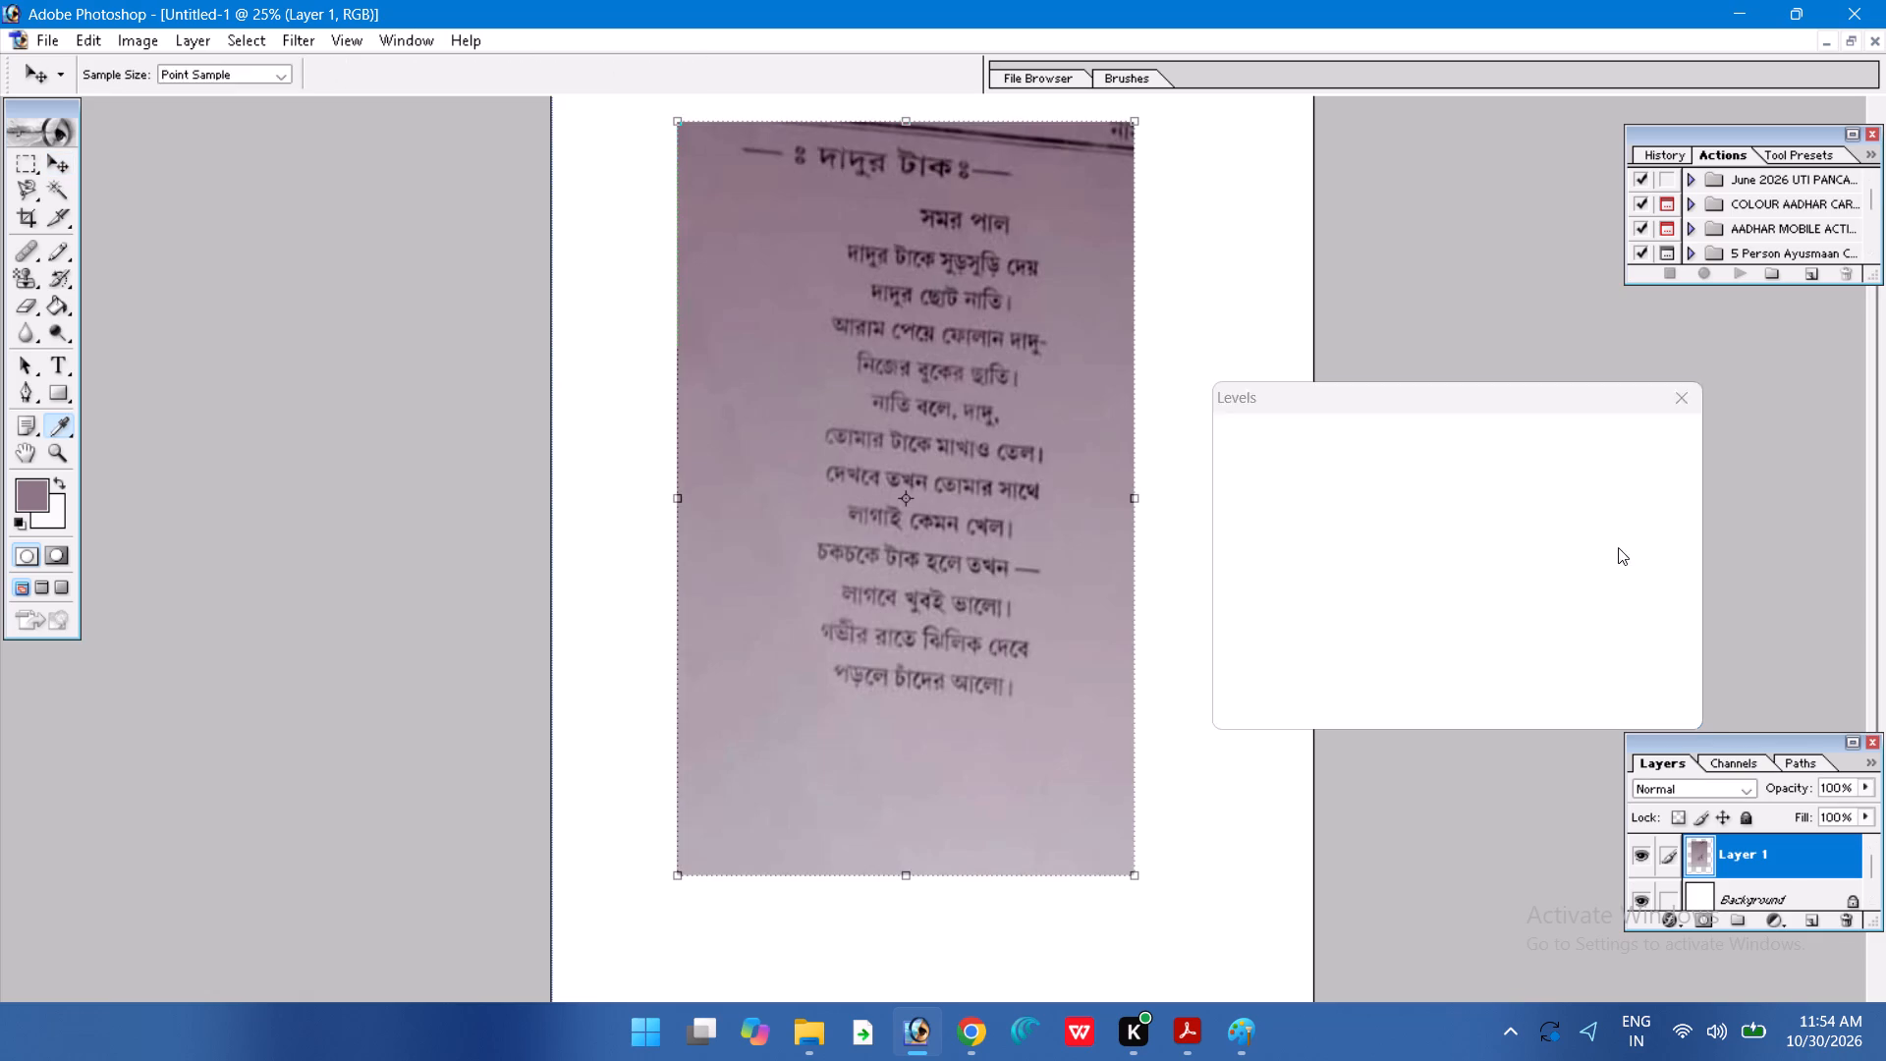
{"action": "left_click", "coordinate": [1673, 597]}
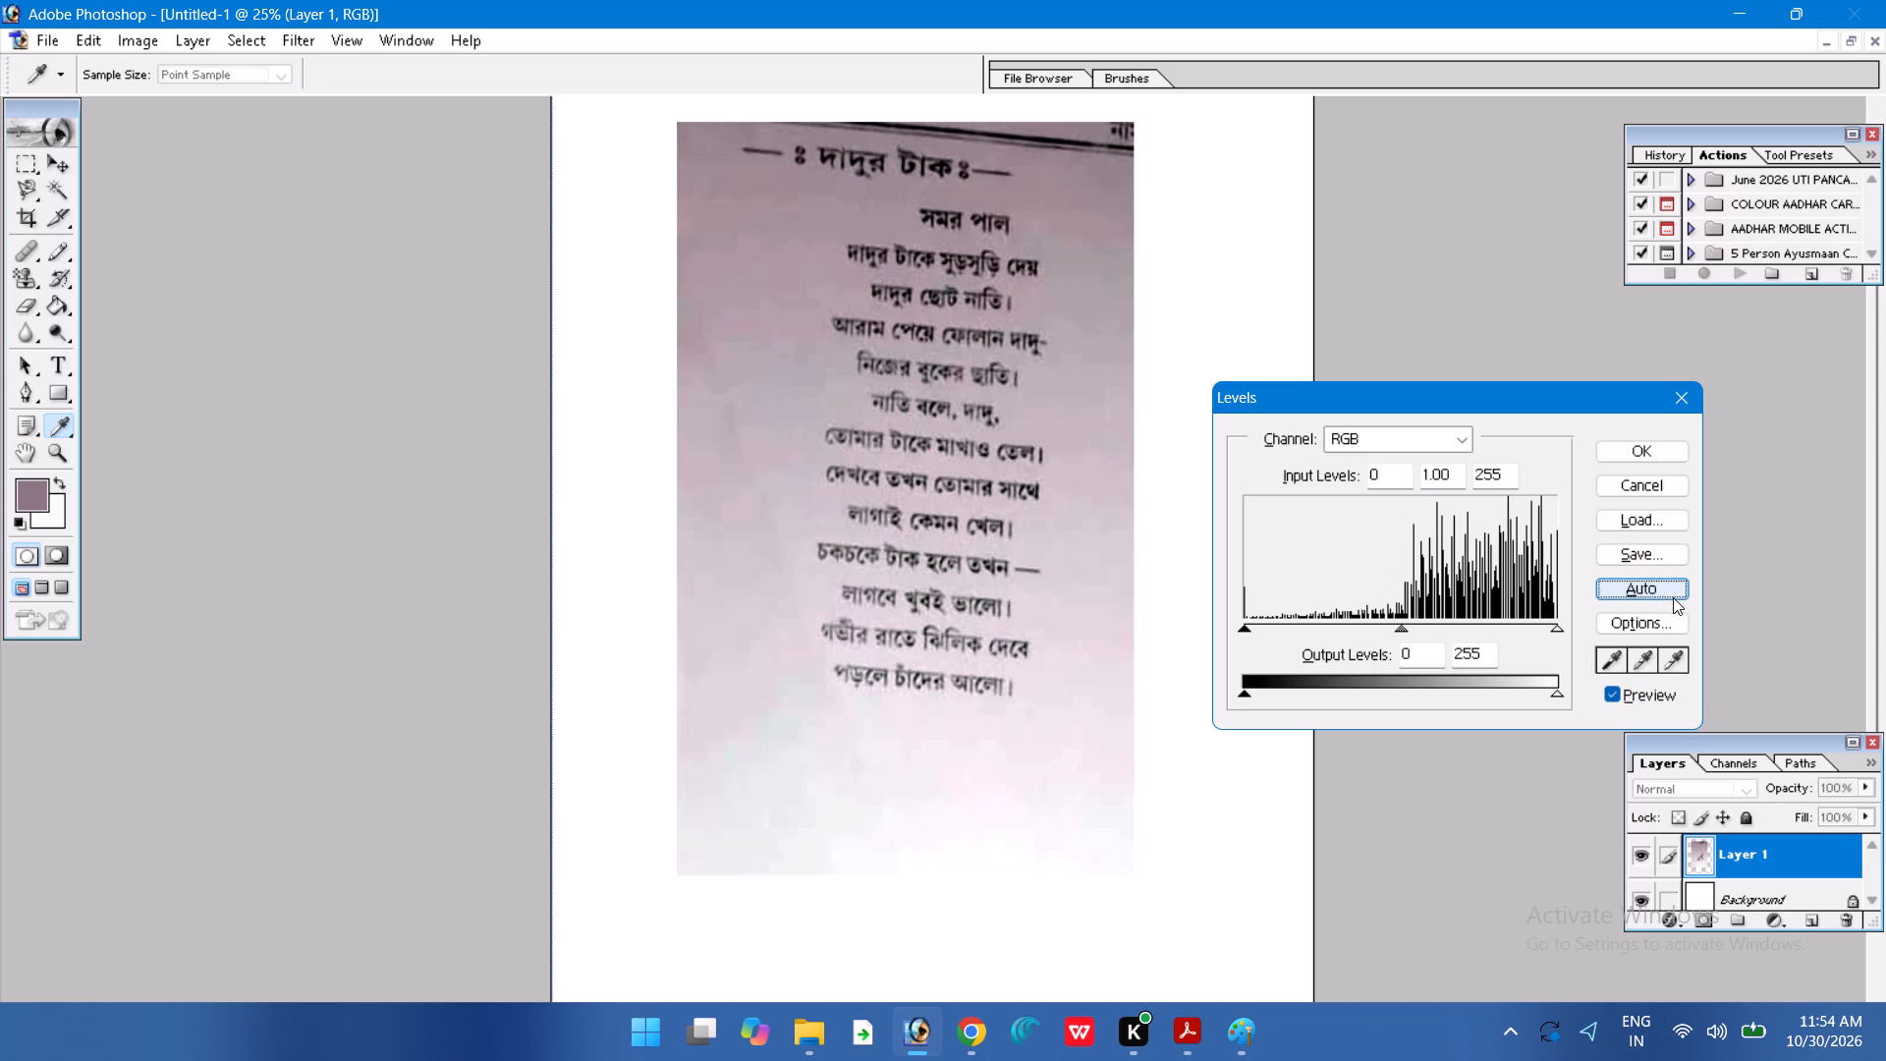
{"action": "left_click", "coordinate": [1656, 458]}
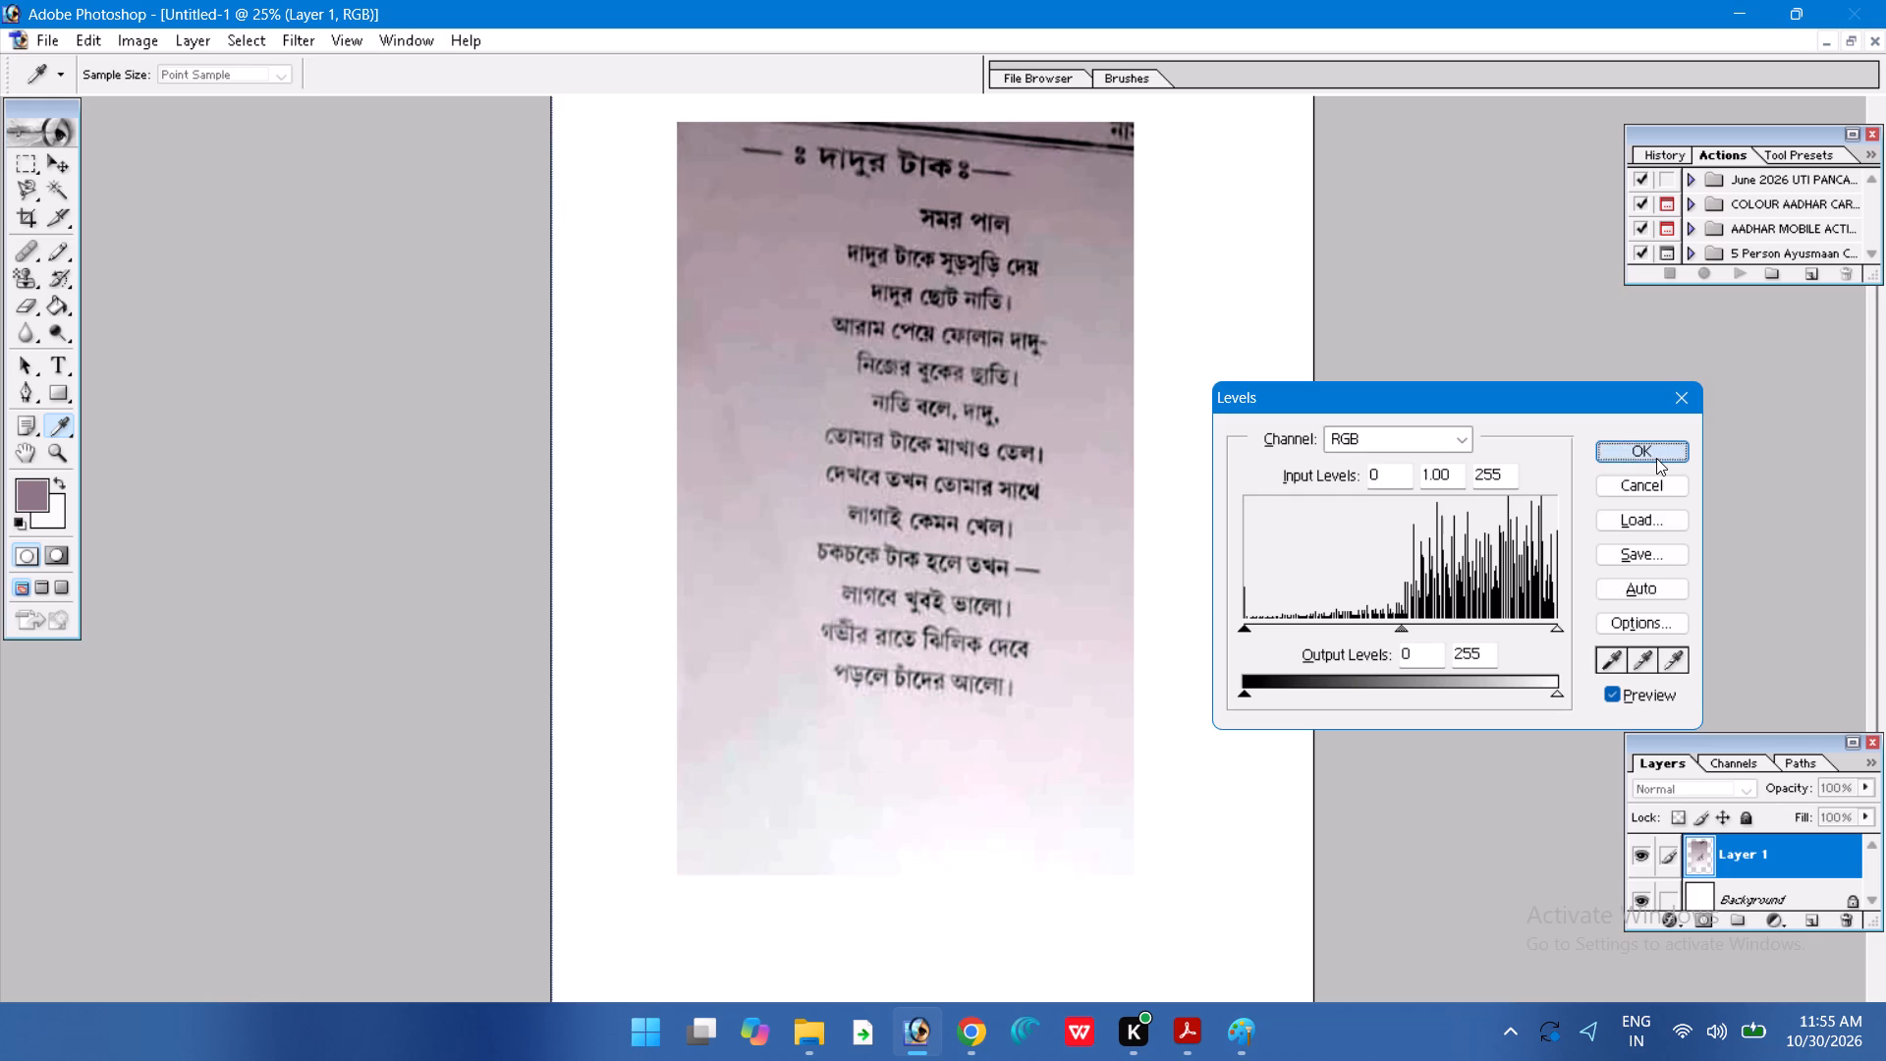
Delete the strip of pinkish paper to the left of the poem's lines, below the title, and deselect.
{"action": "left_click", "coordinate": [15, 171]}
{"action": "left_click_drag", "start_coordinate": [661, 173], "coordinate": [691, 190]}
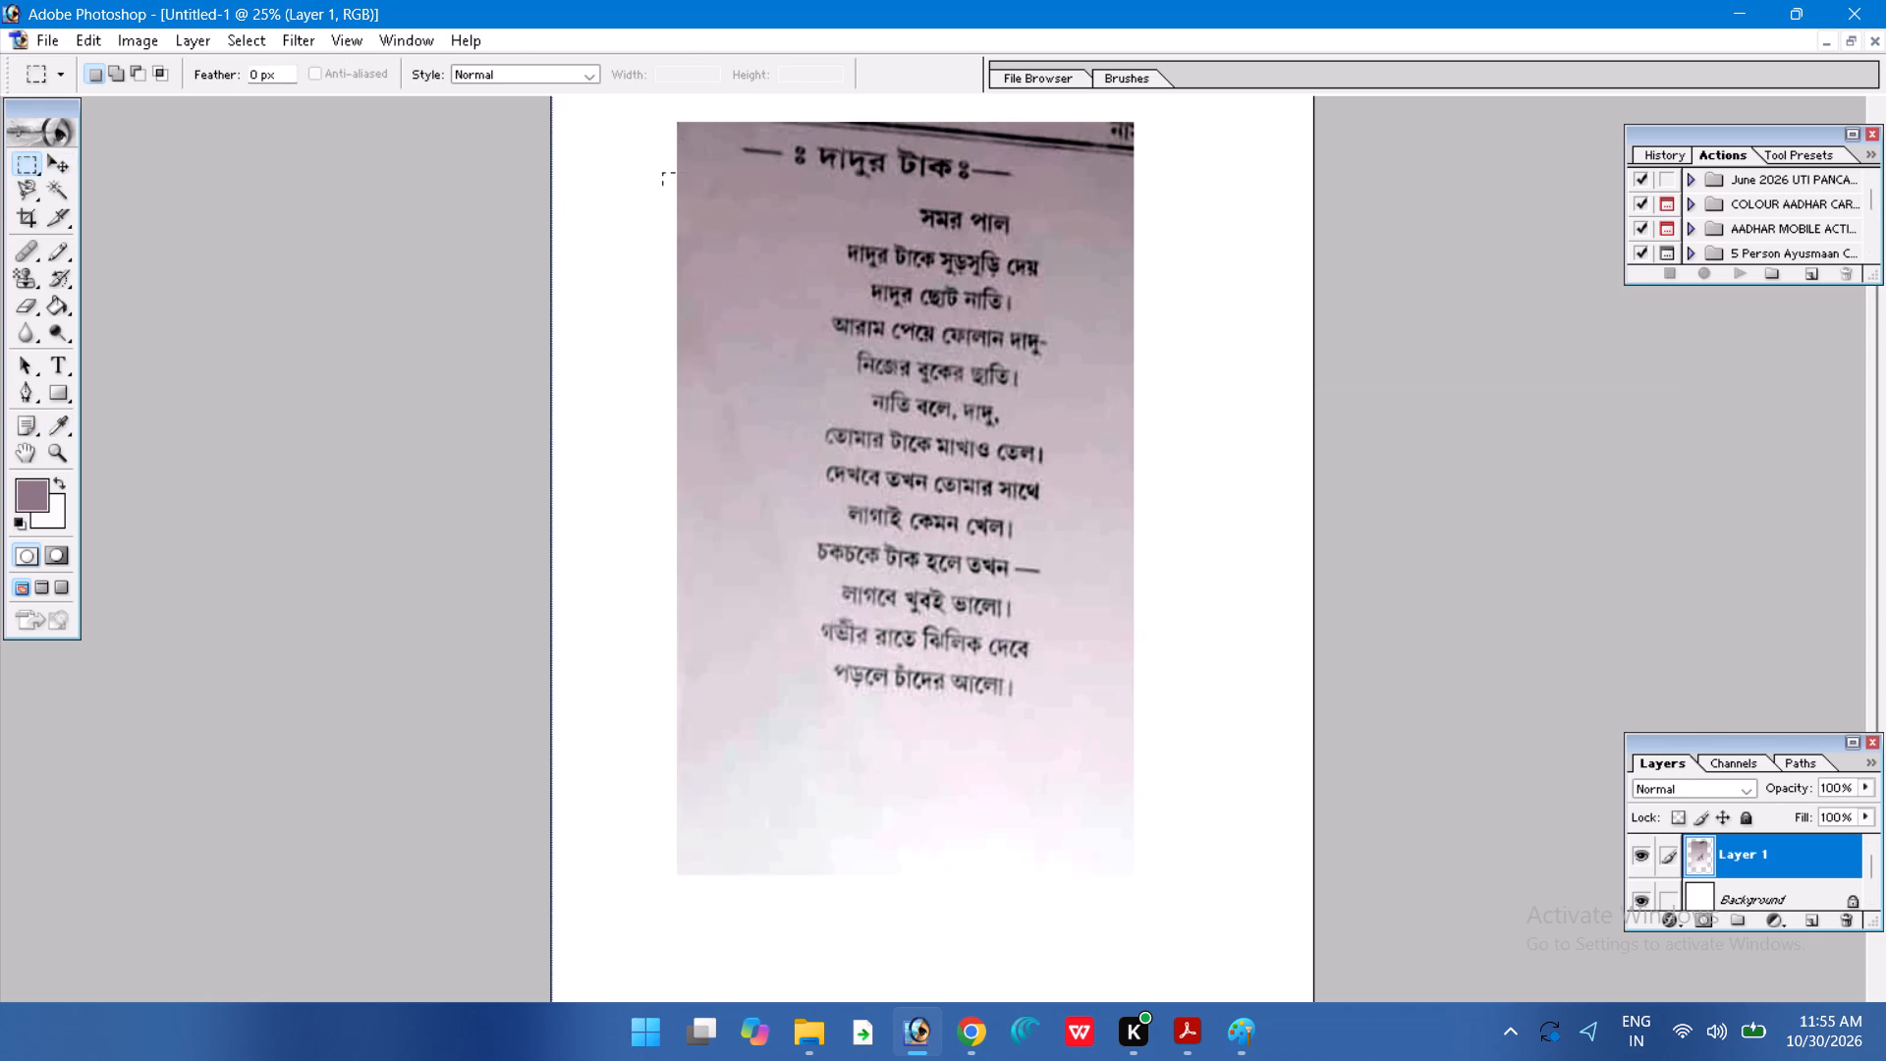
{"action": "left_click_drag", "start_coordinate": [691, 190], "coordinate": [803, 878]}
{"action": "key", "text": "Delete"}
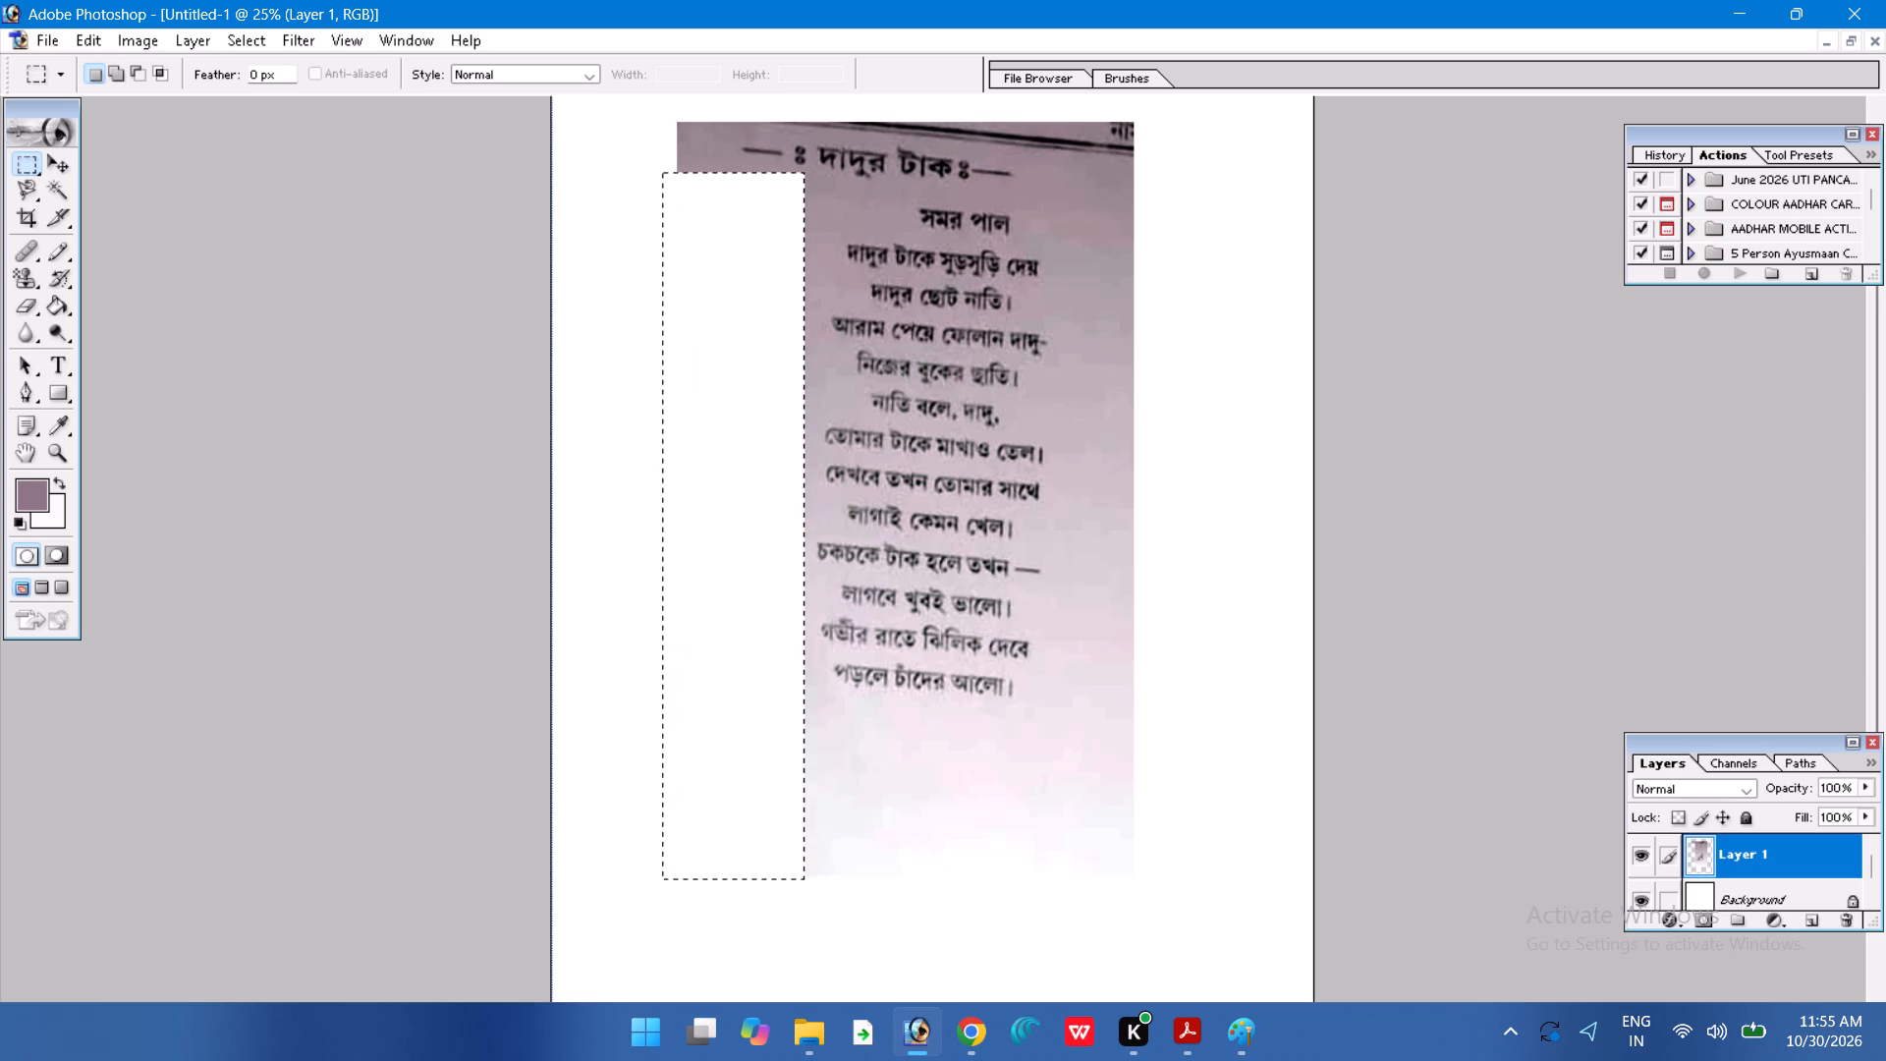
{"action": "key", "text": "ctrl+d"}
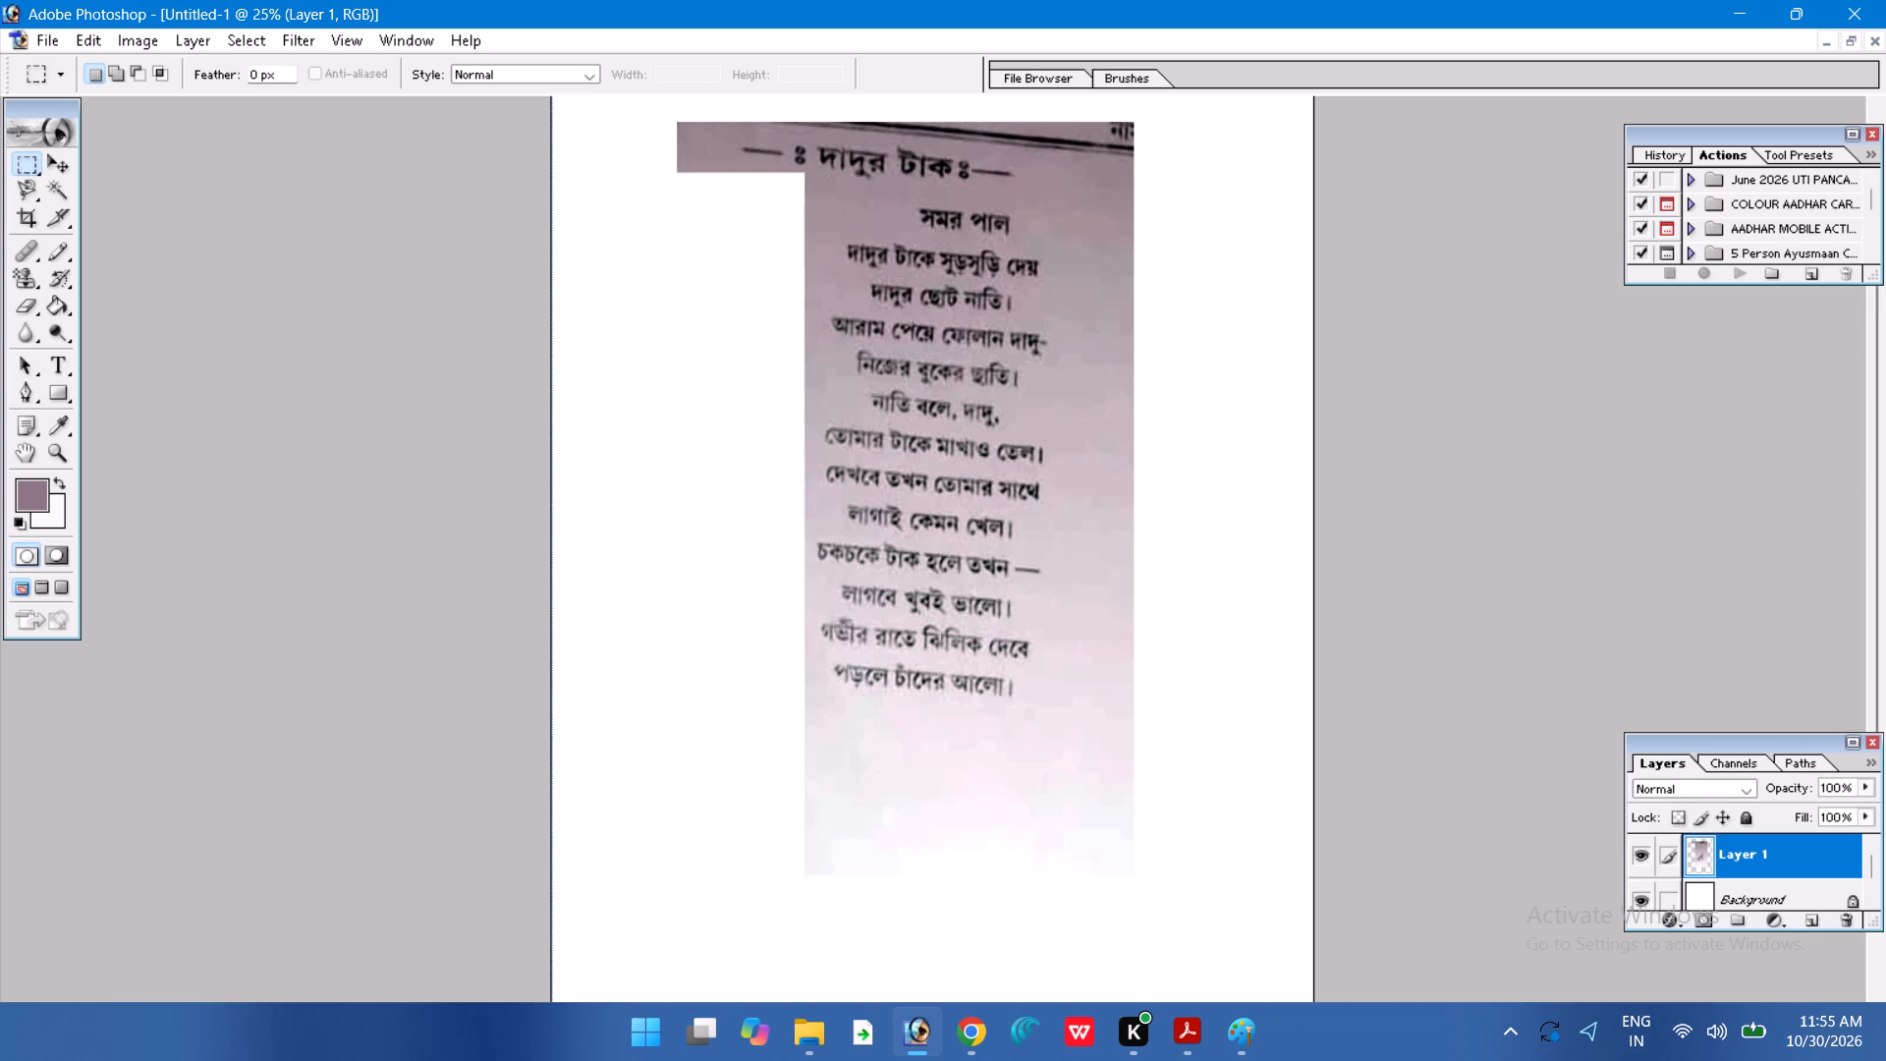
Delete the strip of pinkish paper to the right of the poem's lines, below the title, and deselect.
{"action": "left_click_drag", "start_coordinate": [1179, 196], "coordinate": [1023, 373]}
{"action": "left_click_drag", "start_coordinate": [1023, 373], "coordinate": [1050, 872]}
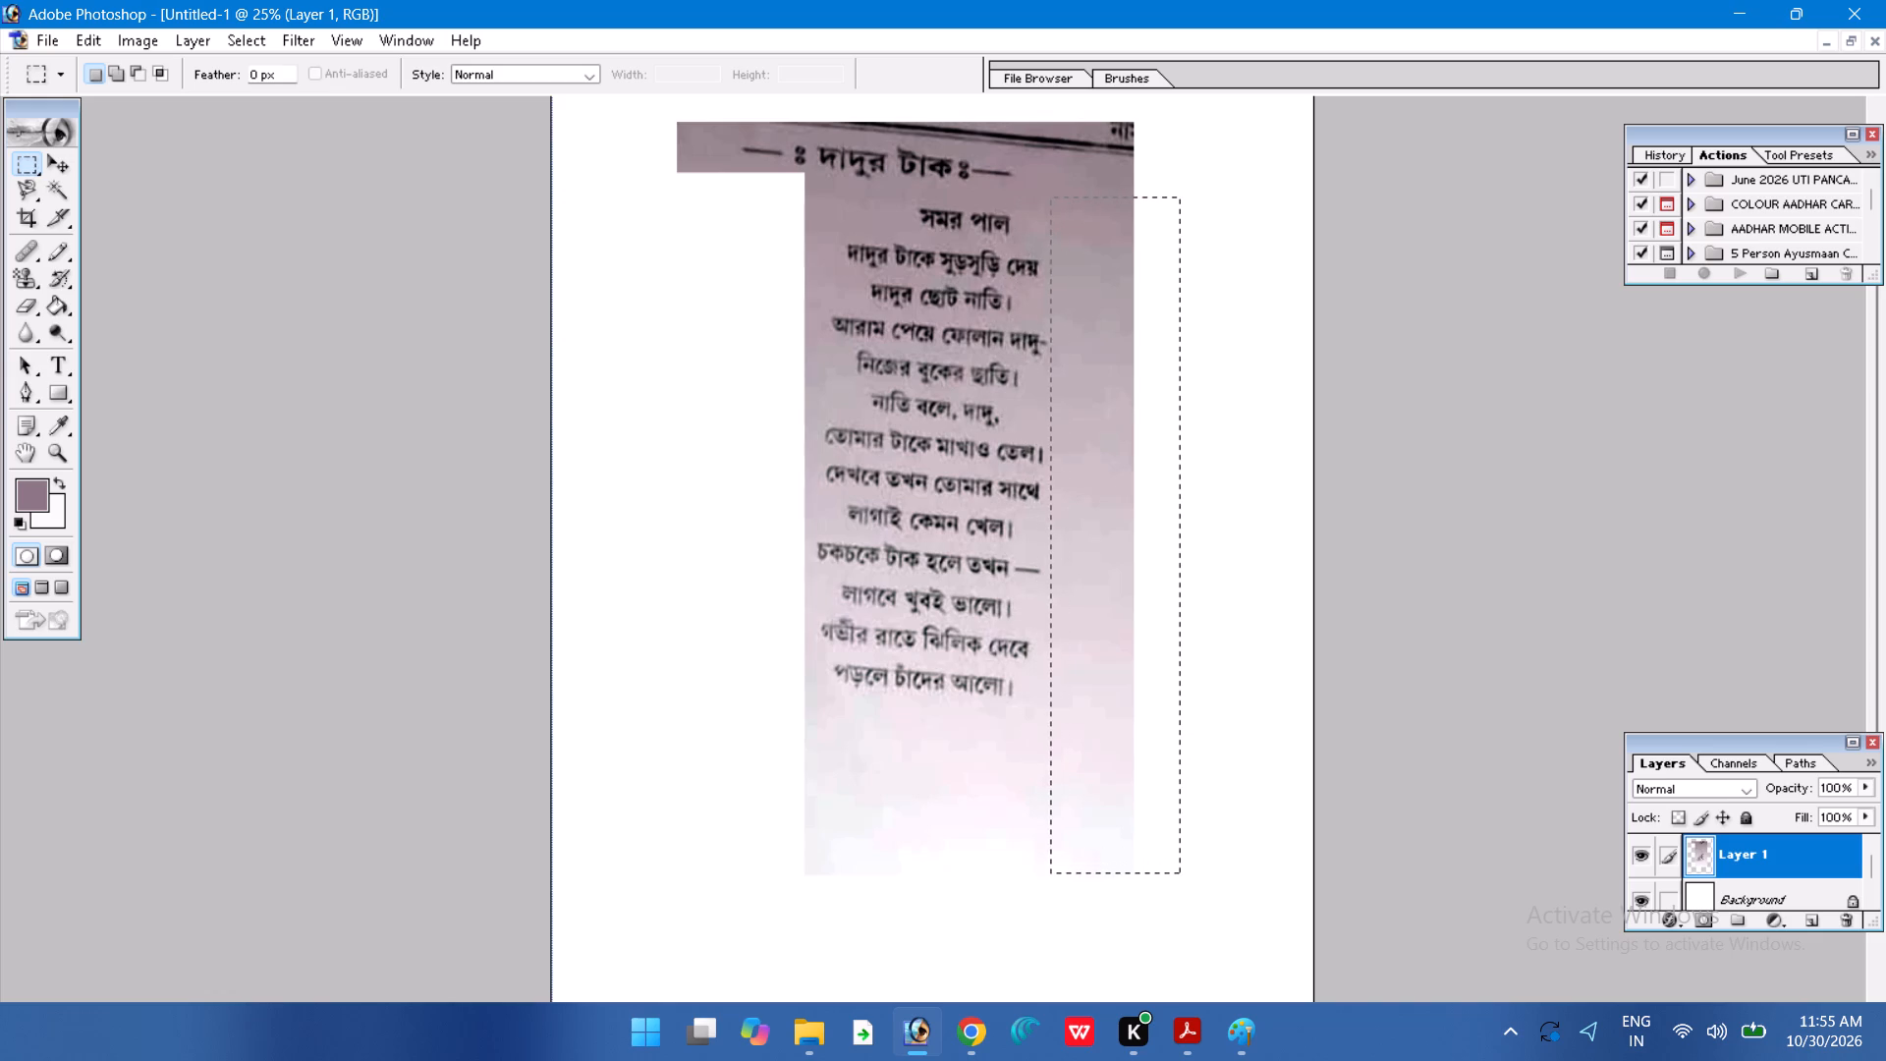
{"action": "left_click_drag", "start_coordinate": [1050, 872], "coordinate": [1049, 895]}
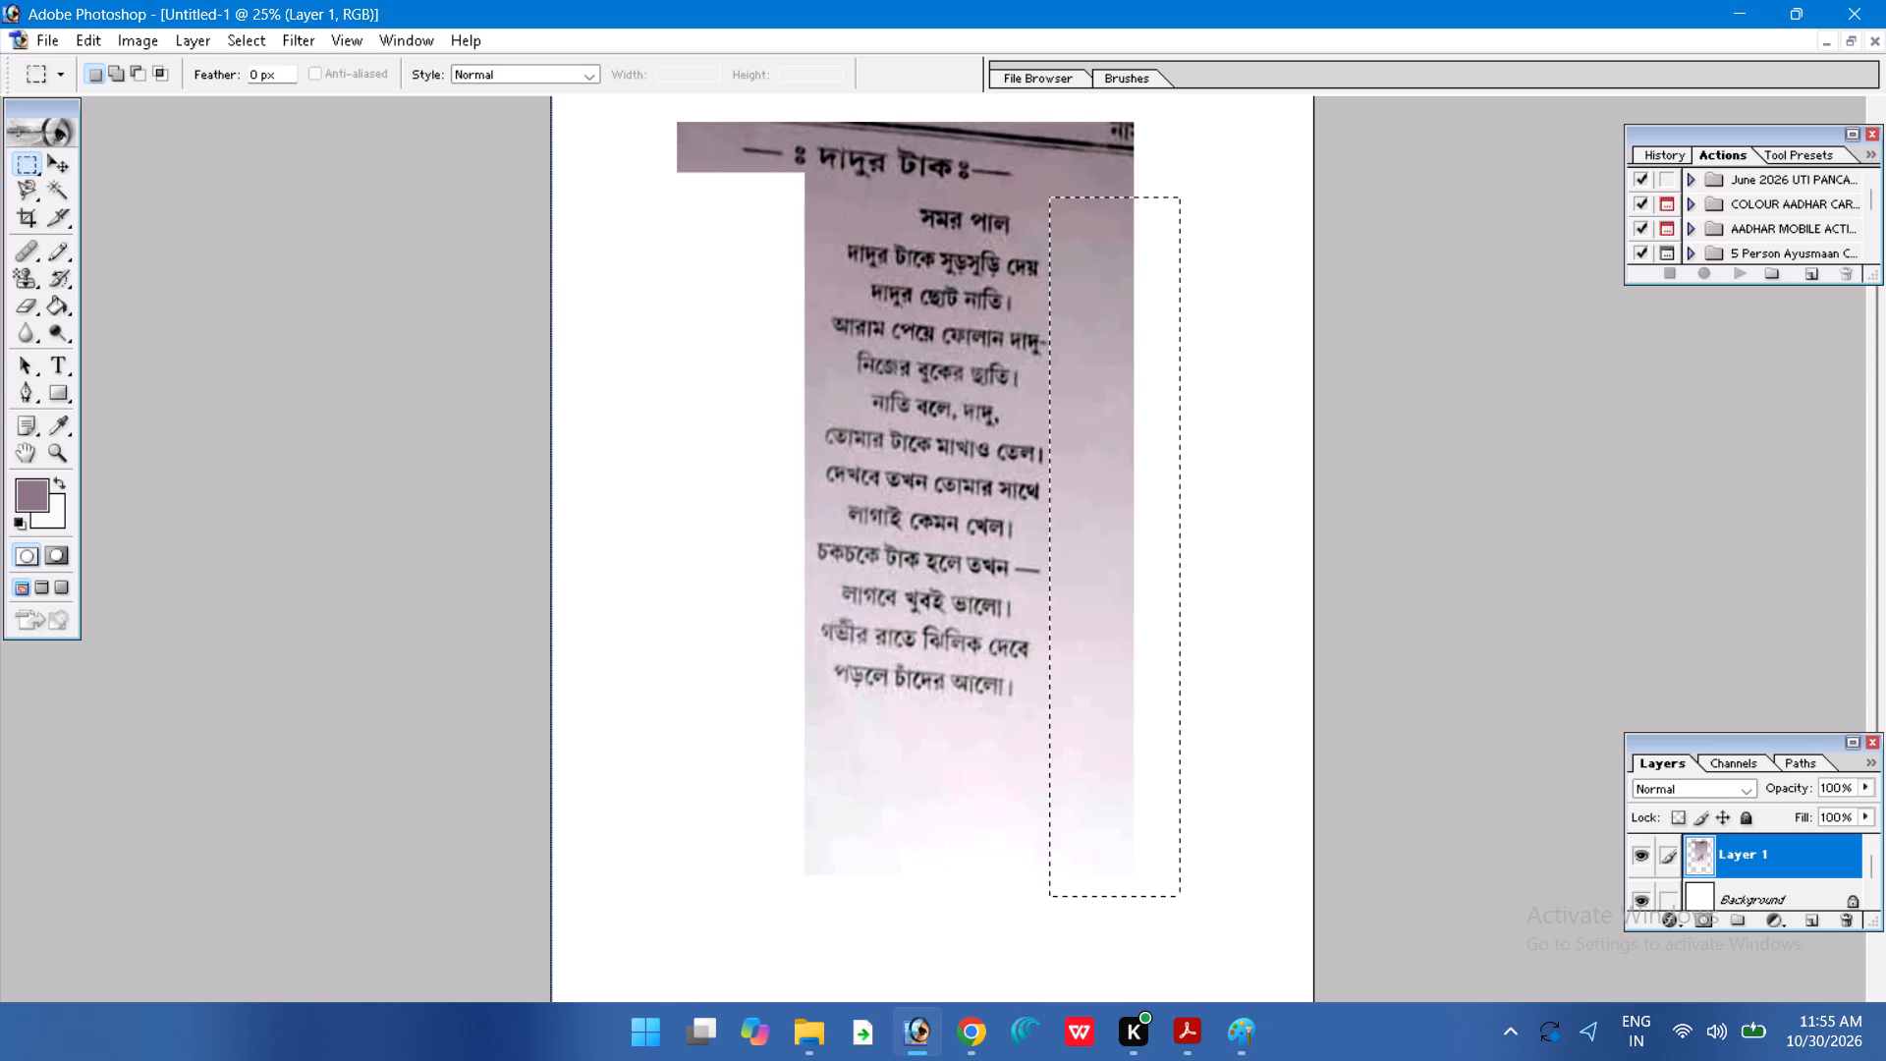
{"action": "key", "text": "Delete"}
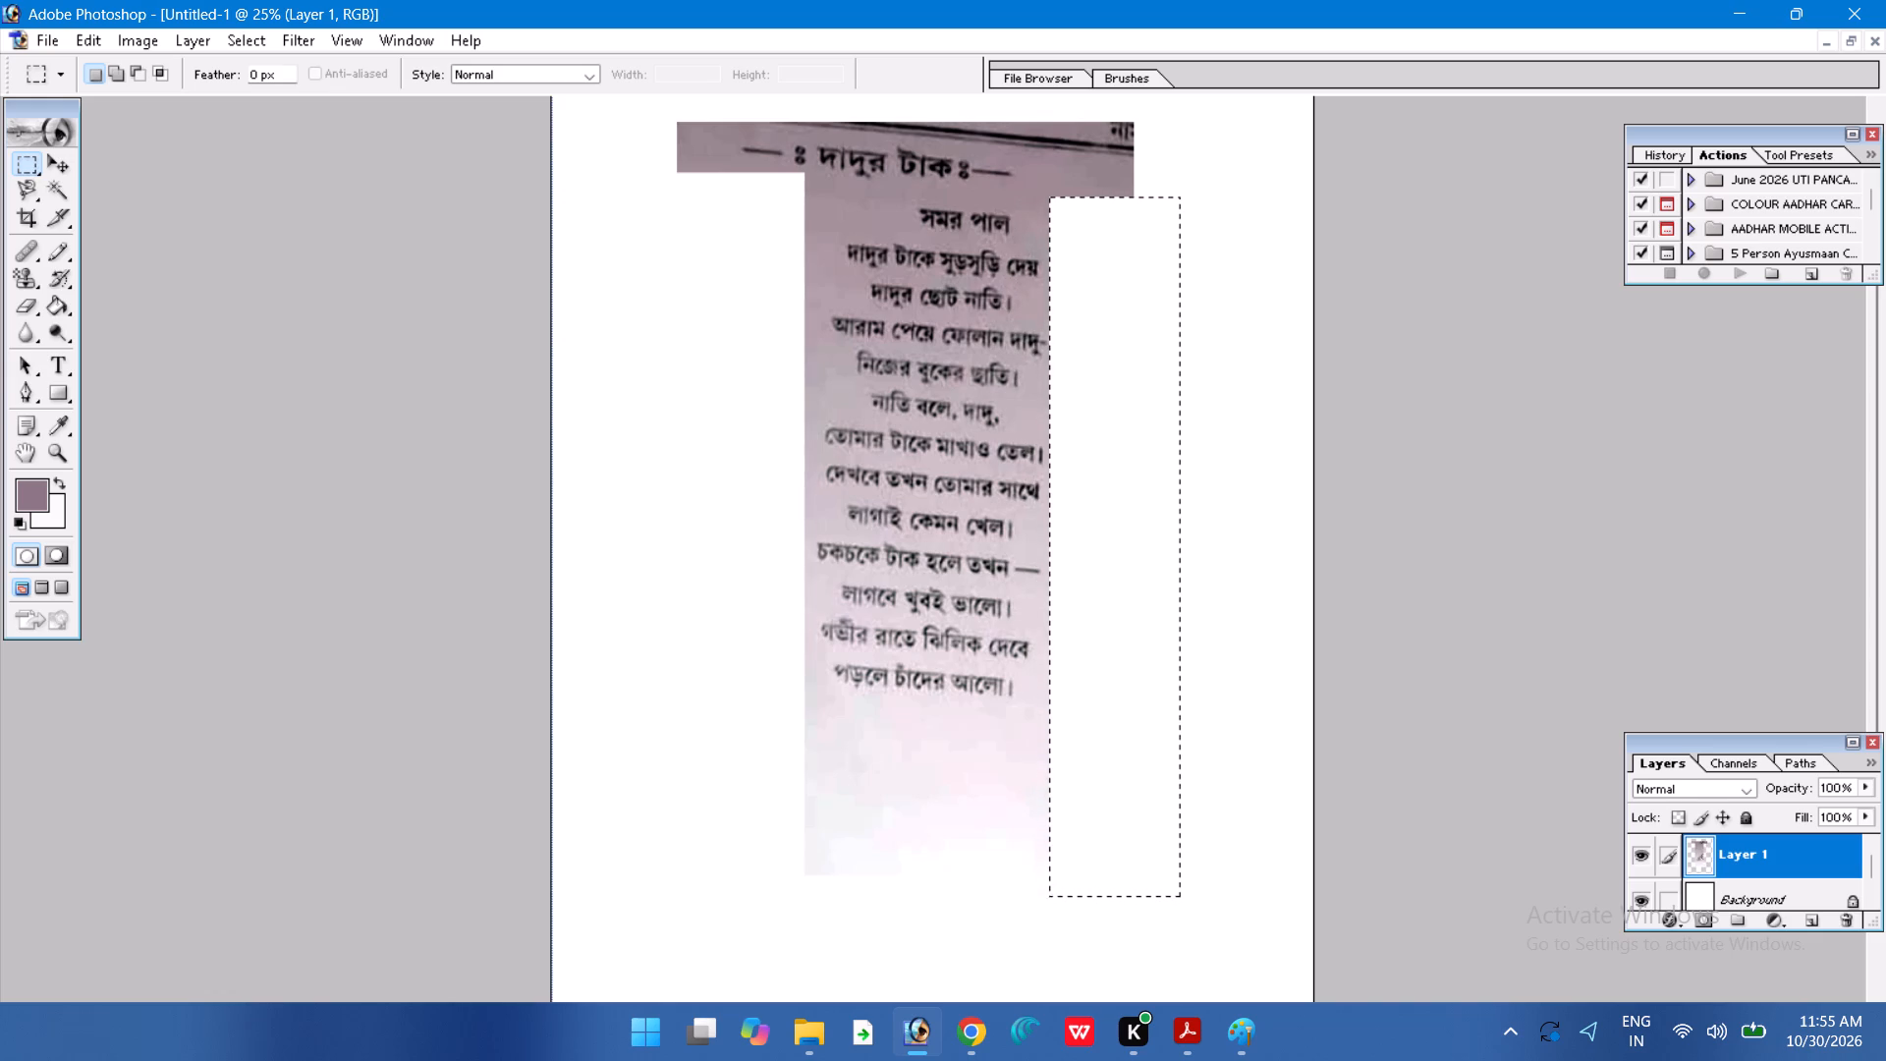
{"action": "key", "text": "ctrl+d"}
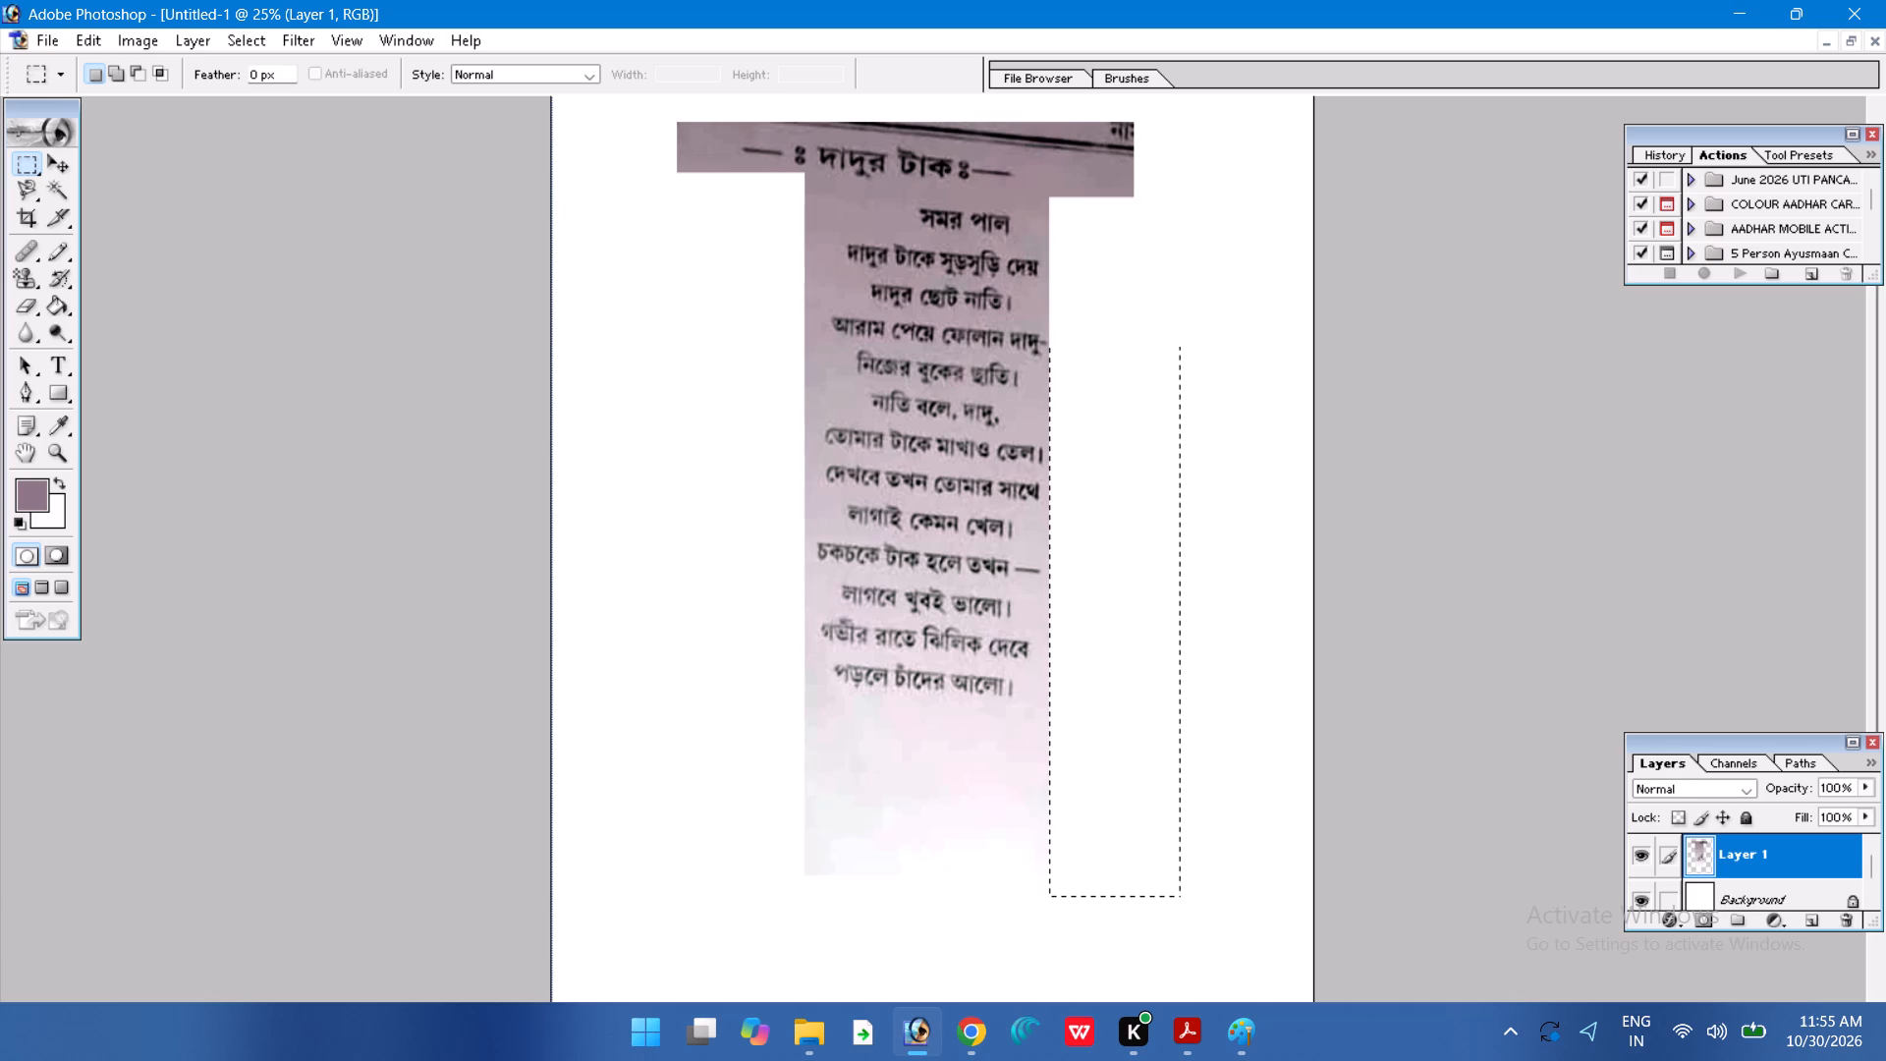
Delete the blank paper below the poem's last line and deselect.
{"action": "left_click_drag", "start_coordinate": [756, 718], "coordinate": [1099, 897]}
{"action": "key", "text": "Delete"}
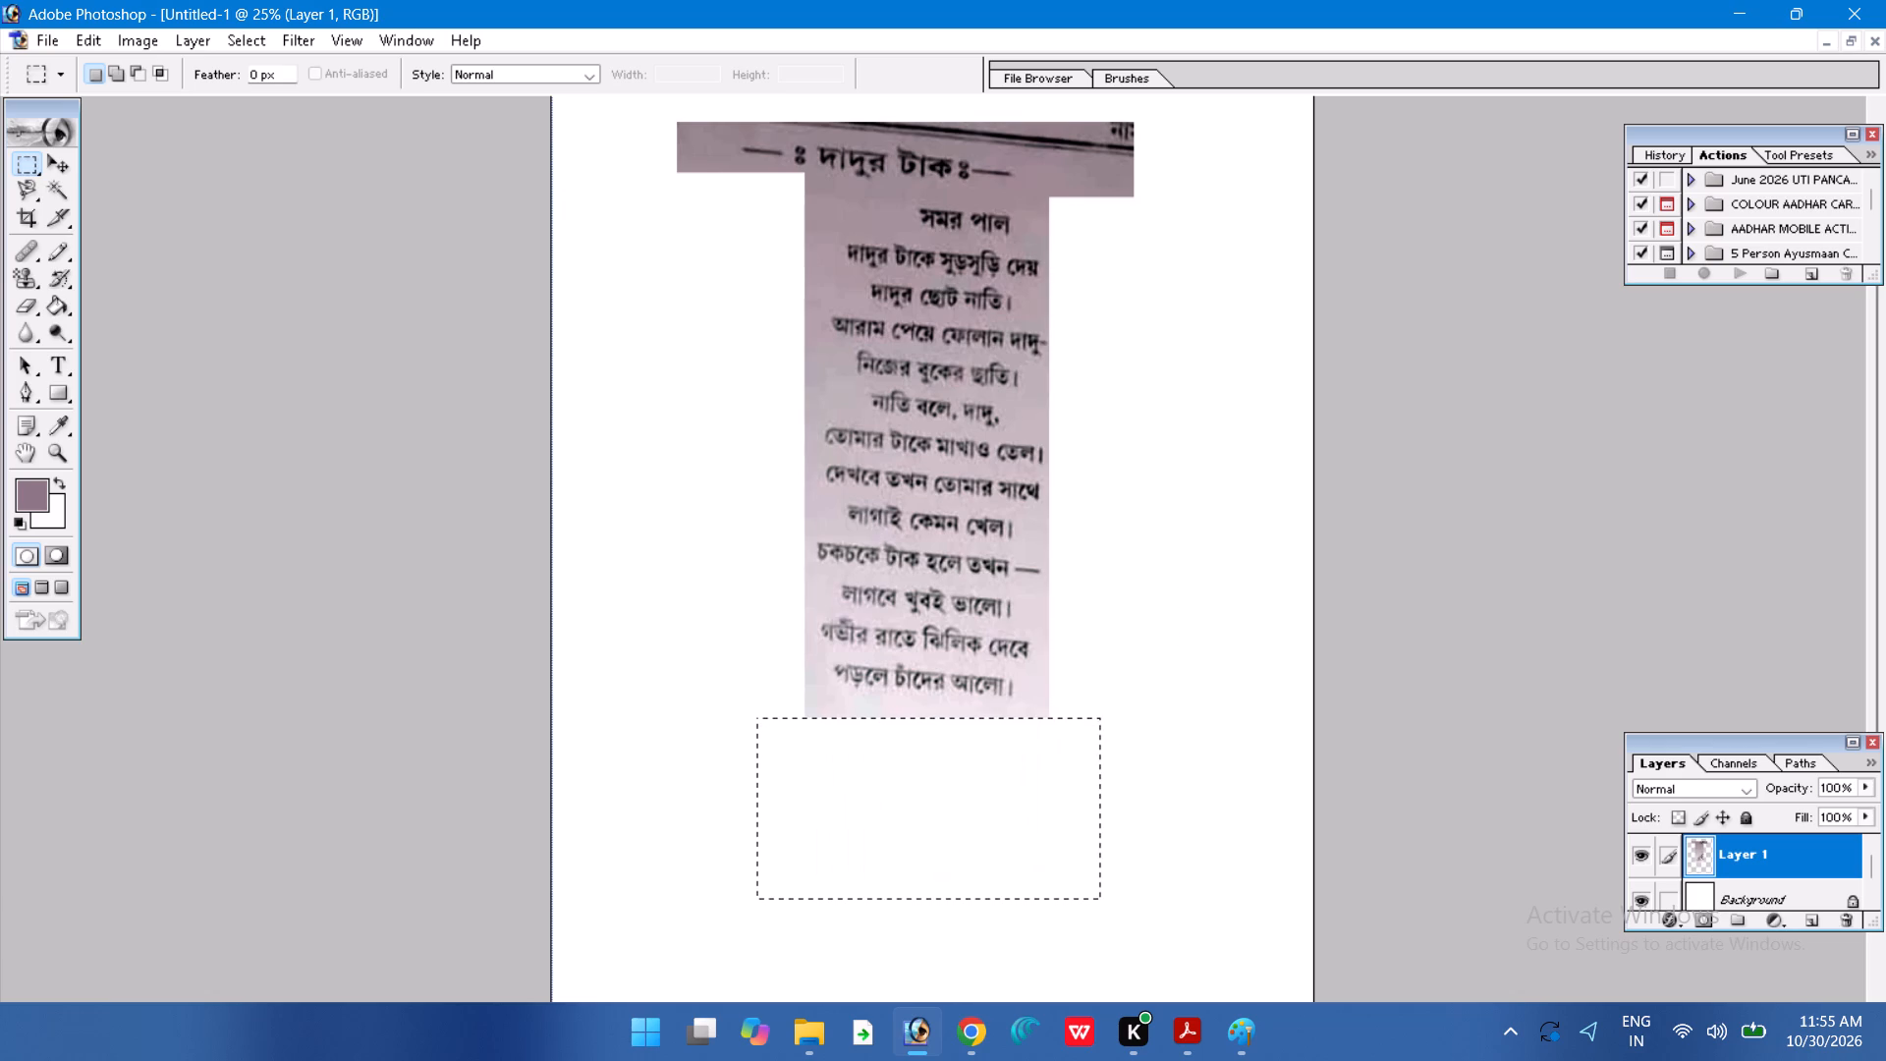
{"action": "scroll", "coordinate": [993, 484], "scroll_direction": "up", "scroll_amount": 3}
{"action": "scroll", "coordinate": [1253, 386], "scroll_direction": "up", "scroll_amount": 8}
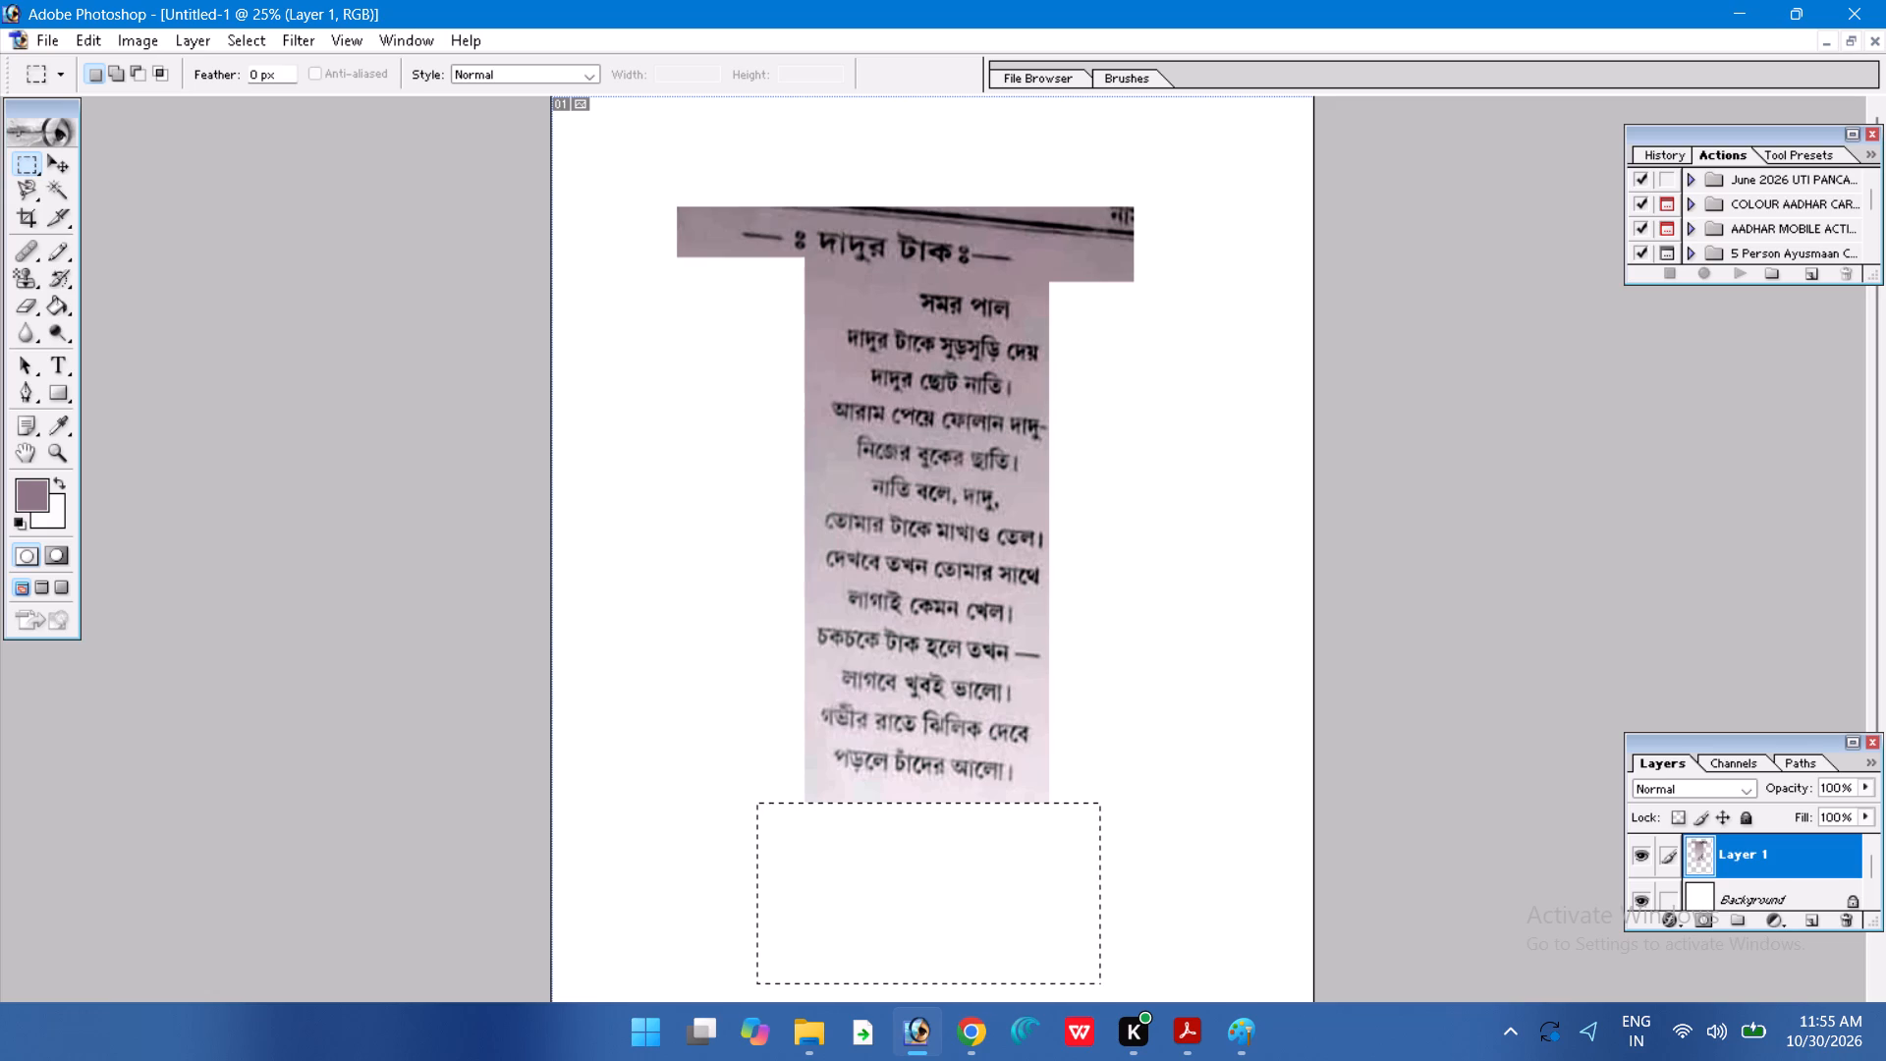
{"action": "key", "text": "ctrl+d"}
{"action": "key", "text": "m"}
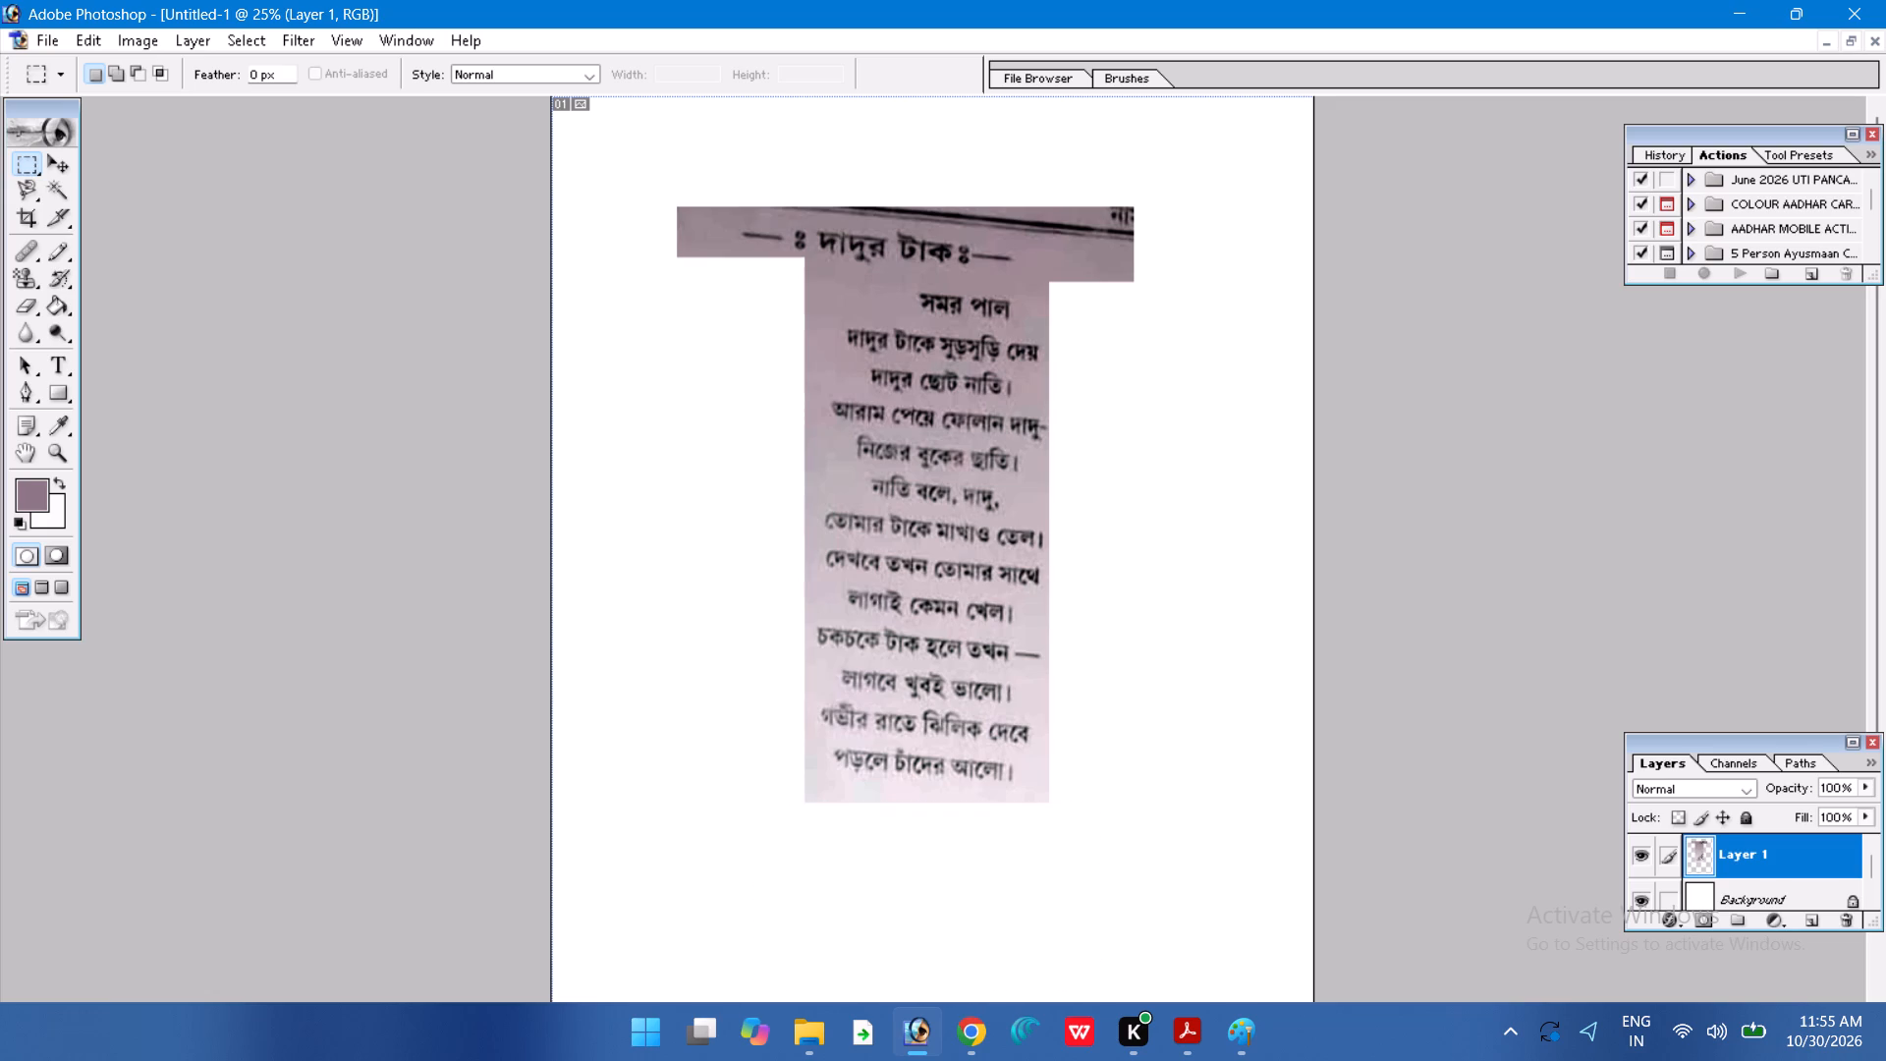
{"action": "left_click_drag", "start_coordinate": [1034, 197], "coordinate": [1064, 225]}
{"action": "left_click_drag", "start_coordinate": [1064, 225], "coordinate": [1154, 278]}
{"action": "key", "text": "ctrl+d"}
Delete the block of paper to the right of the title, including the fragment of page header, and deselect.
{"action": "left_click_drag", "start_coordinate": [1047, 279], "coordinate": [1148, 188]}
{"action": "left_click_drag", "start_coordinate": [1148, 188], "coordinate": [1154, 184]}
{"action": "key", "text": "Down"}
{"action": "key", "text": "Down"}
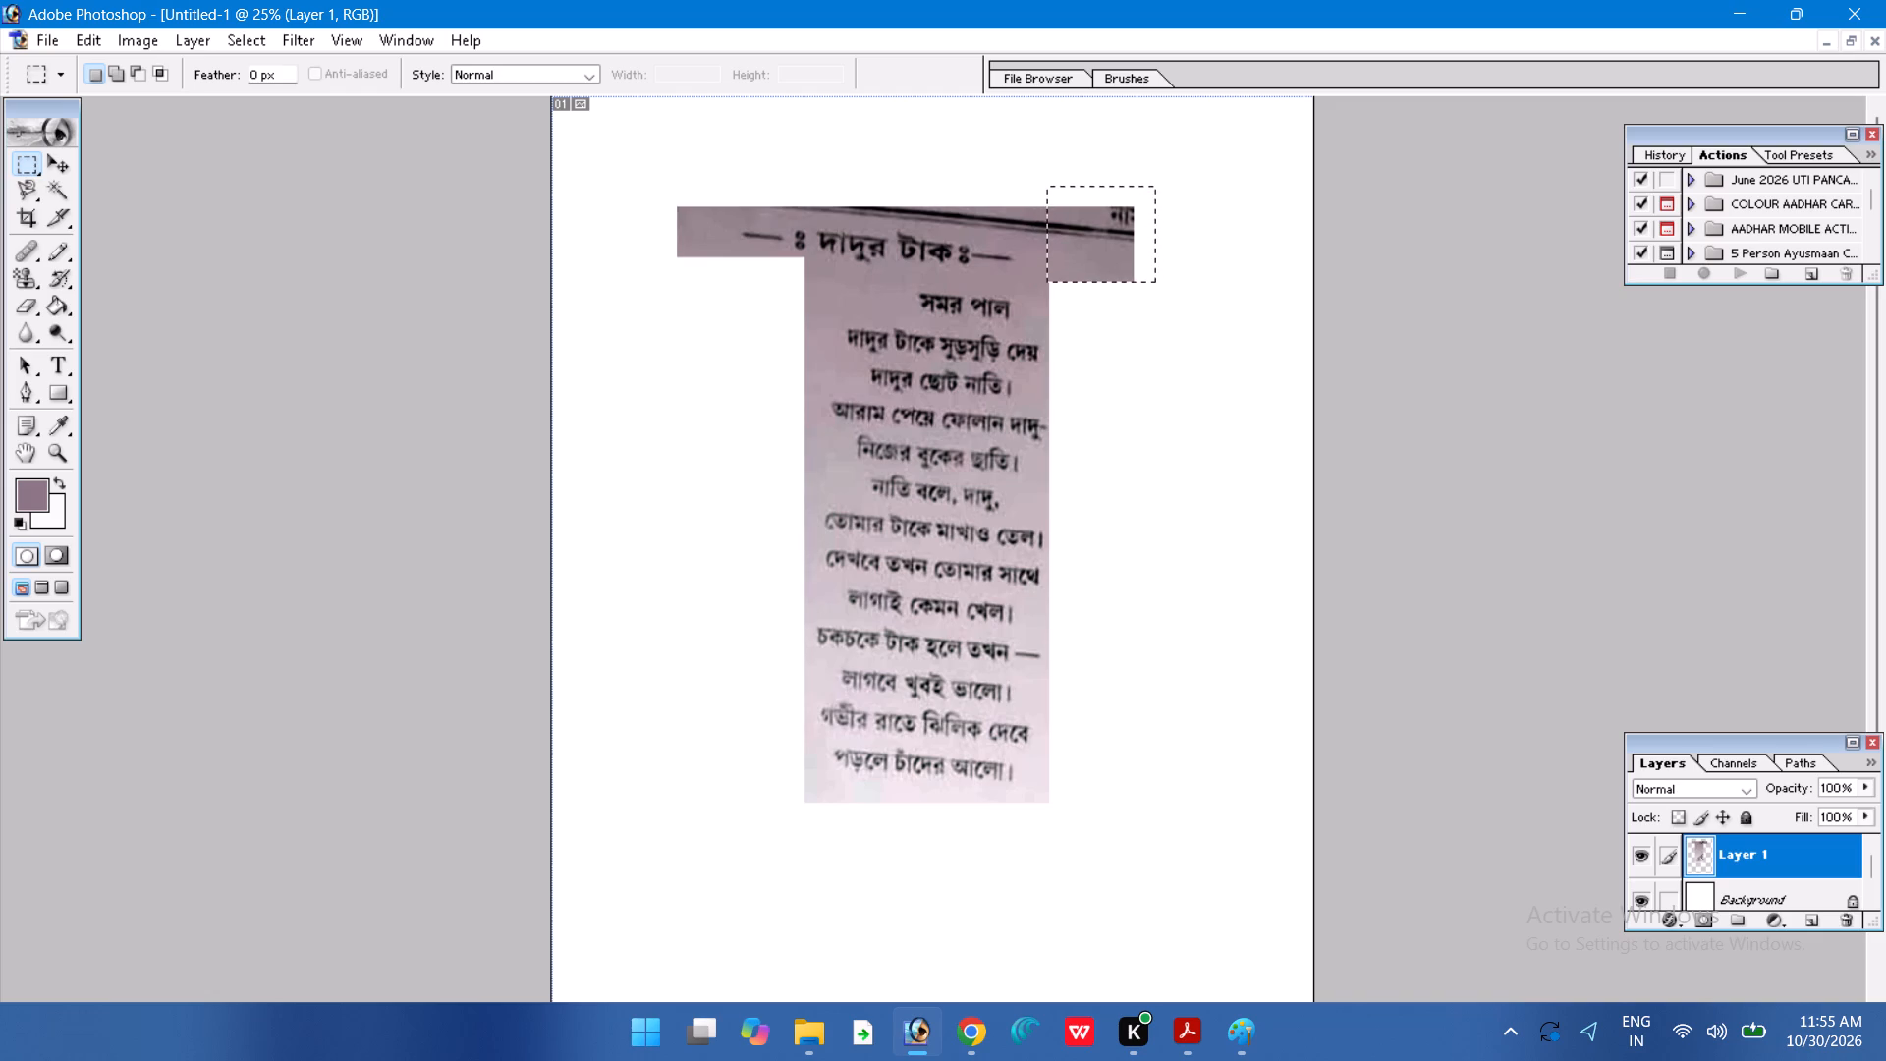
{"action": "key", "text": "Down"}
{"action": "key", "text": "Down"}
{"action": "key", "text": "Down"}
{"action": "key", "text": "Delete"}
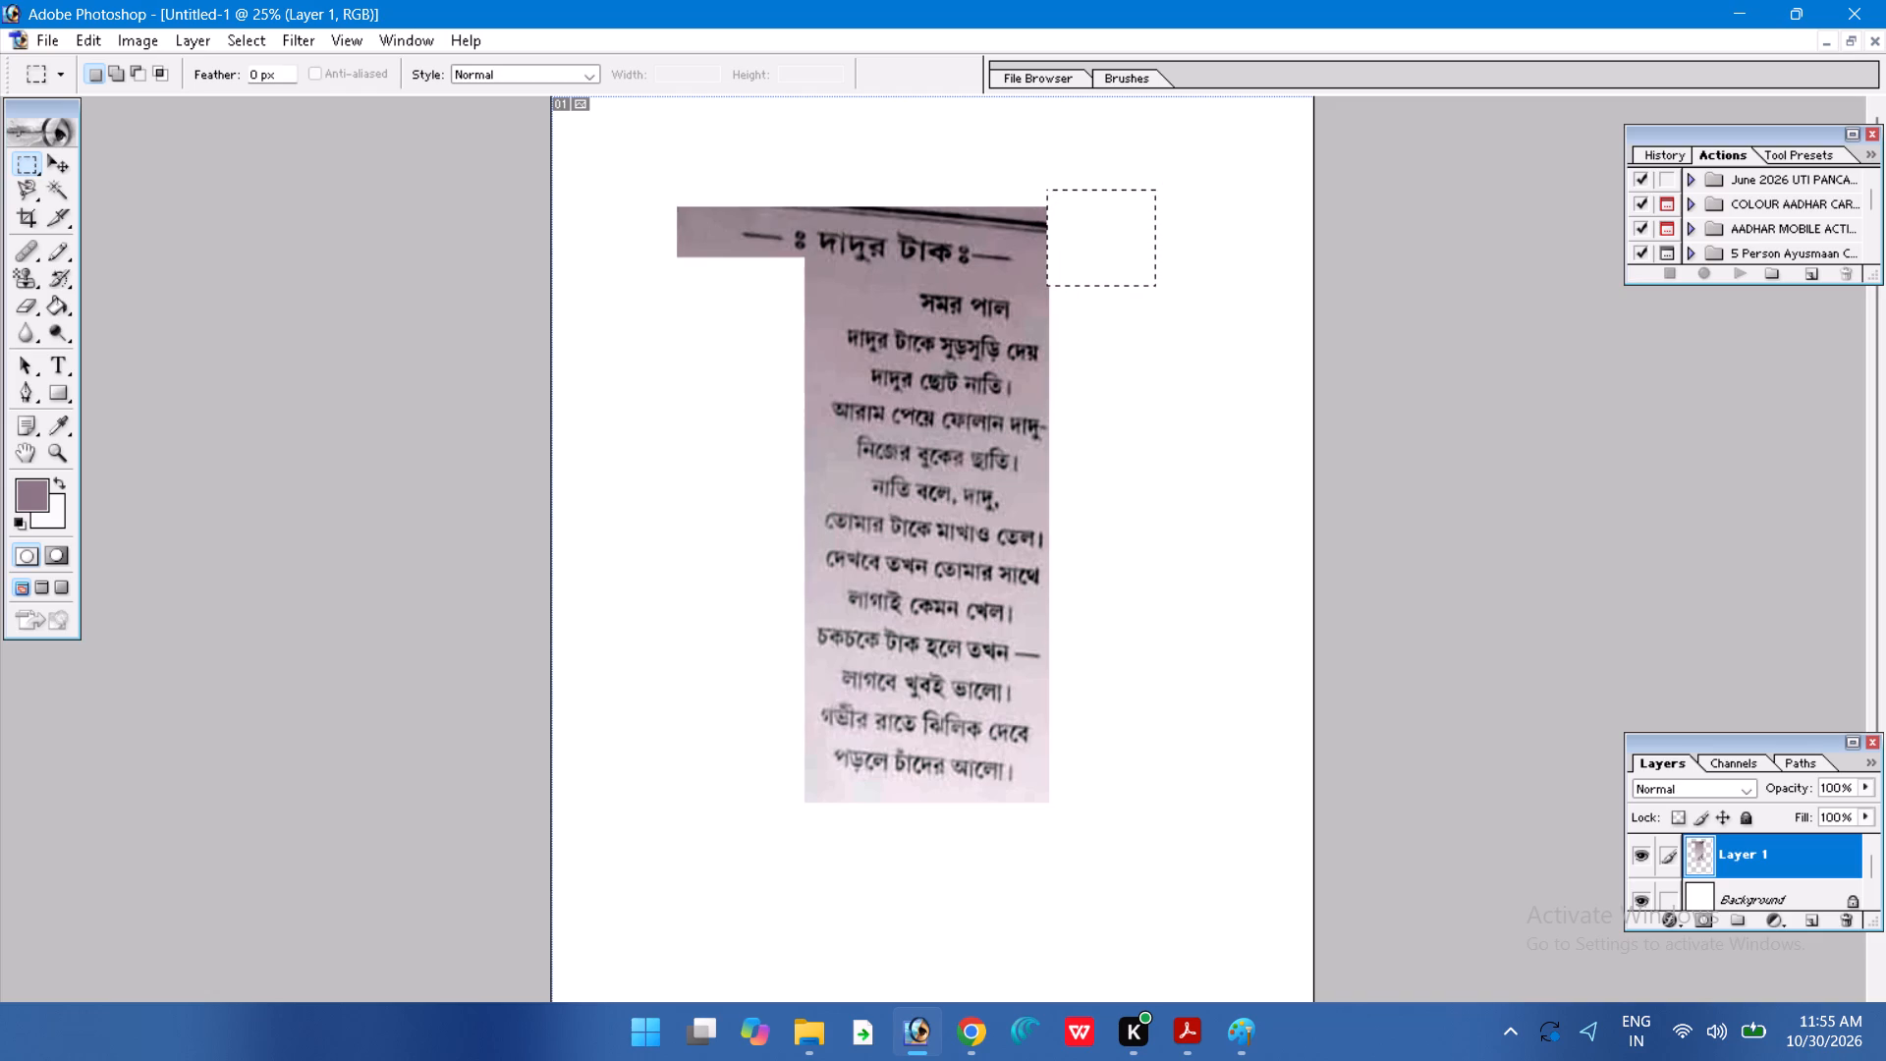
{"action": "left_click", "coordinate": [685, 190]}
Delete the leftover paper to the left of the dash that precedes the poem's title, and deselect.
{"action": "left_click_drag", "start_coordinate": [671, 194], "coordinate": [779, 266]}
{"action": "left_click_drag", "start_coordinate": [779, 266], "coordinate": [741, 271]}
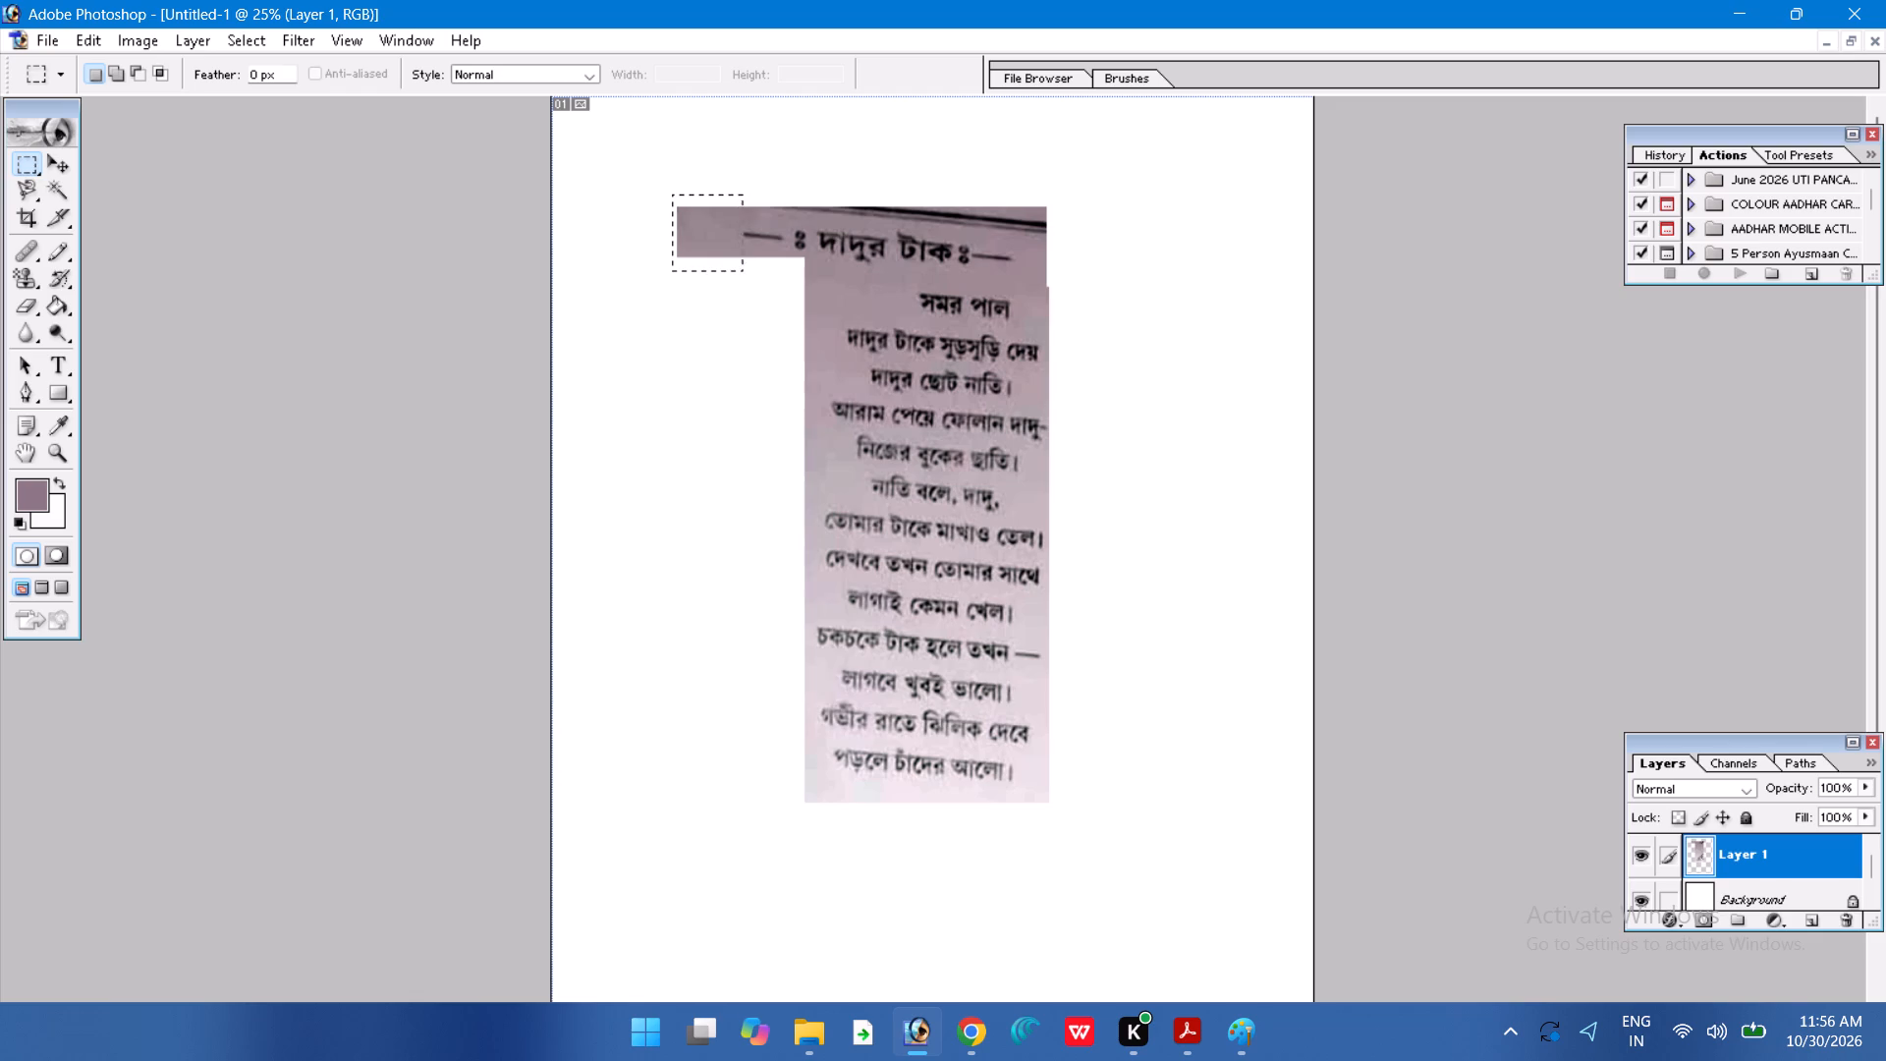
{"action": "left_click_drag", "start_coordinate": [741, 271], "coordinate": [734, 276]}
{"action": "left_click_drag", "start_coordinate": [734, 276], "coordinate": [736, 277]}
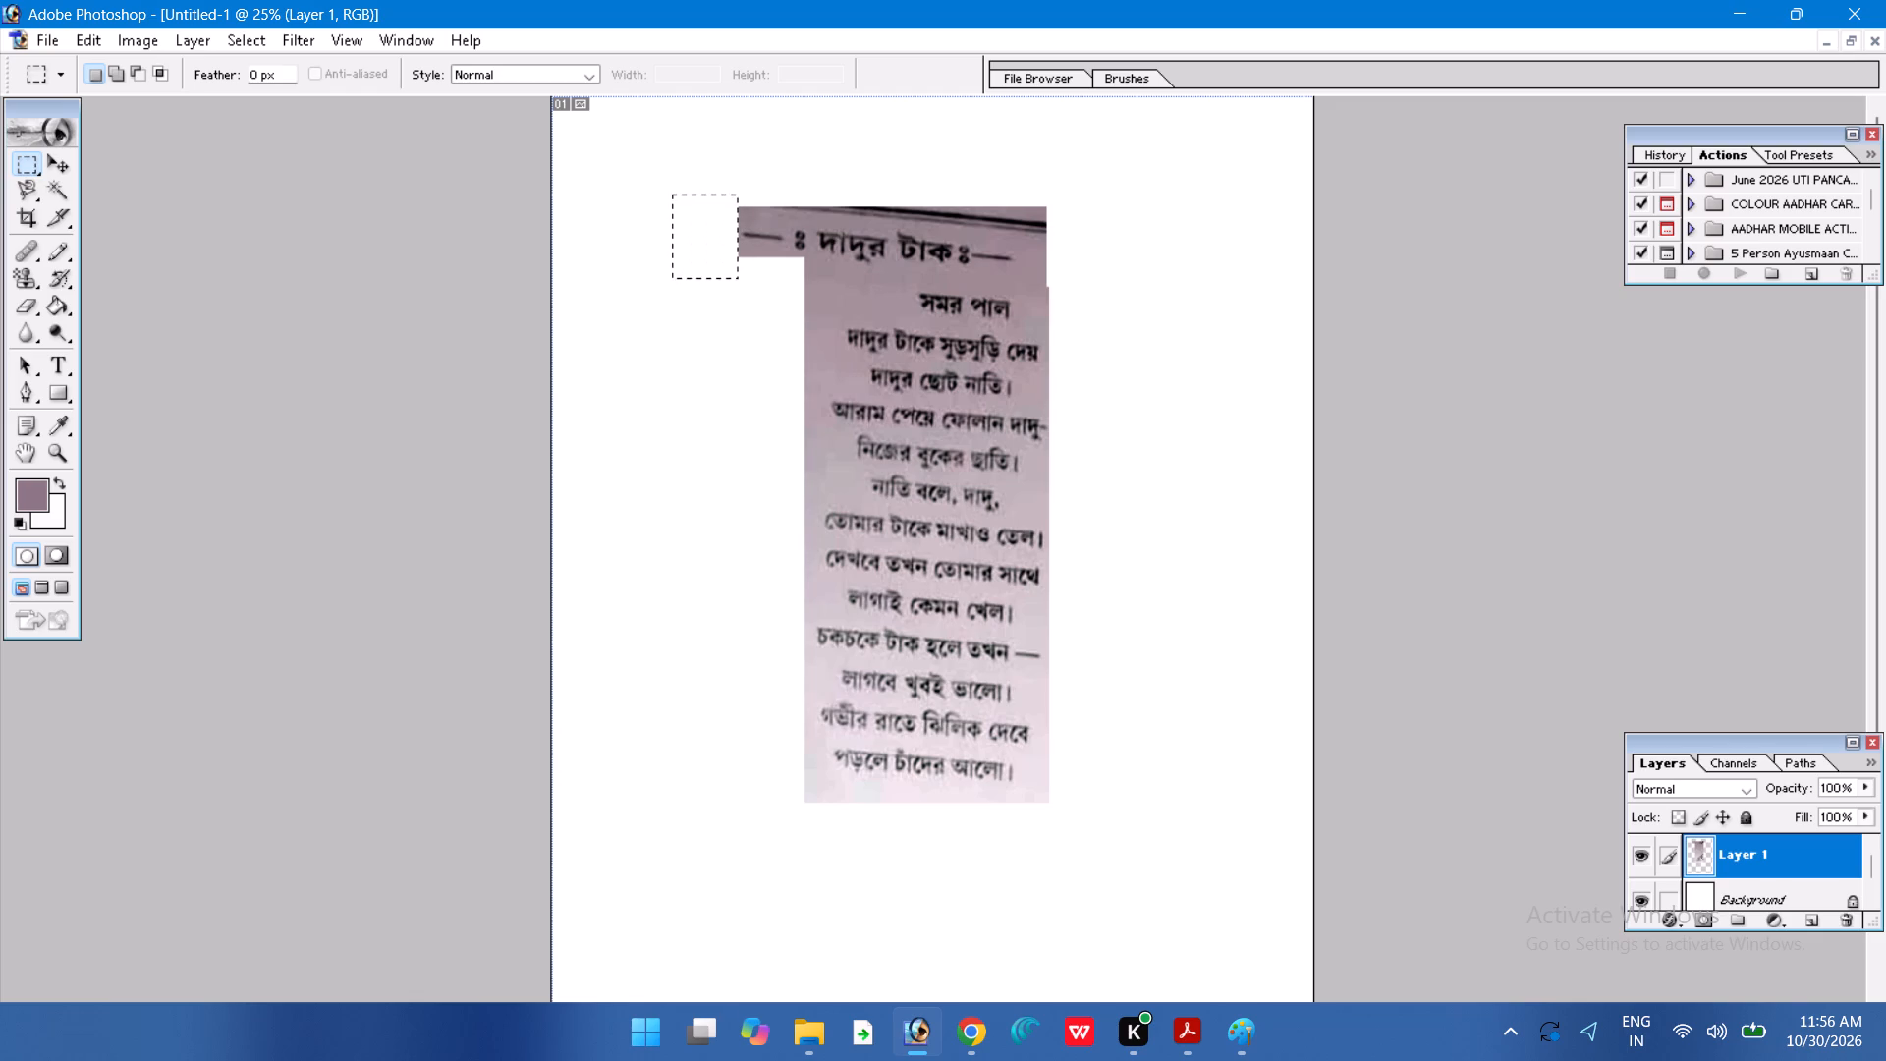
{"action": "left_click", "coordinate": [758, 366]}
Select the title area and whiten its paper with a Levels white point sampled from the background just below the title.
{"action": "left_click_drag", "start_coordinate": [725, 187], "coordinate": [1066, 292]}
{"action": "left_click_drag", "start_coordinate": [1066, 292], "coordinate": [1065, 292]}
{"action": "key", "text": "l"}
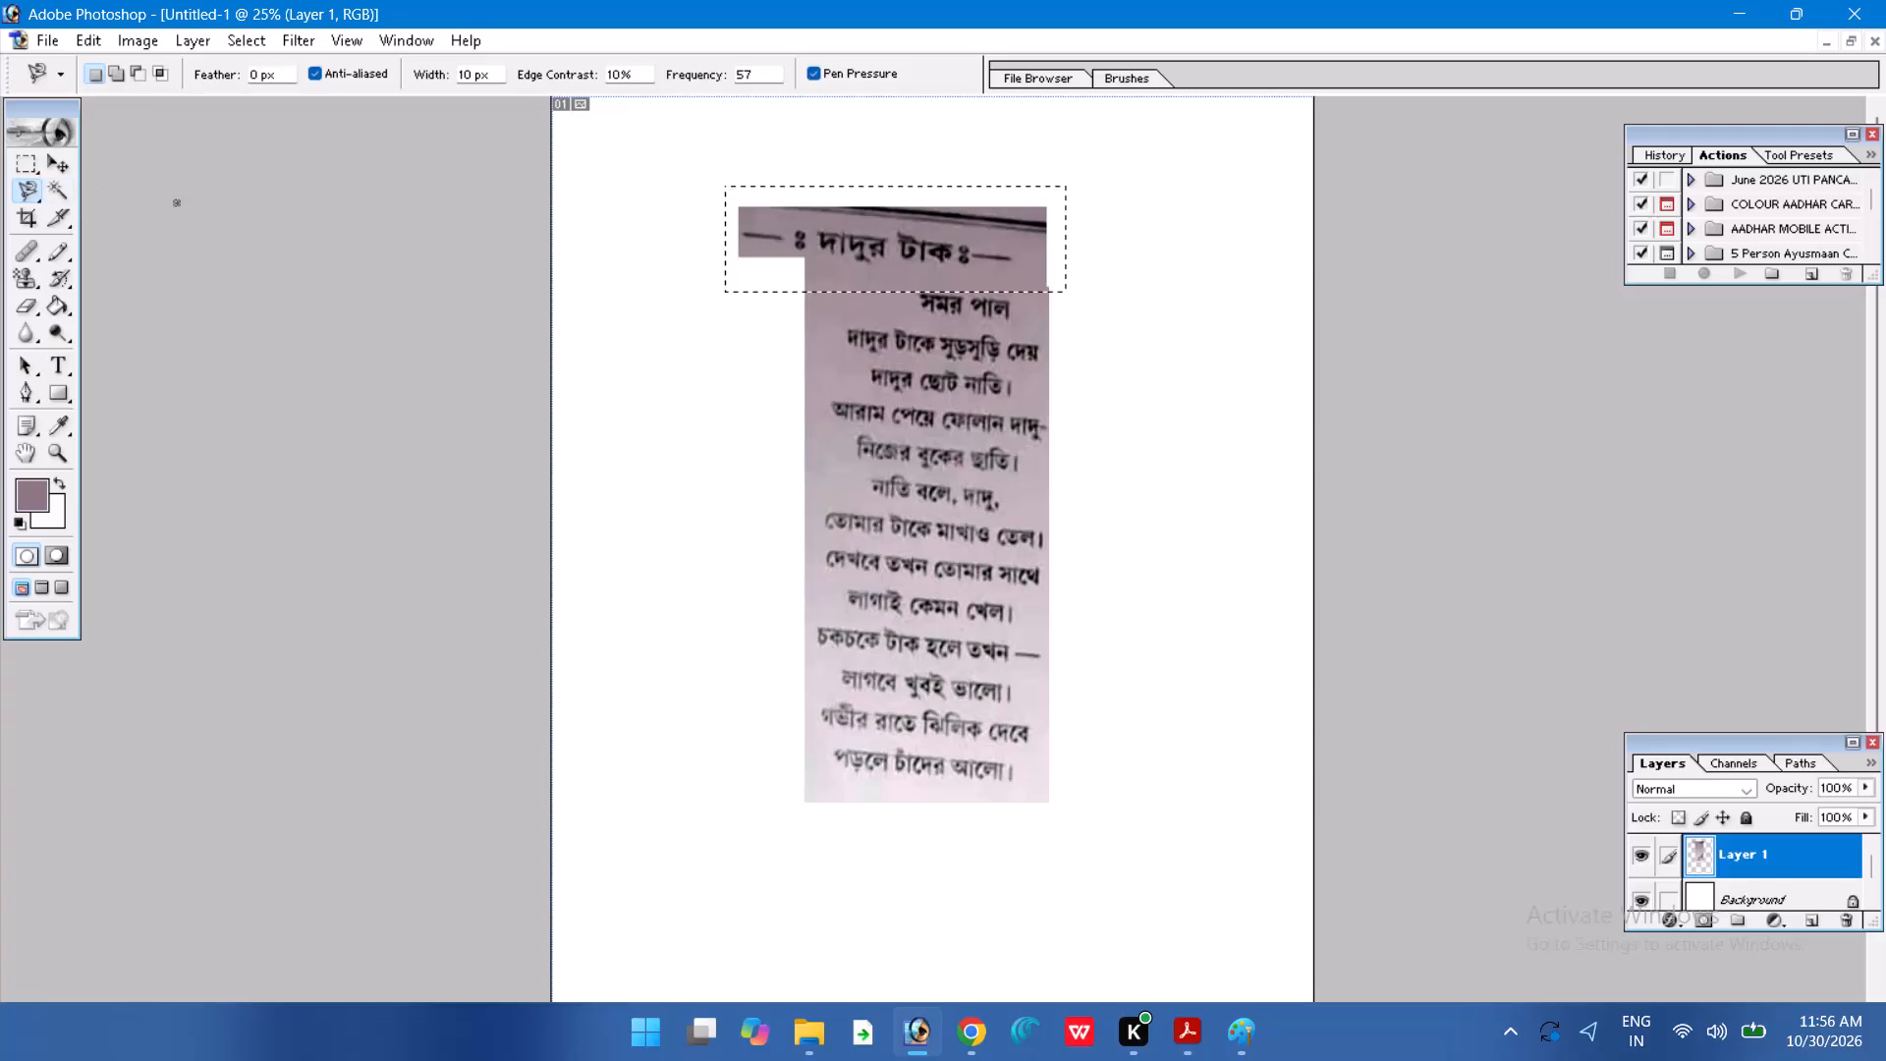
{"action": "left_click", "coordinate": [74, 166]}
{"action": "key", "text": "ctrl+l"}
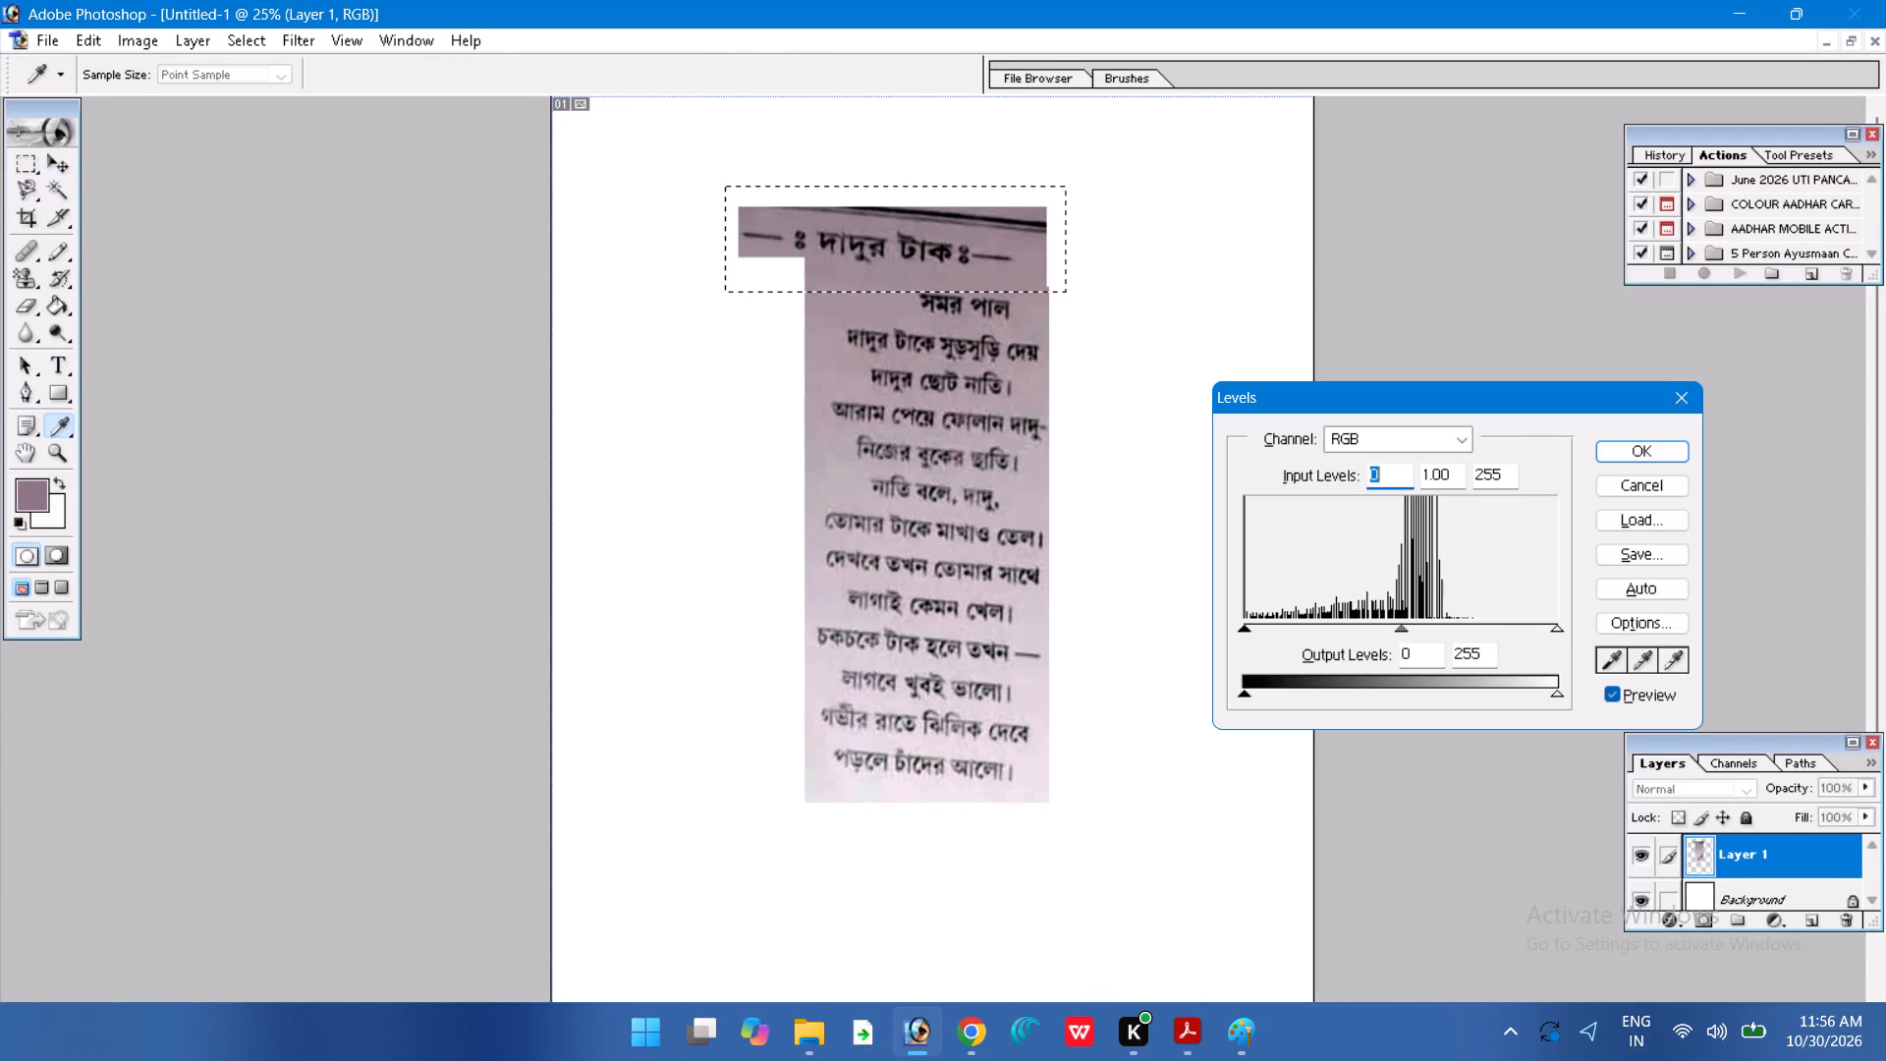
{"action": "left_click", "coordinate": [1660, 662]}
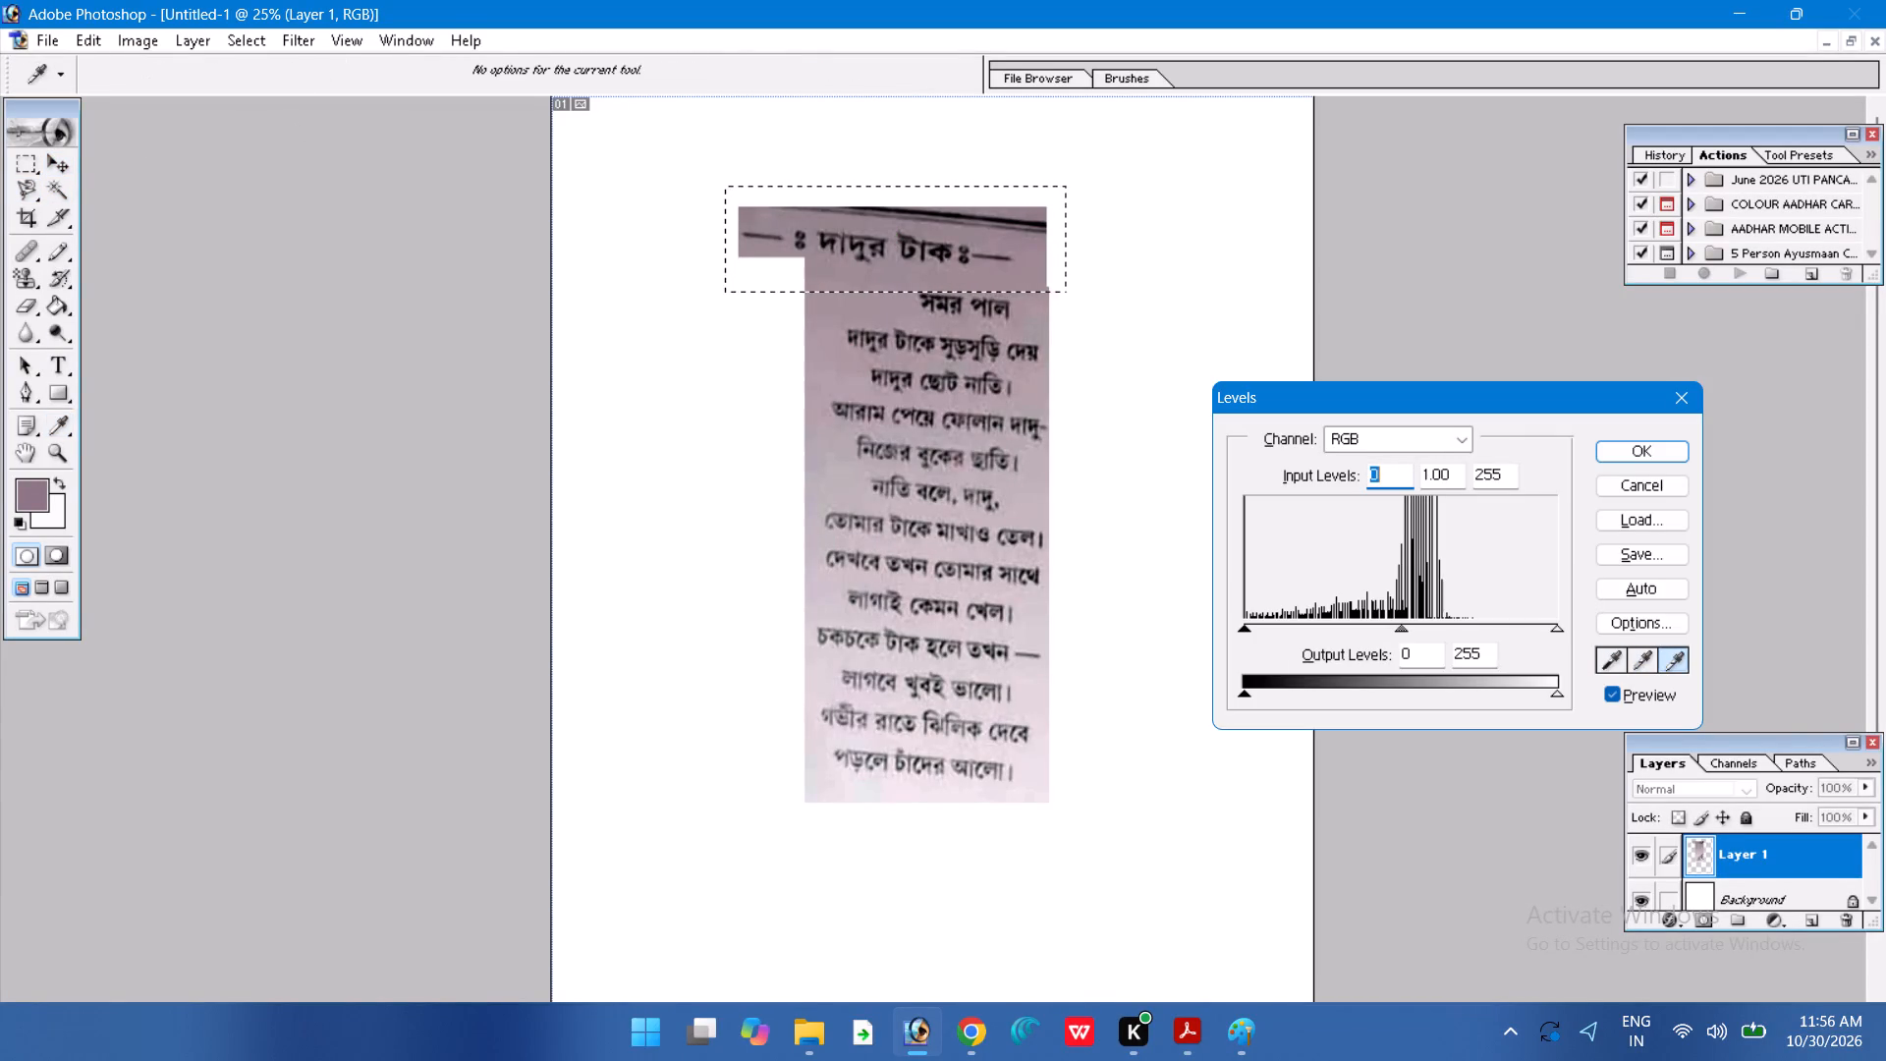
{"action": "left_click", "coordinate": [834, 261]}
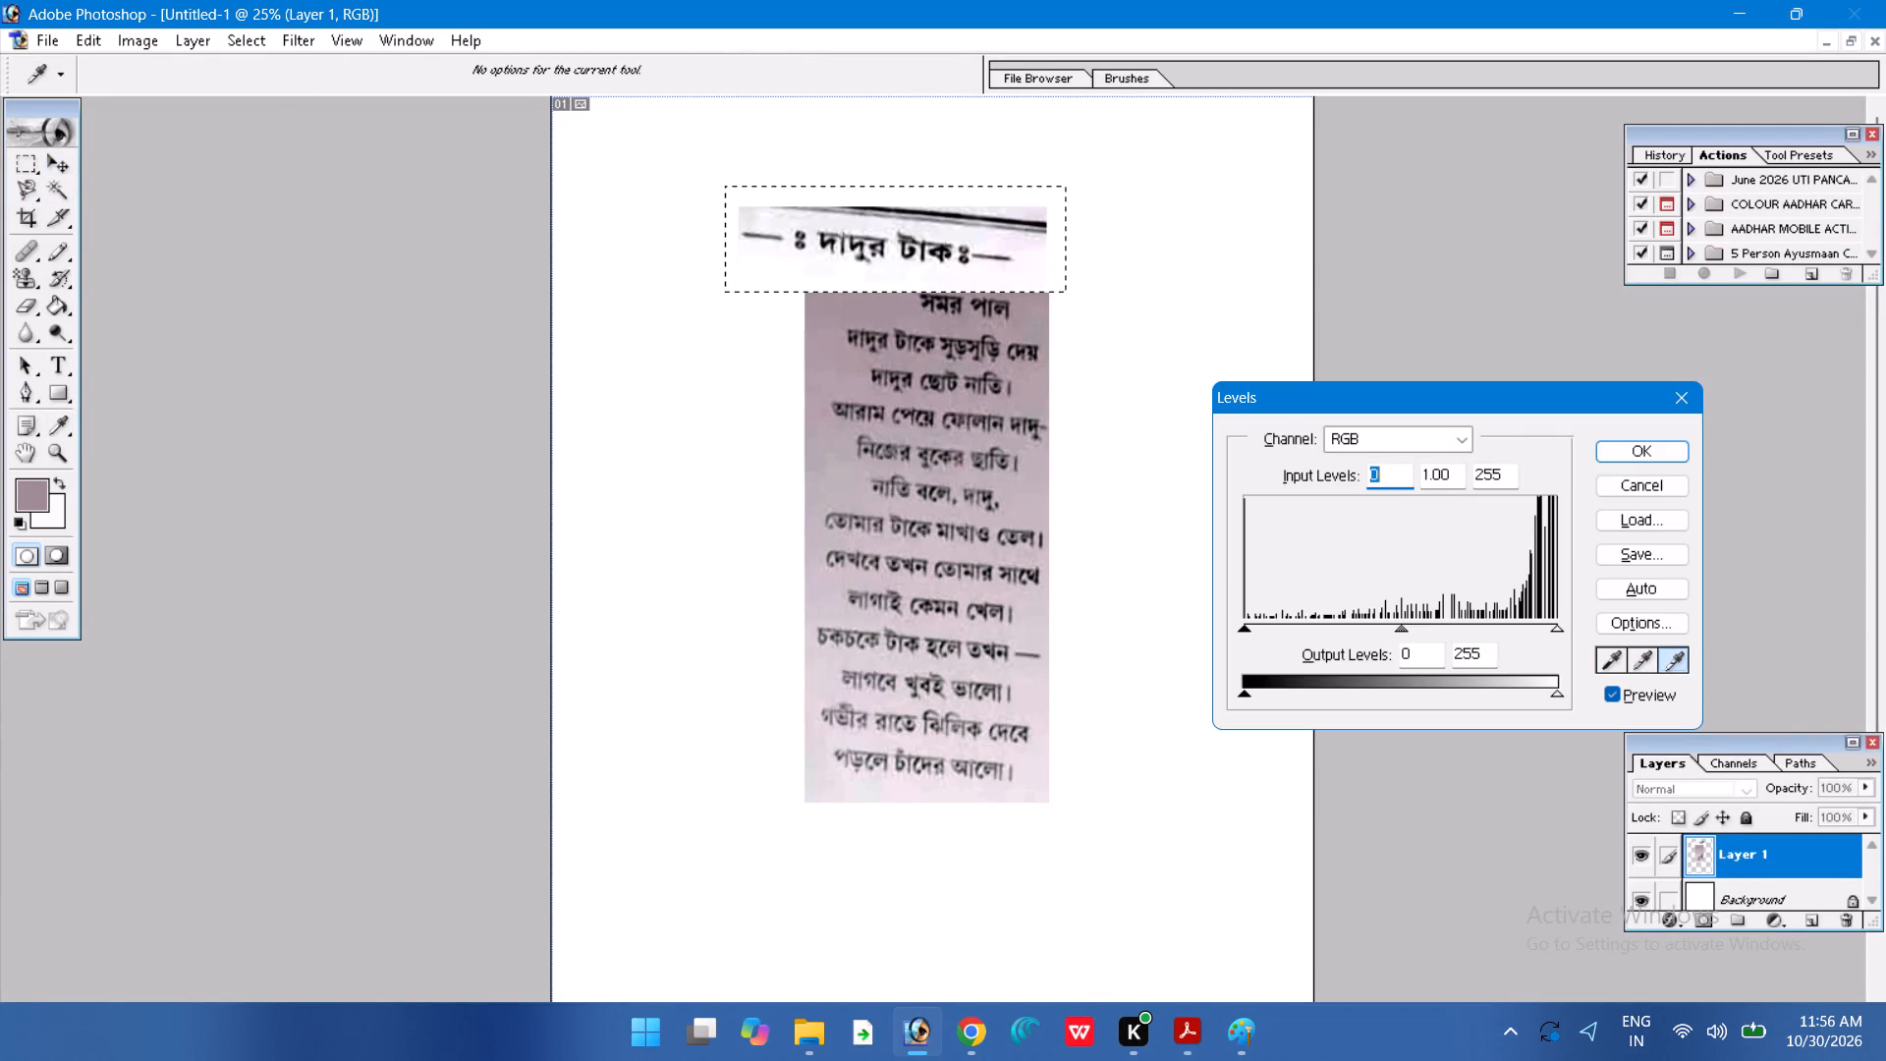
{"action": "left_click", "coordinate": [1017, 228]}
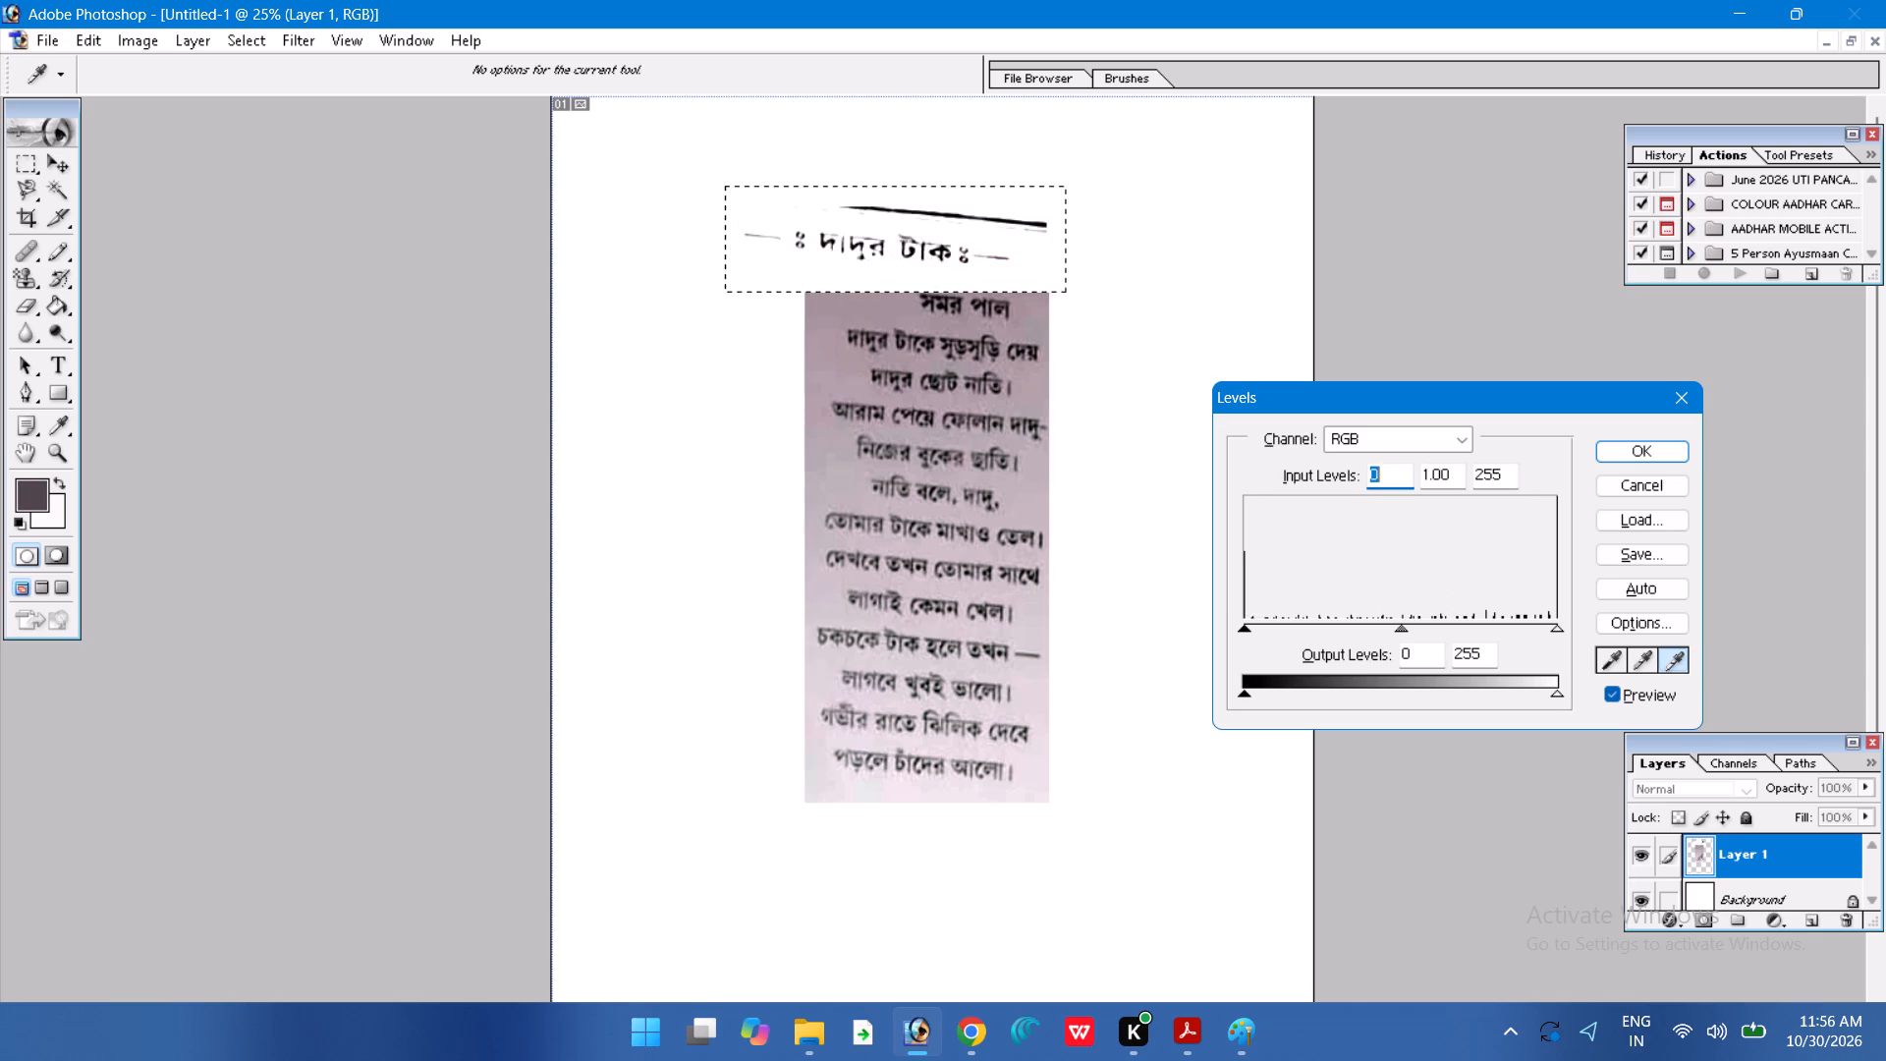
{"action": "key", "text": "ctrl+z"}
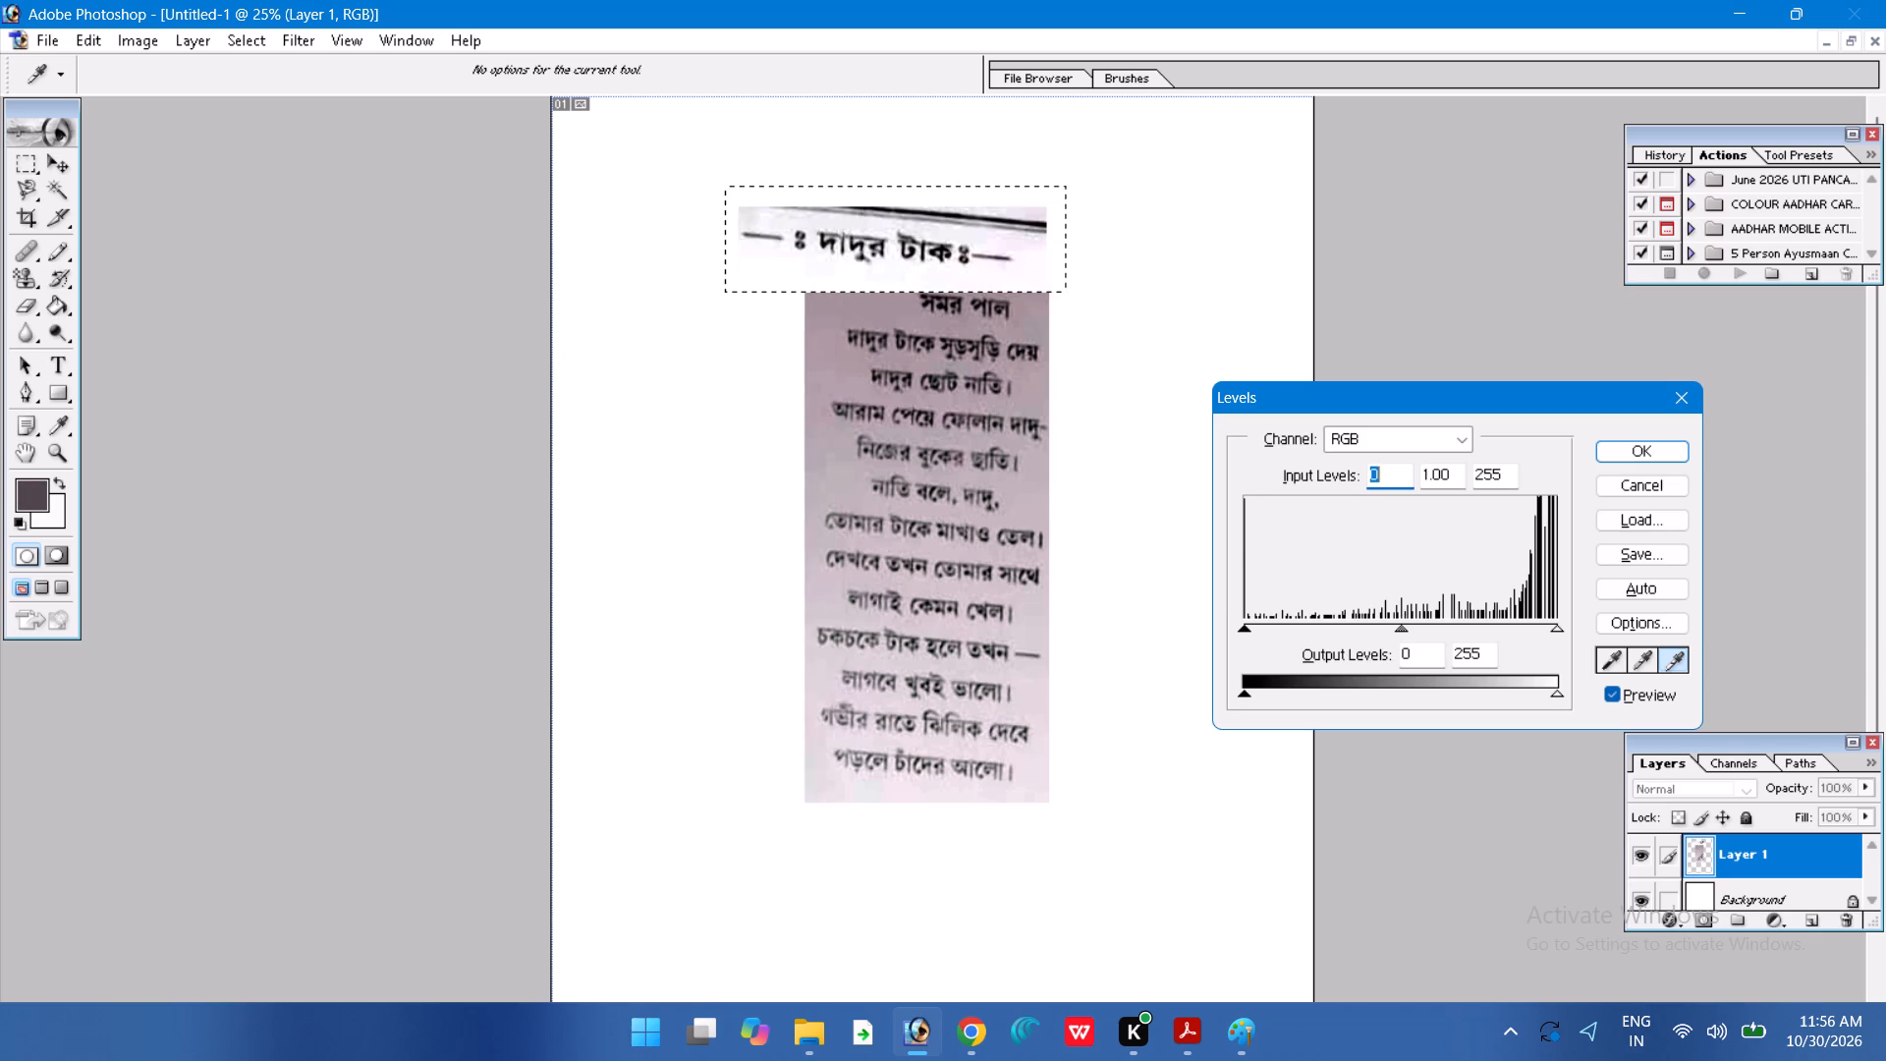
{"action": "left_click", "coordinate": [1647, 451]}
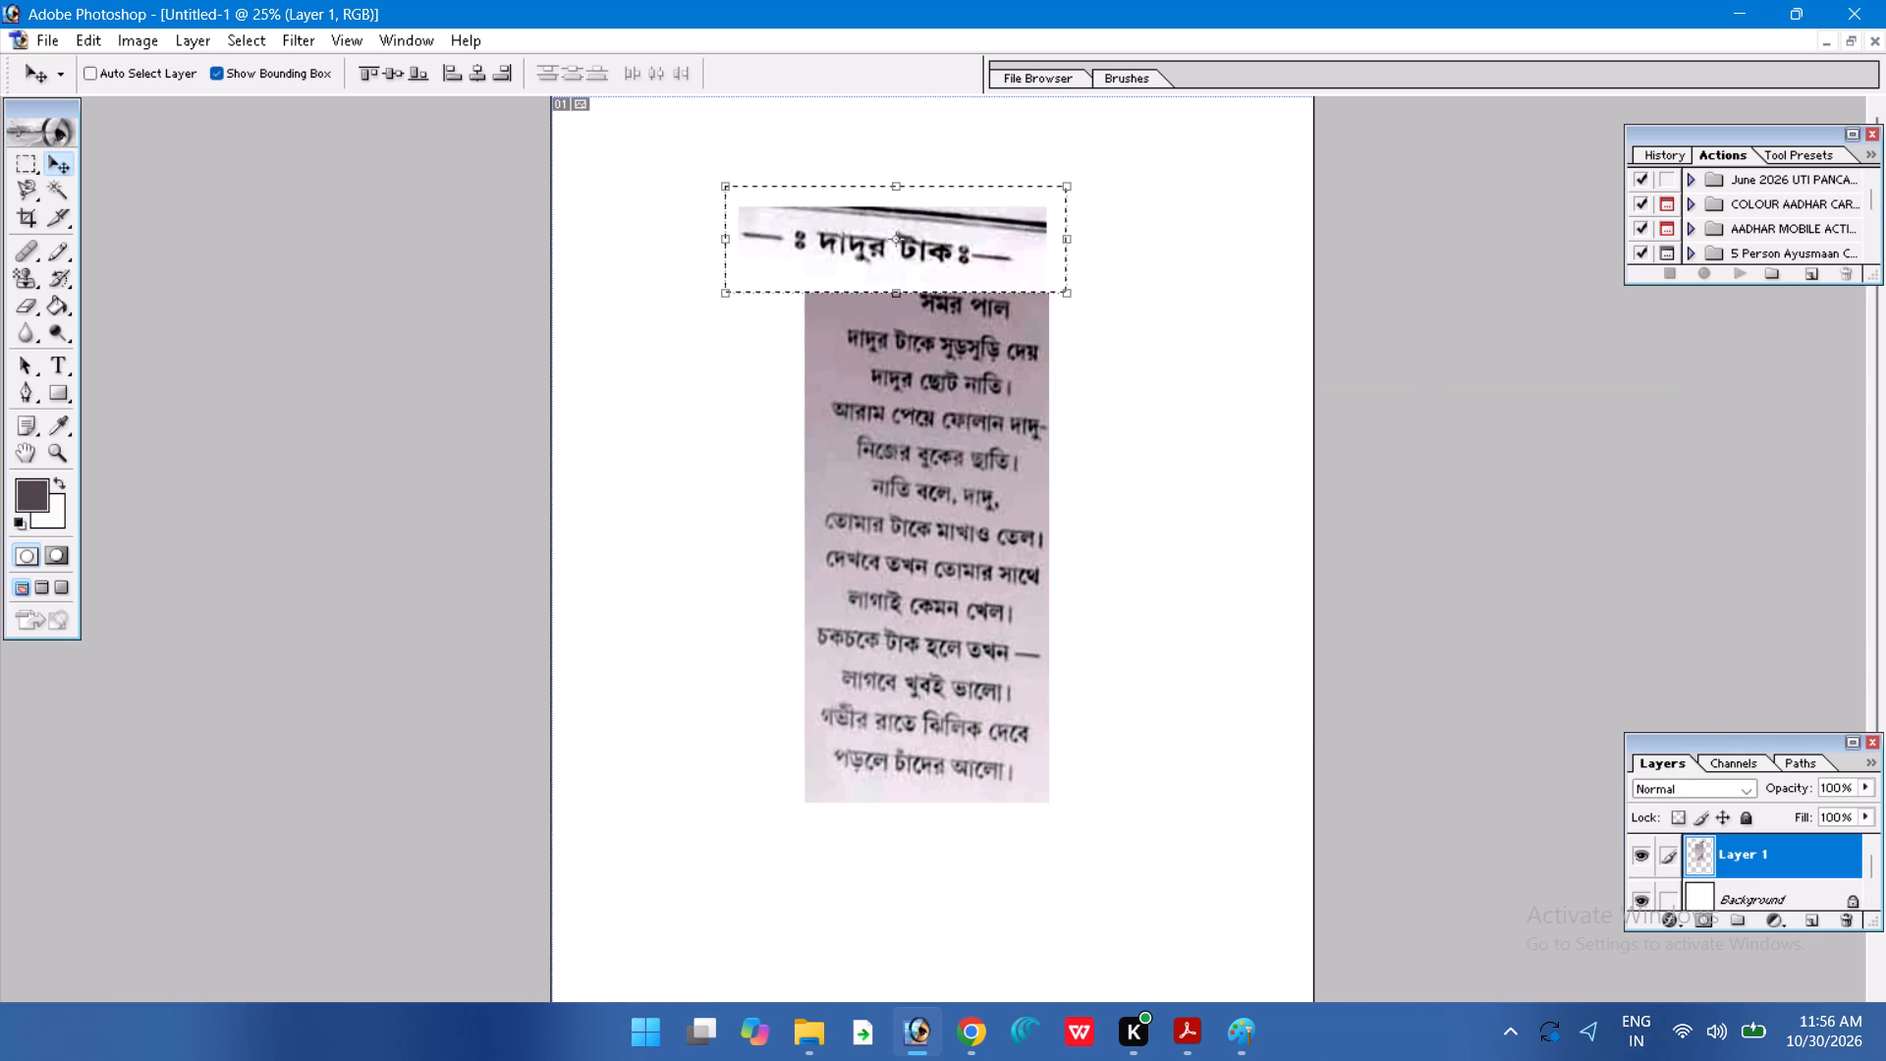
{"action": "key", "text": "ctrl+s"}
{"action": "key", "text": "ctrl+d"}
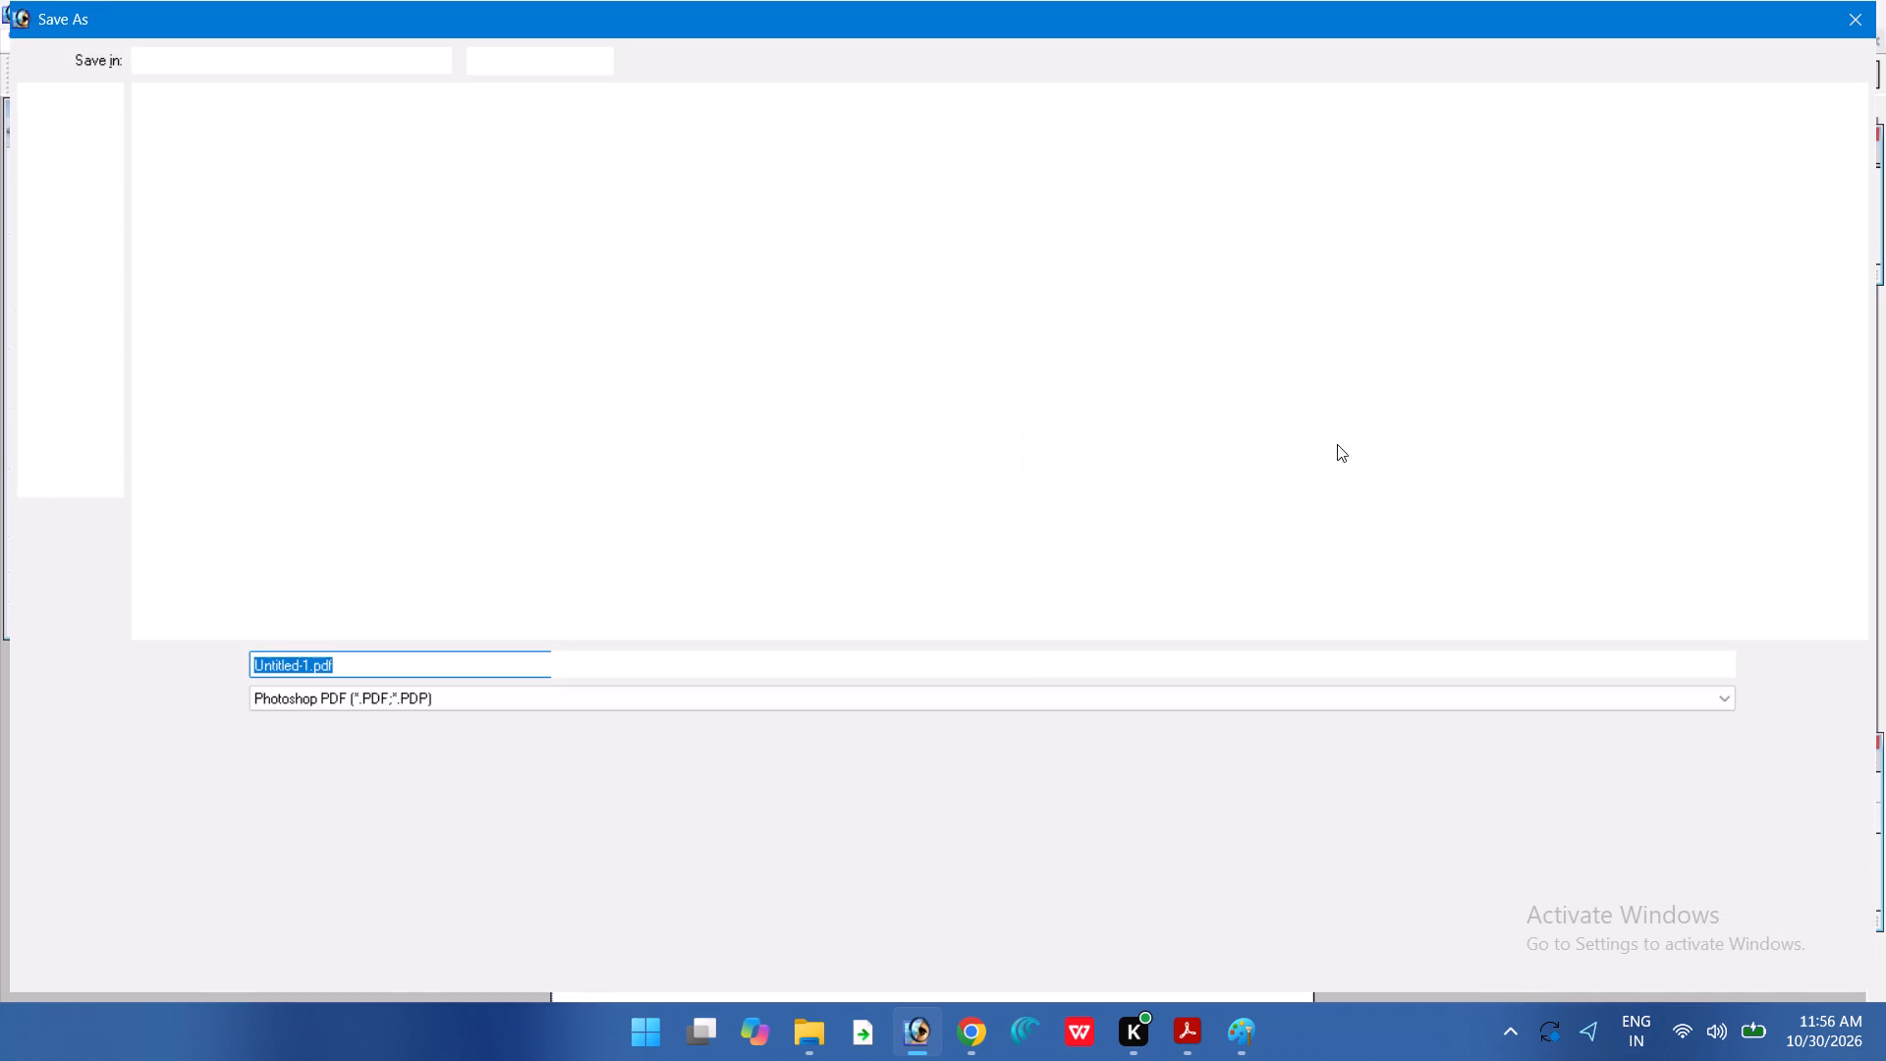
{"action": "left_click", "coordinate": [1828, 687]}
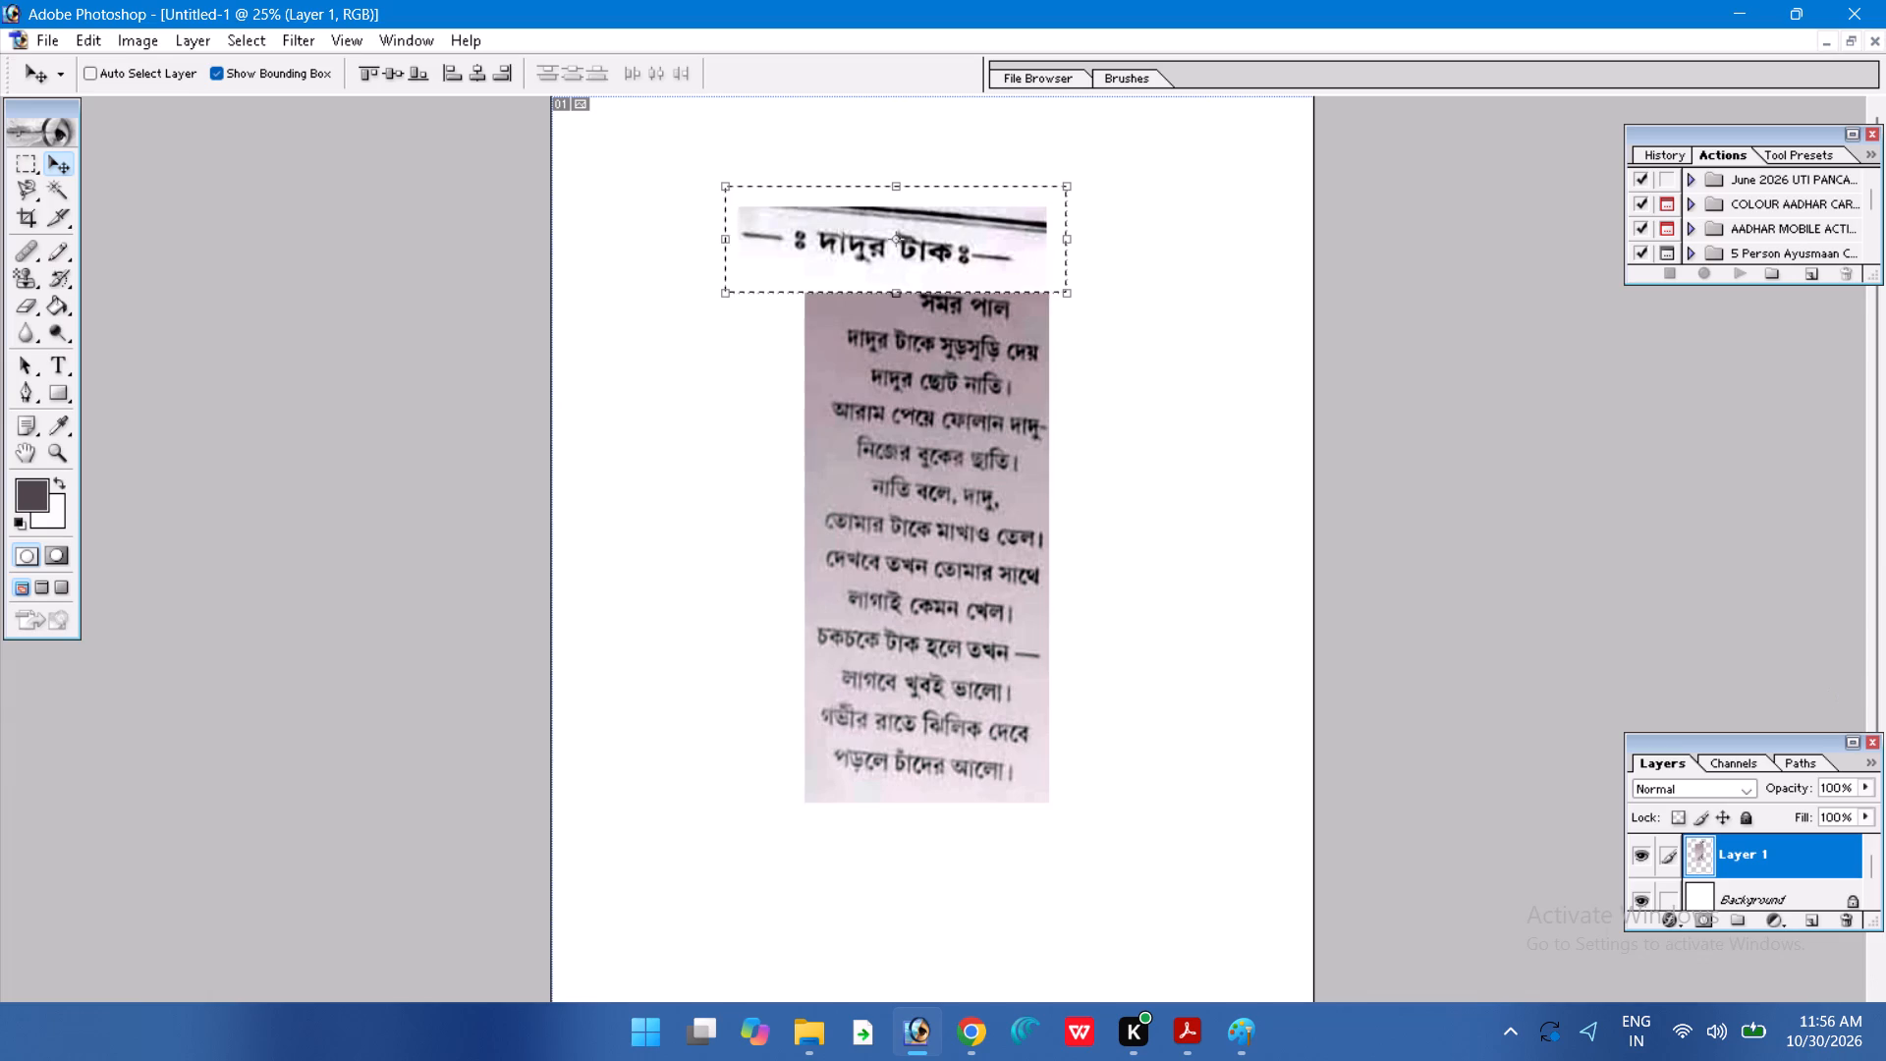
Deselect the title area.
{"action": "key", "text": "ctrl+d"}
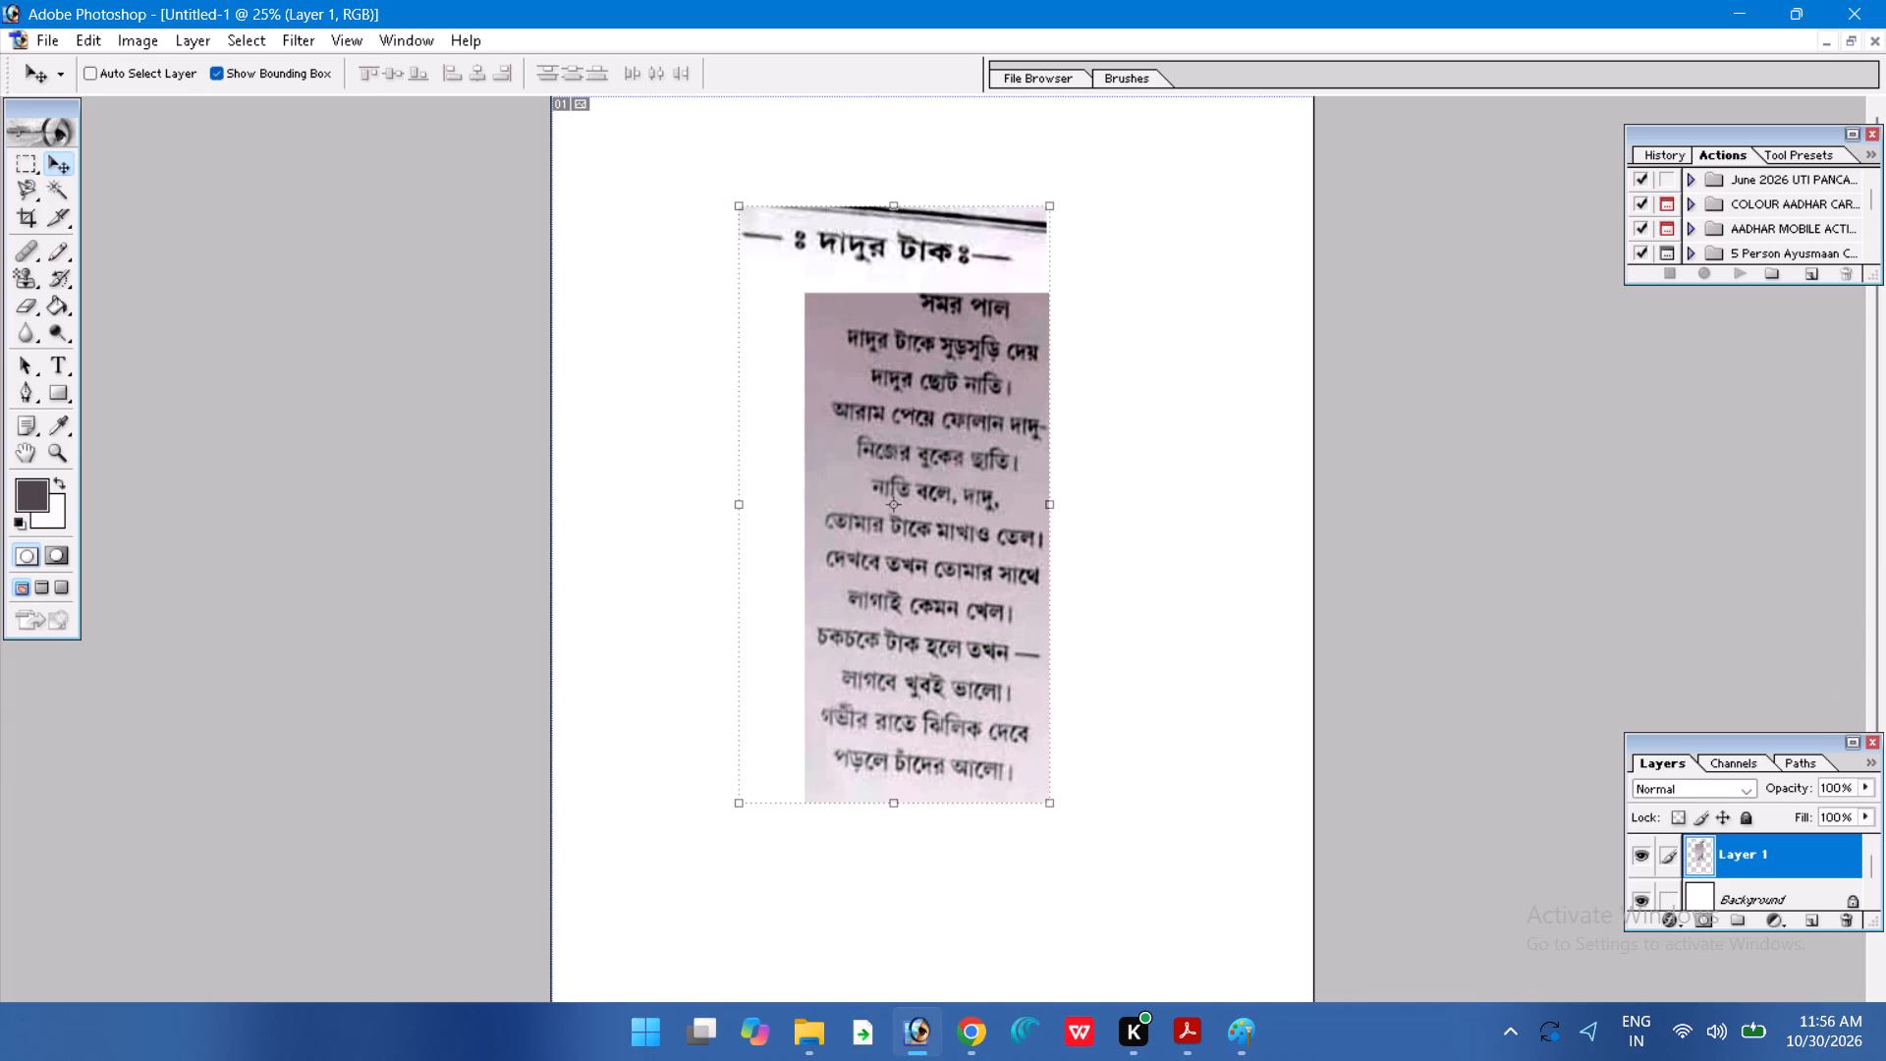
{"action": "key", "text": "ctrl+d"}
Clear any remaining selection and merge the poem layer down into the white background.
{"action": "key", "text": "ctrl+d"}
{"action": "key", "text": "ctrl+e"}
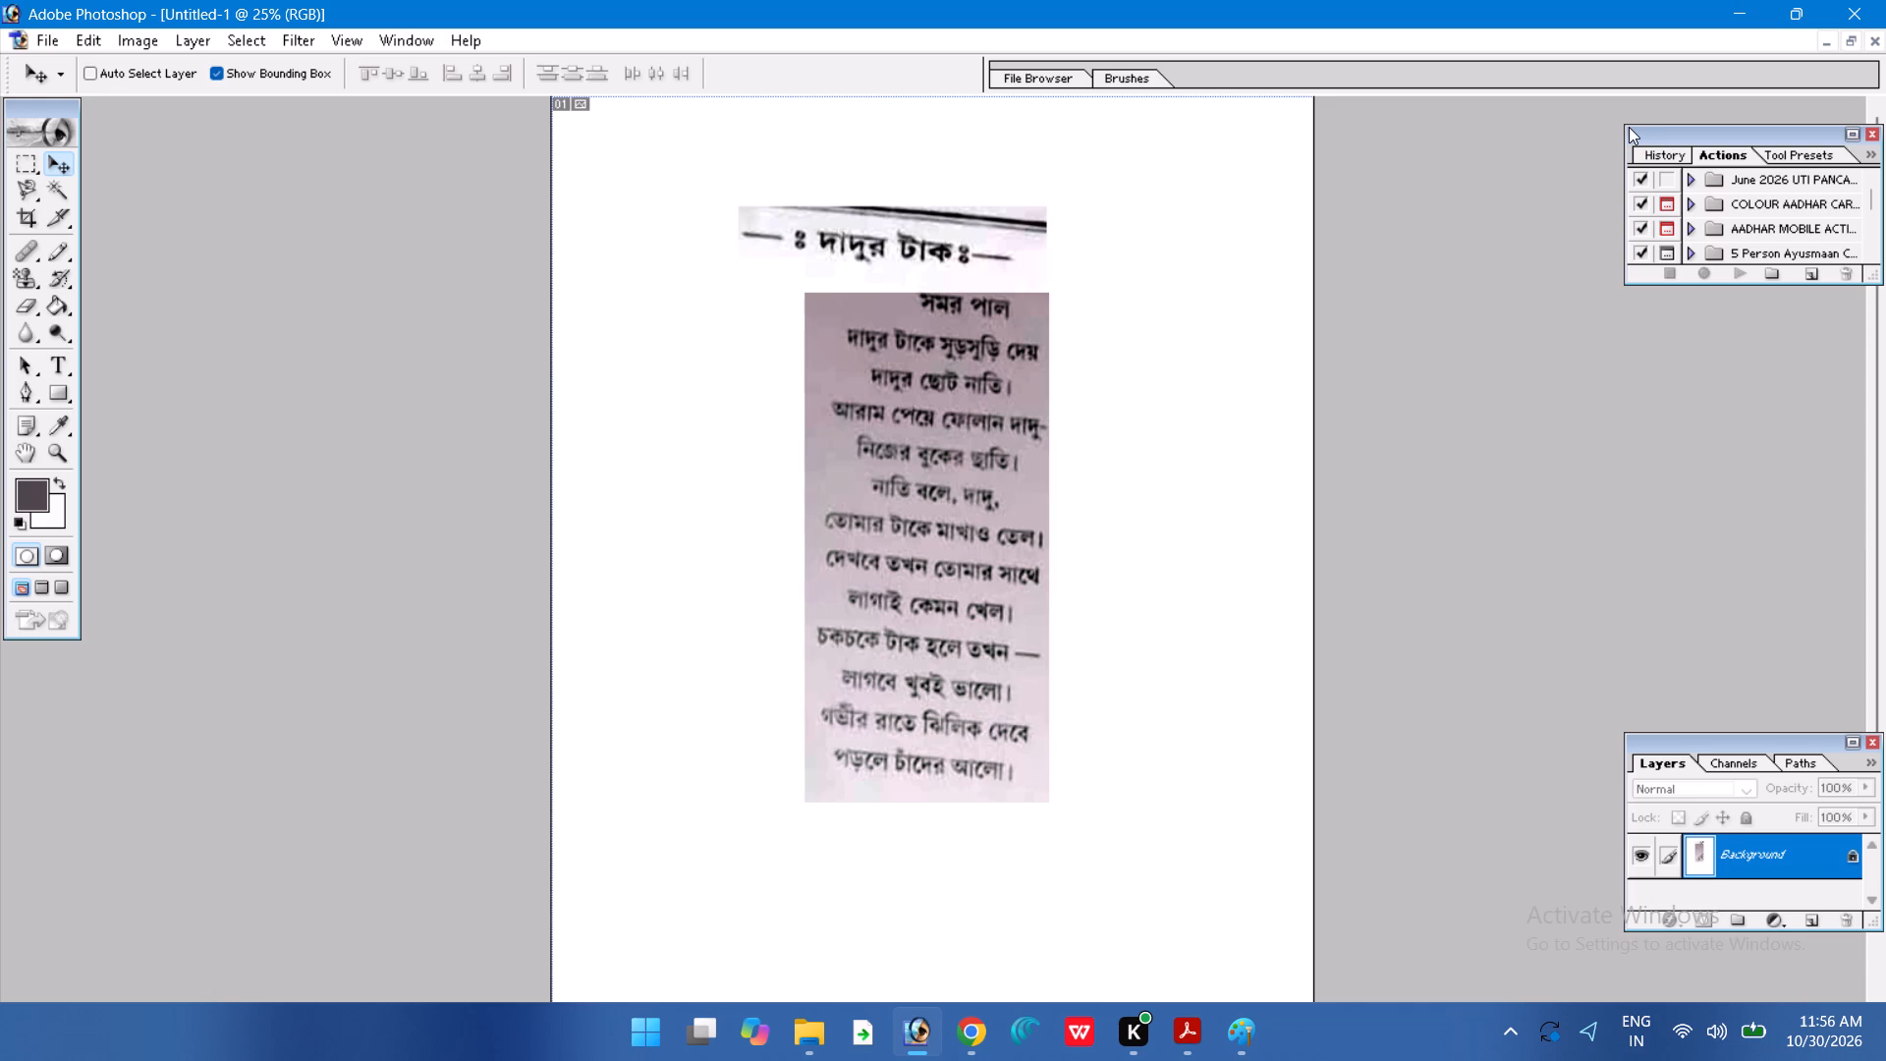
Close the Untitled-1 poem page without saving its changes.
{"action": "left_click", "coordinate": [1877, 40]}
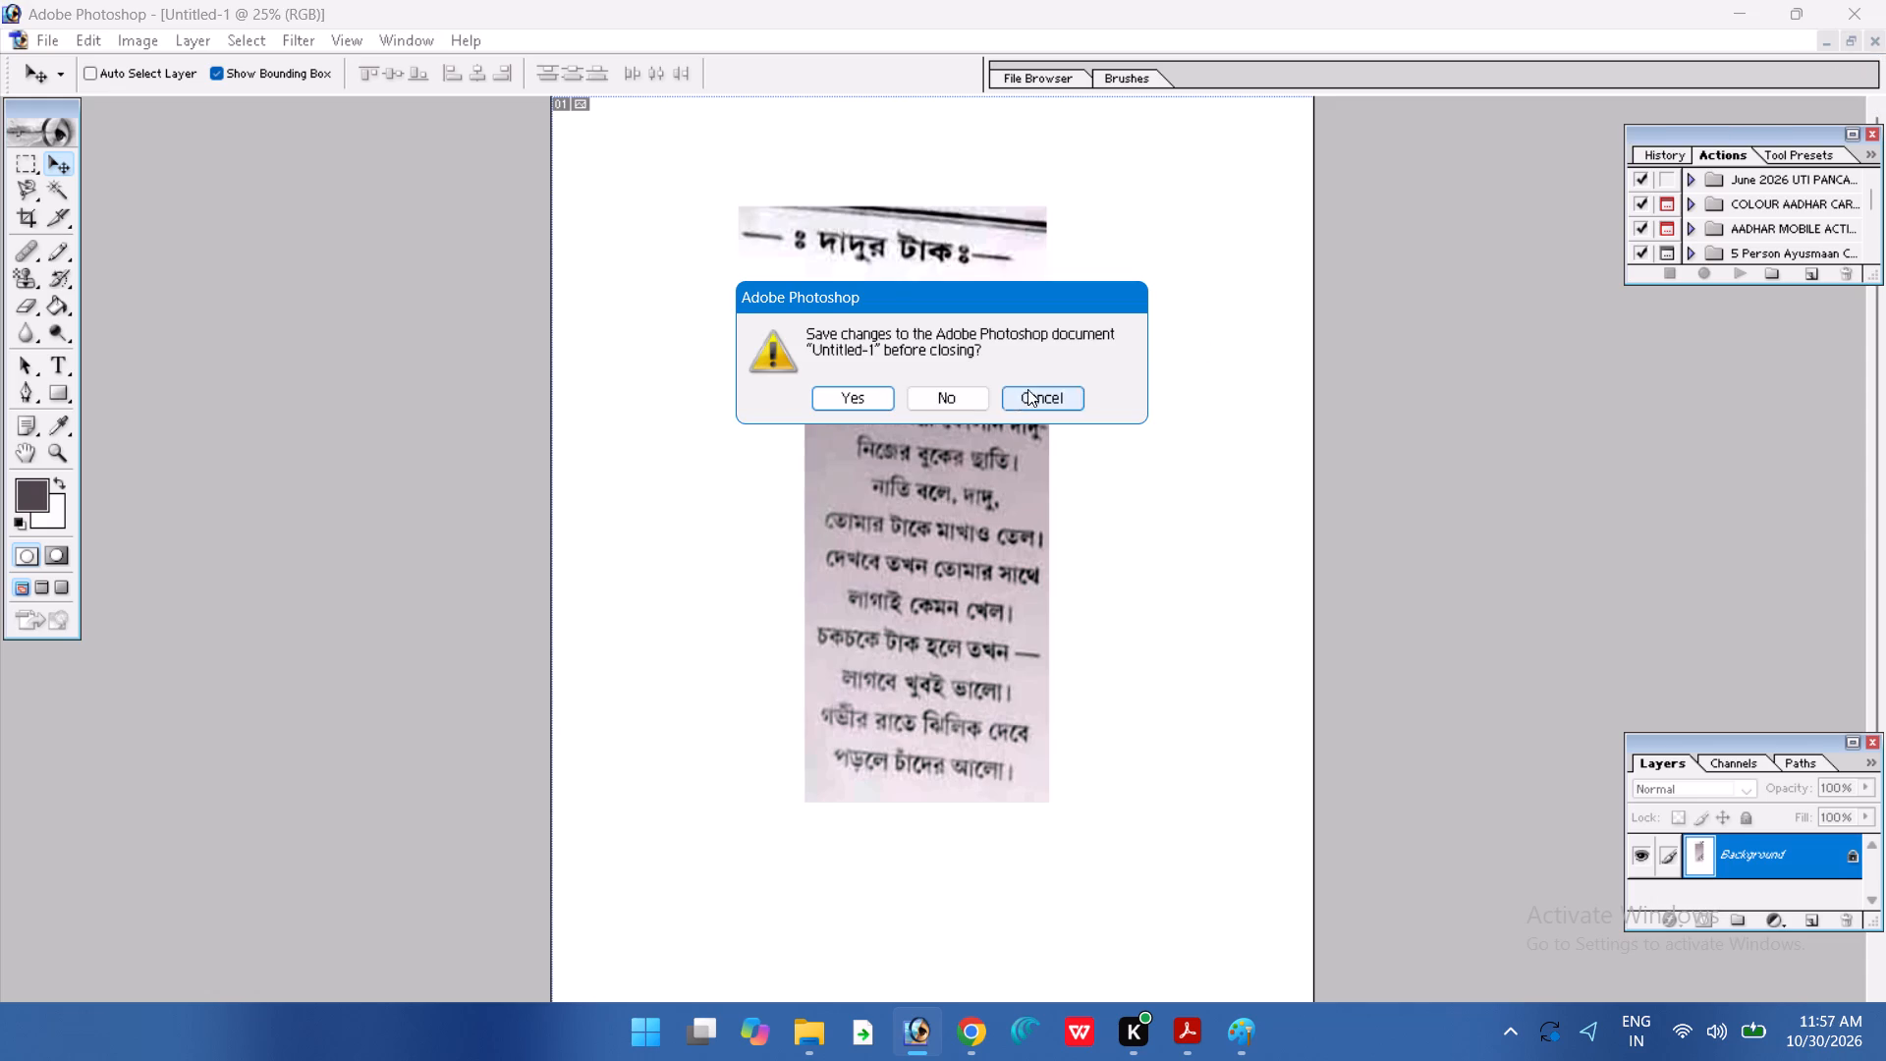
{"action": "left_click", "coordinate": [968, 397]}
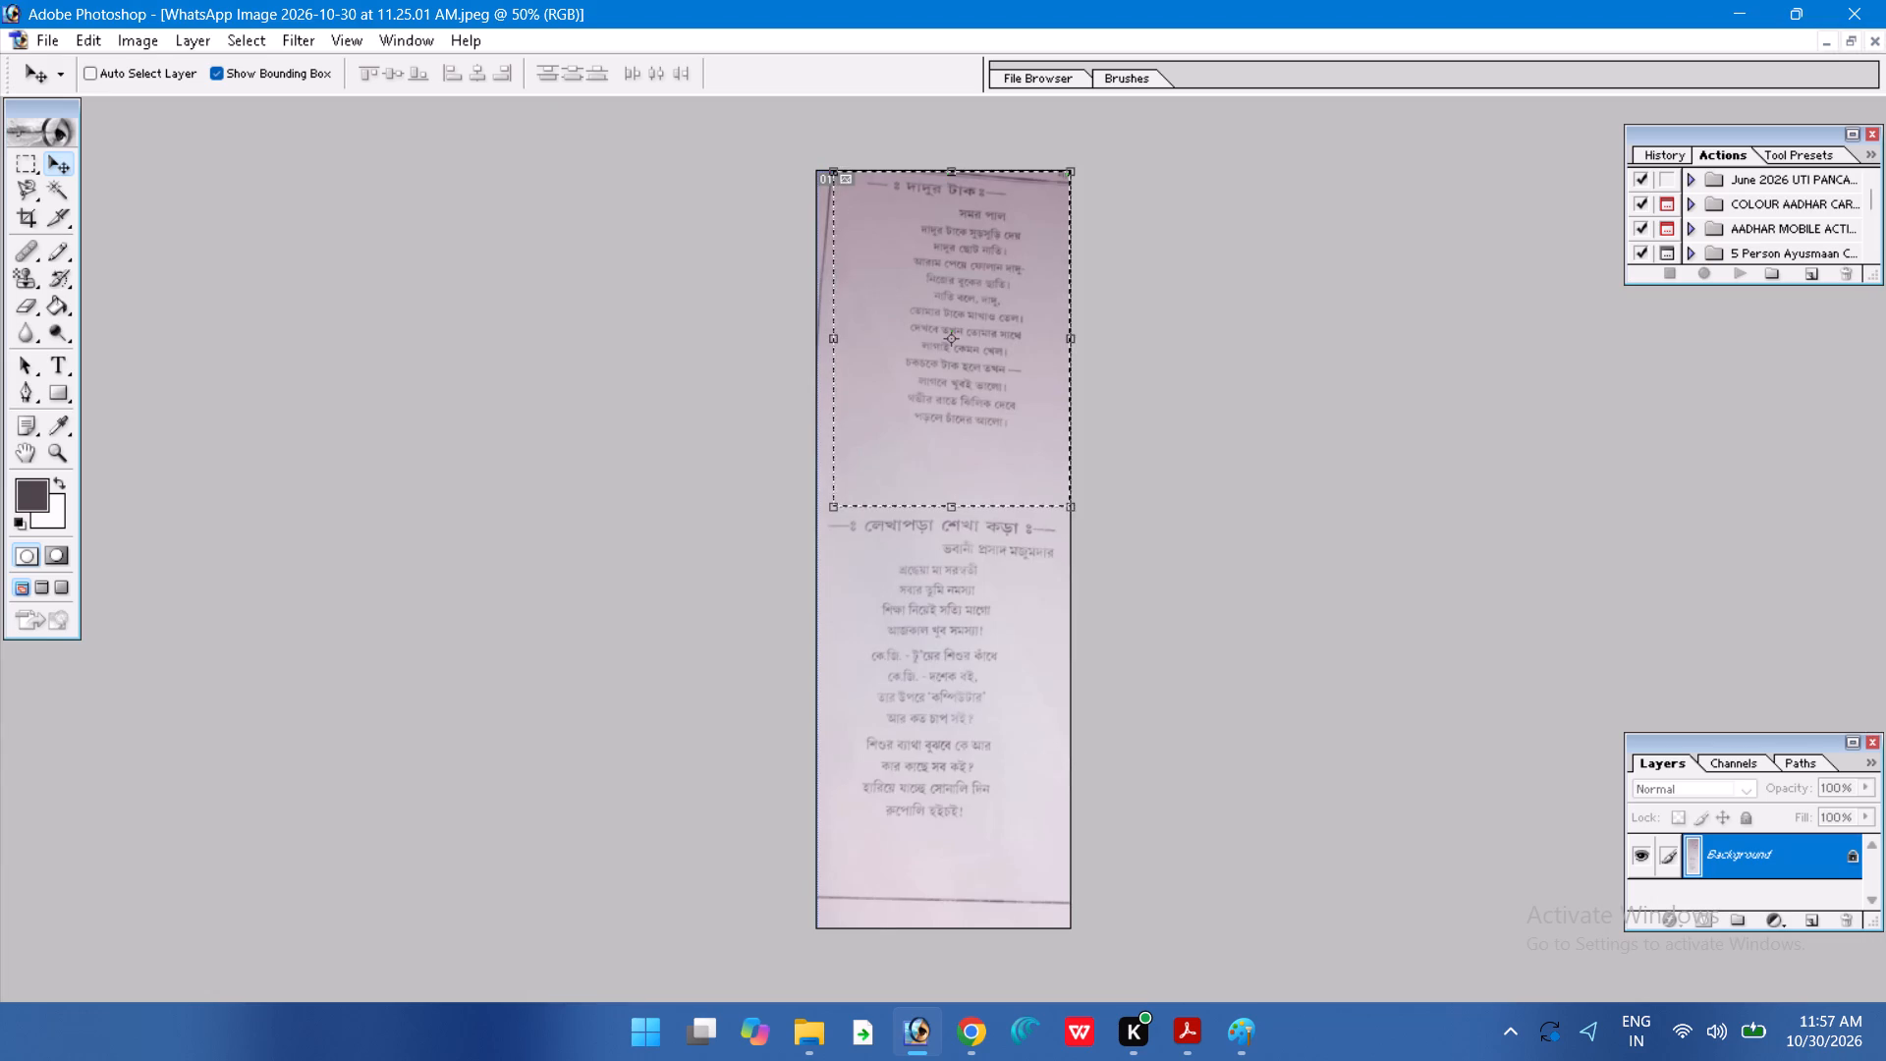
Create a new white A4 RGB document at 300 pixels/inch and place its window beside the WhatsApp photo.
{"action": "key", "text": "ctrl+n"}
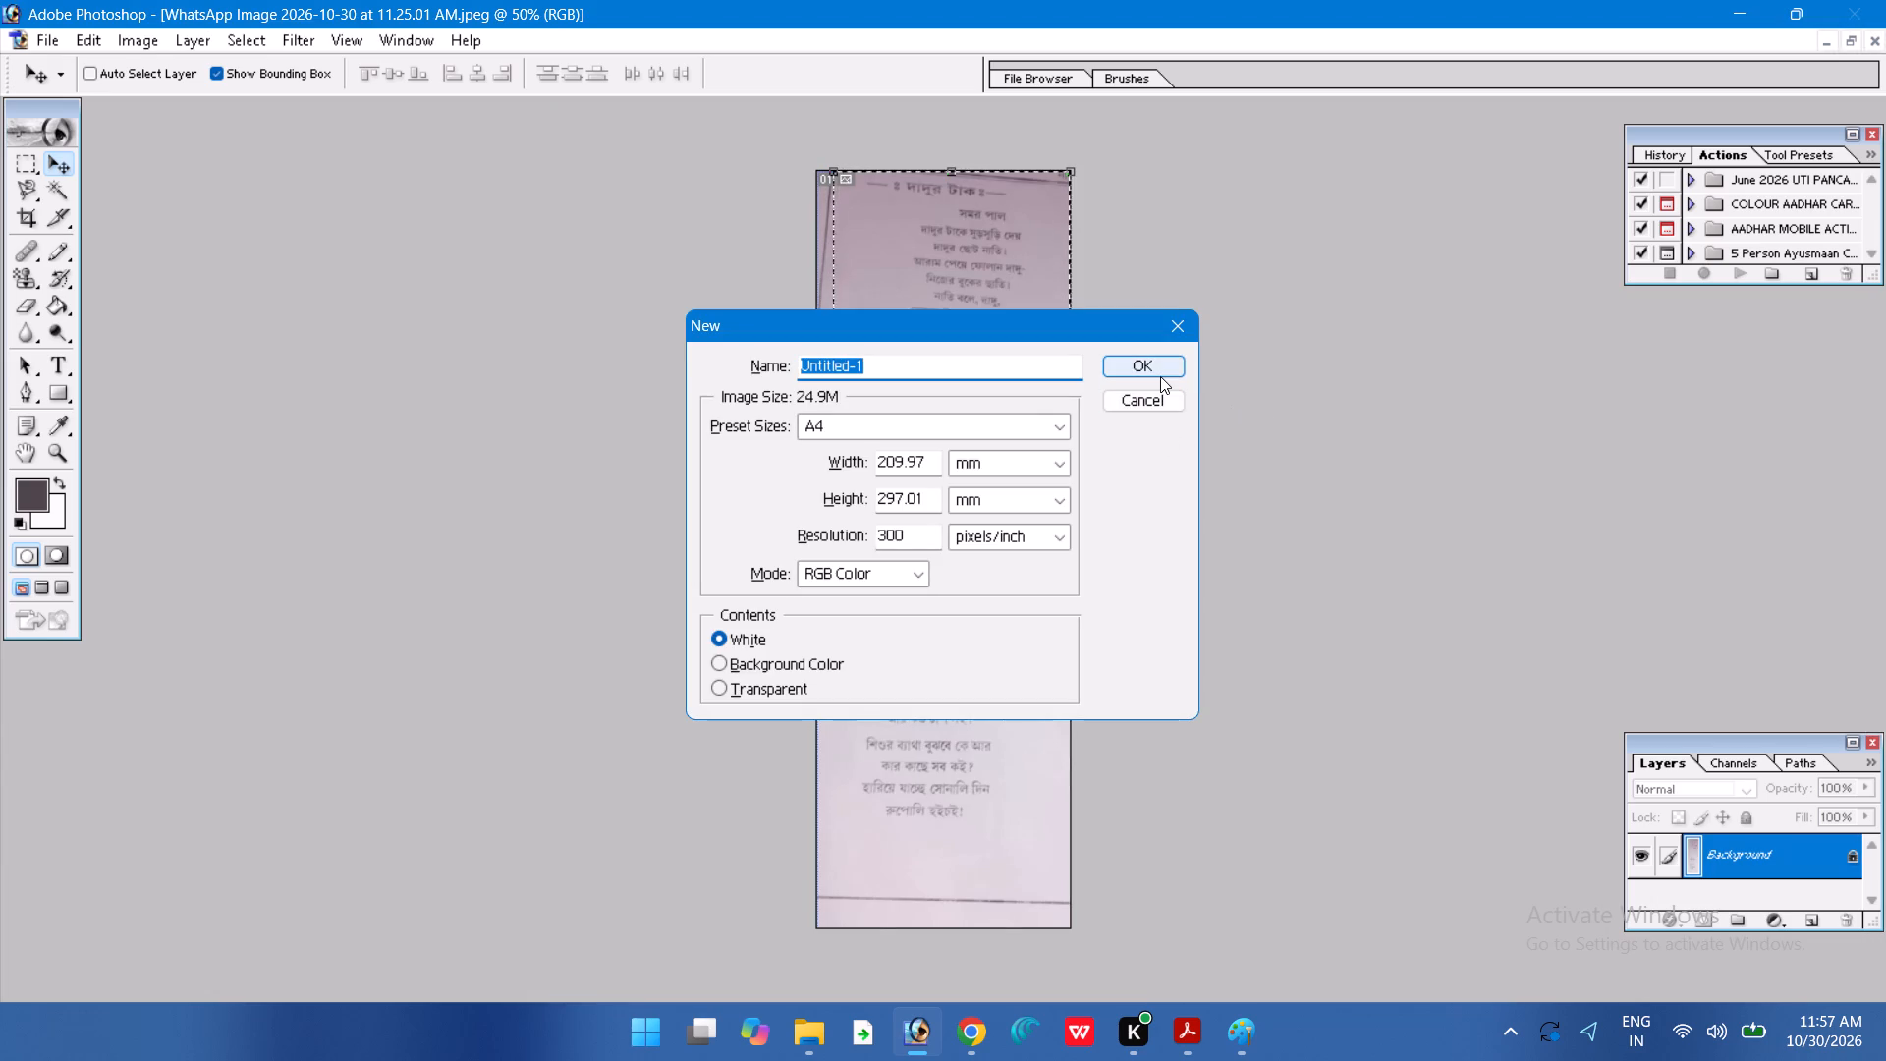
{"action": "left_click", "coordinate": [1160, 376]}
{"action": "left_click_drag", "start_coordinate": [423, 149], "coordinate": [1101, 271]}
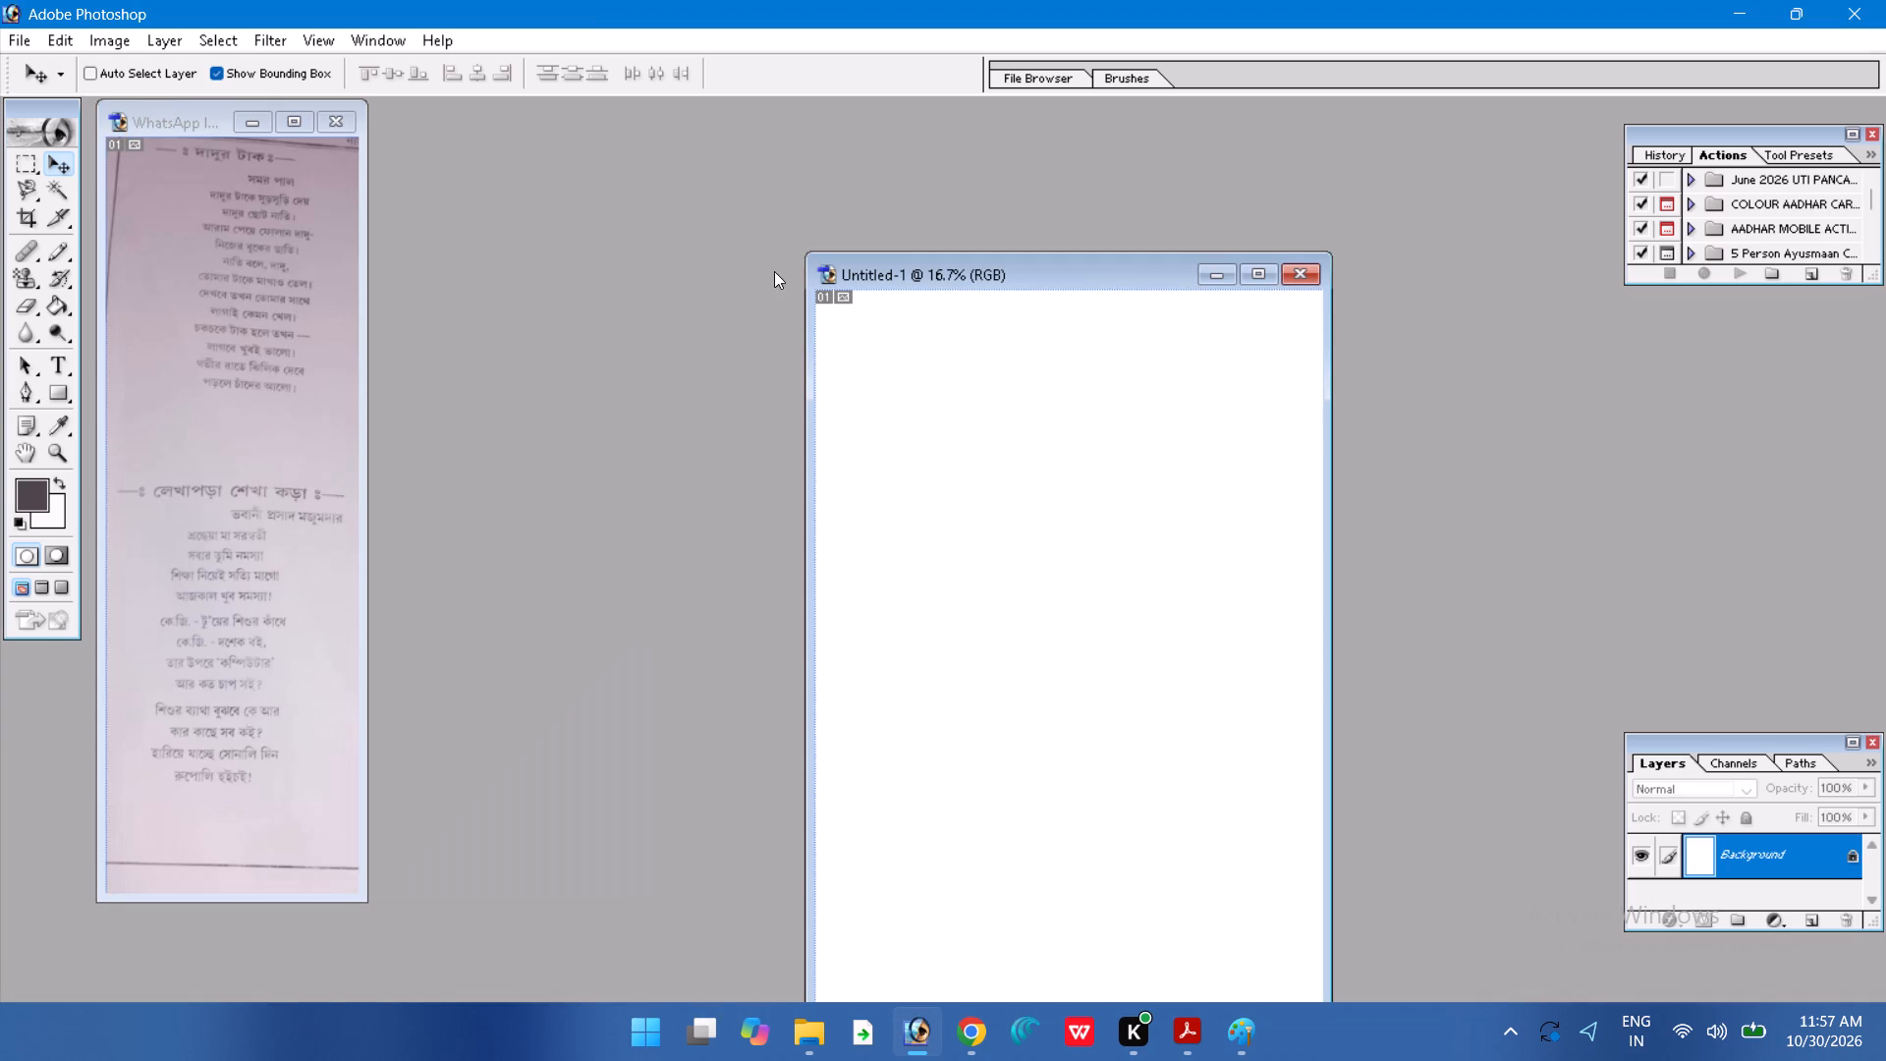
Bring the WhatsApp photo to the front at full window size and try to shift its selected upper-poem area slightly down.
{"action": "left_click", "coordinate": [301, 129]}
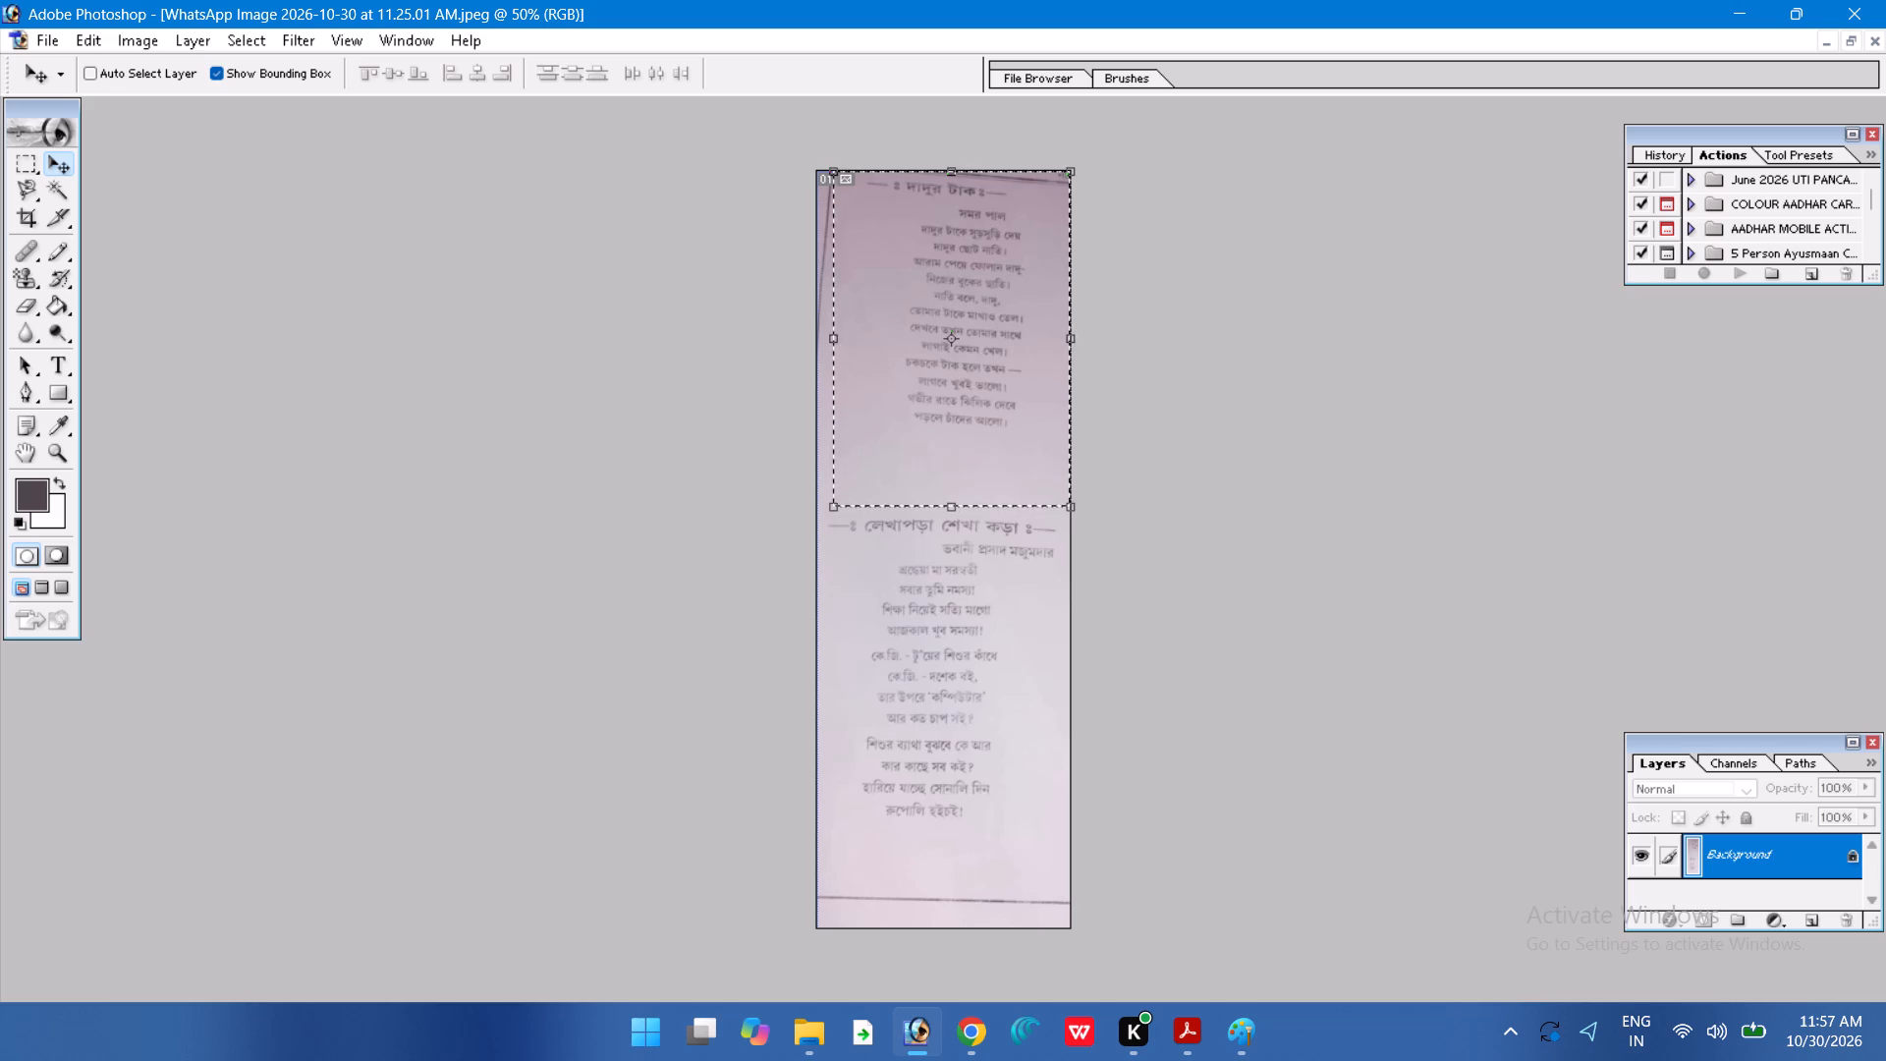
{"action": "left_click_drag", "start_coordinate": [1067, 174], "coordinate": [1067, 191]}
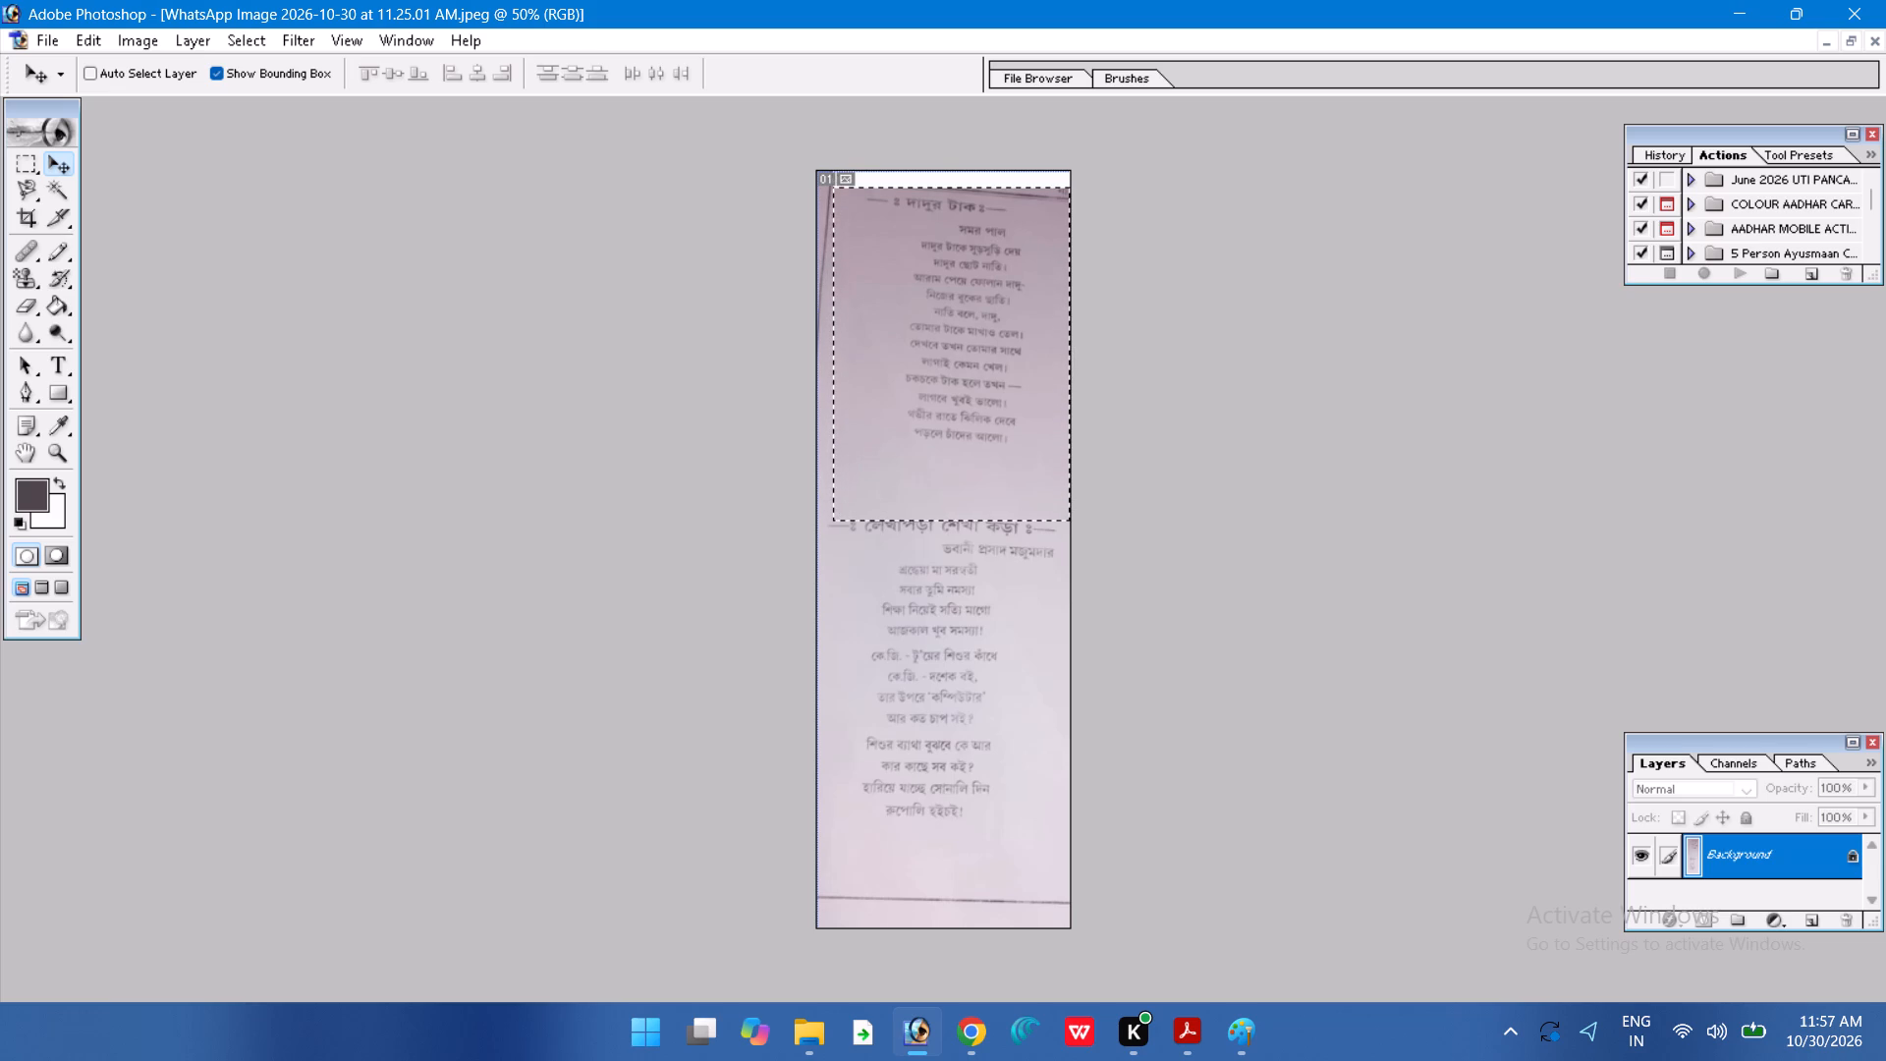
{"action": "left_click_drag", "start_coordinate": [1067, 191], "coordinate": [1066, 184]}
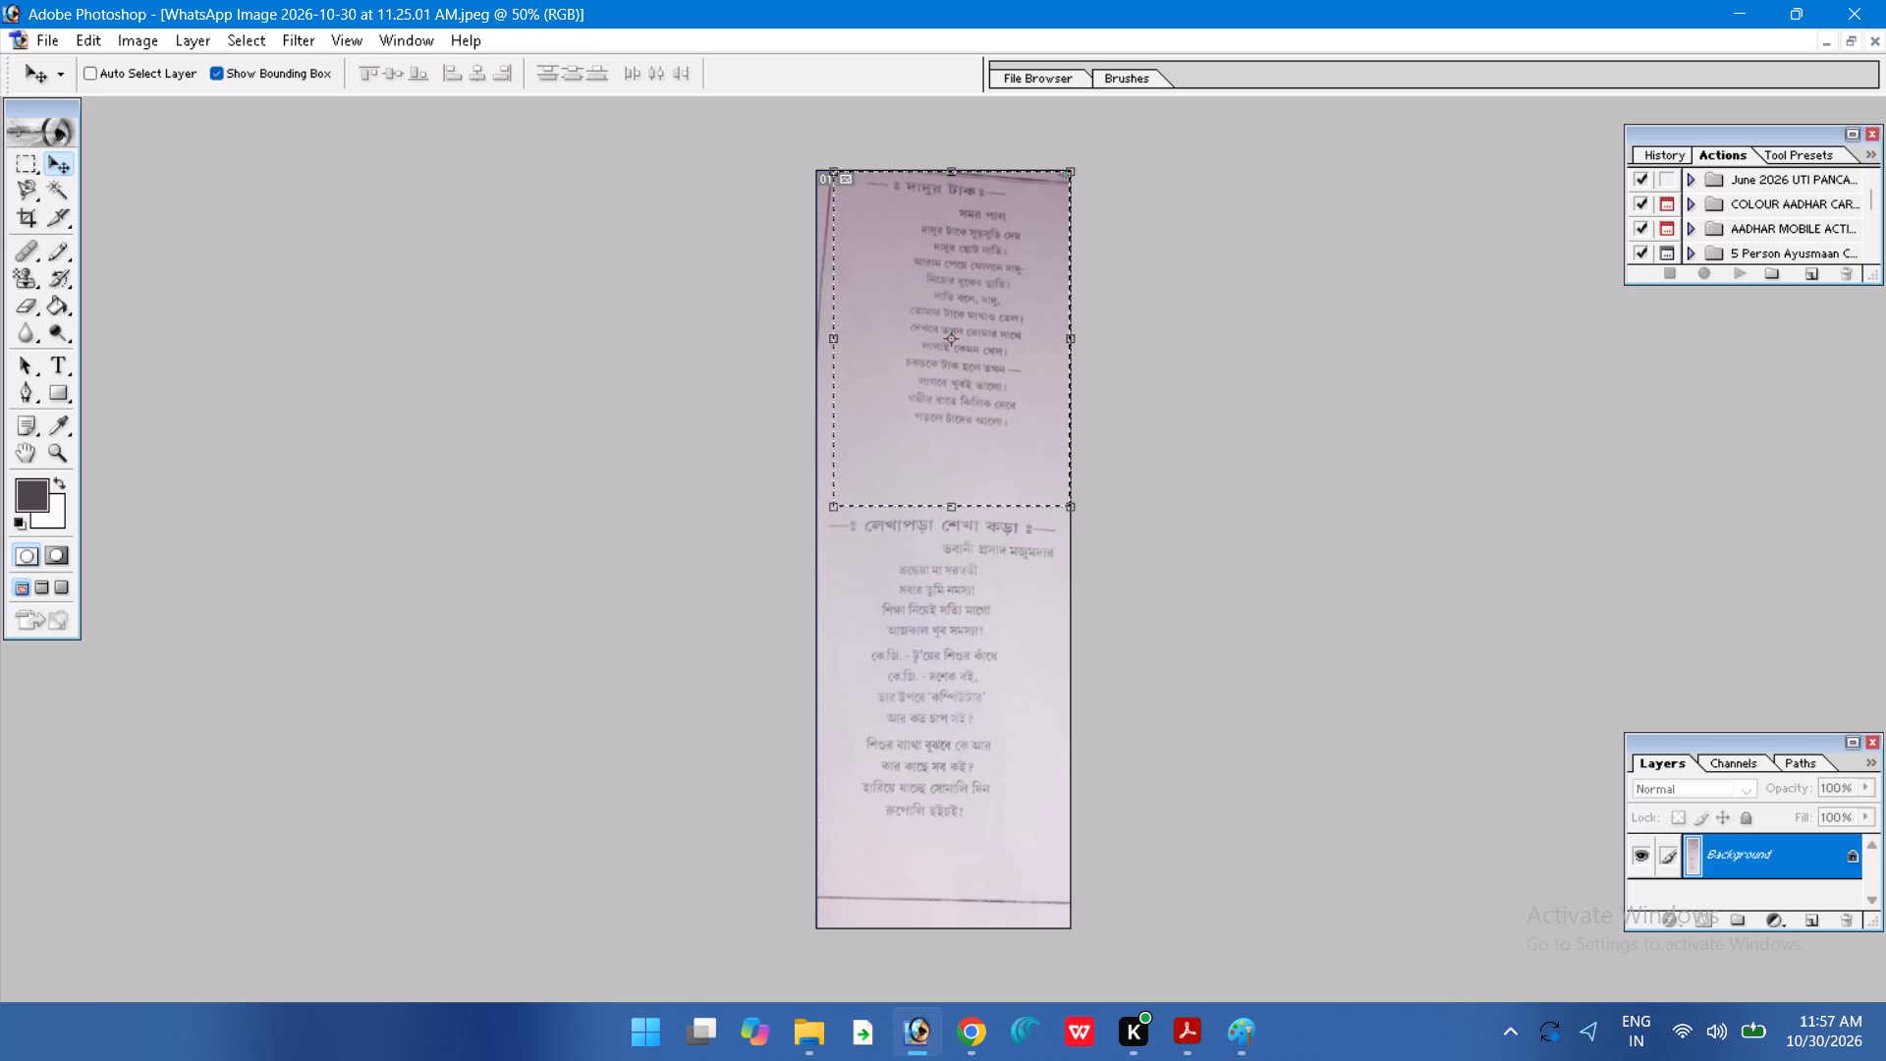
Show the documents in separate windows and copy the photo's selected upper poem into the upper-left area of the blank Untitled-1 page.
{"action": "left_click", "coordinate": [1856, 44]}
{"action": "left_click_drag", "start_coordinate": [200, 345], "coordinate": [1148, 626]}
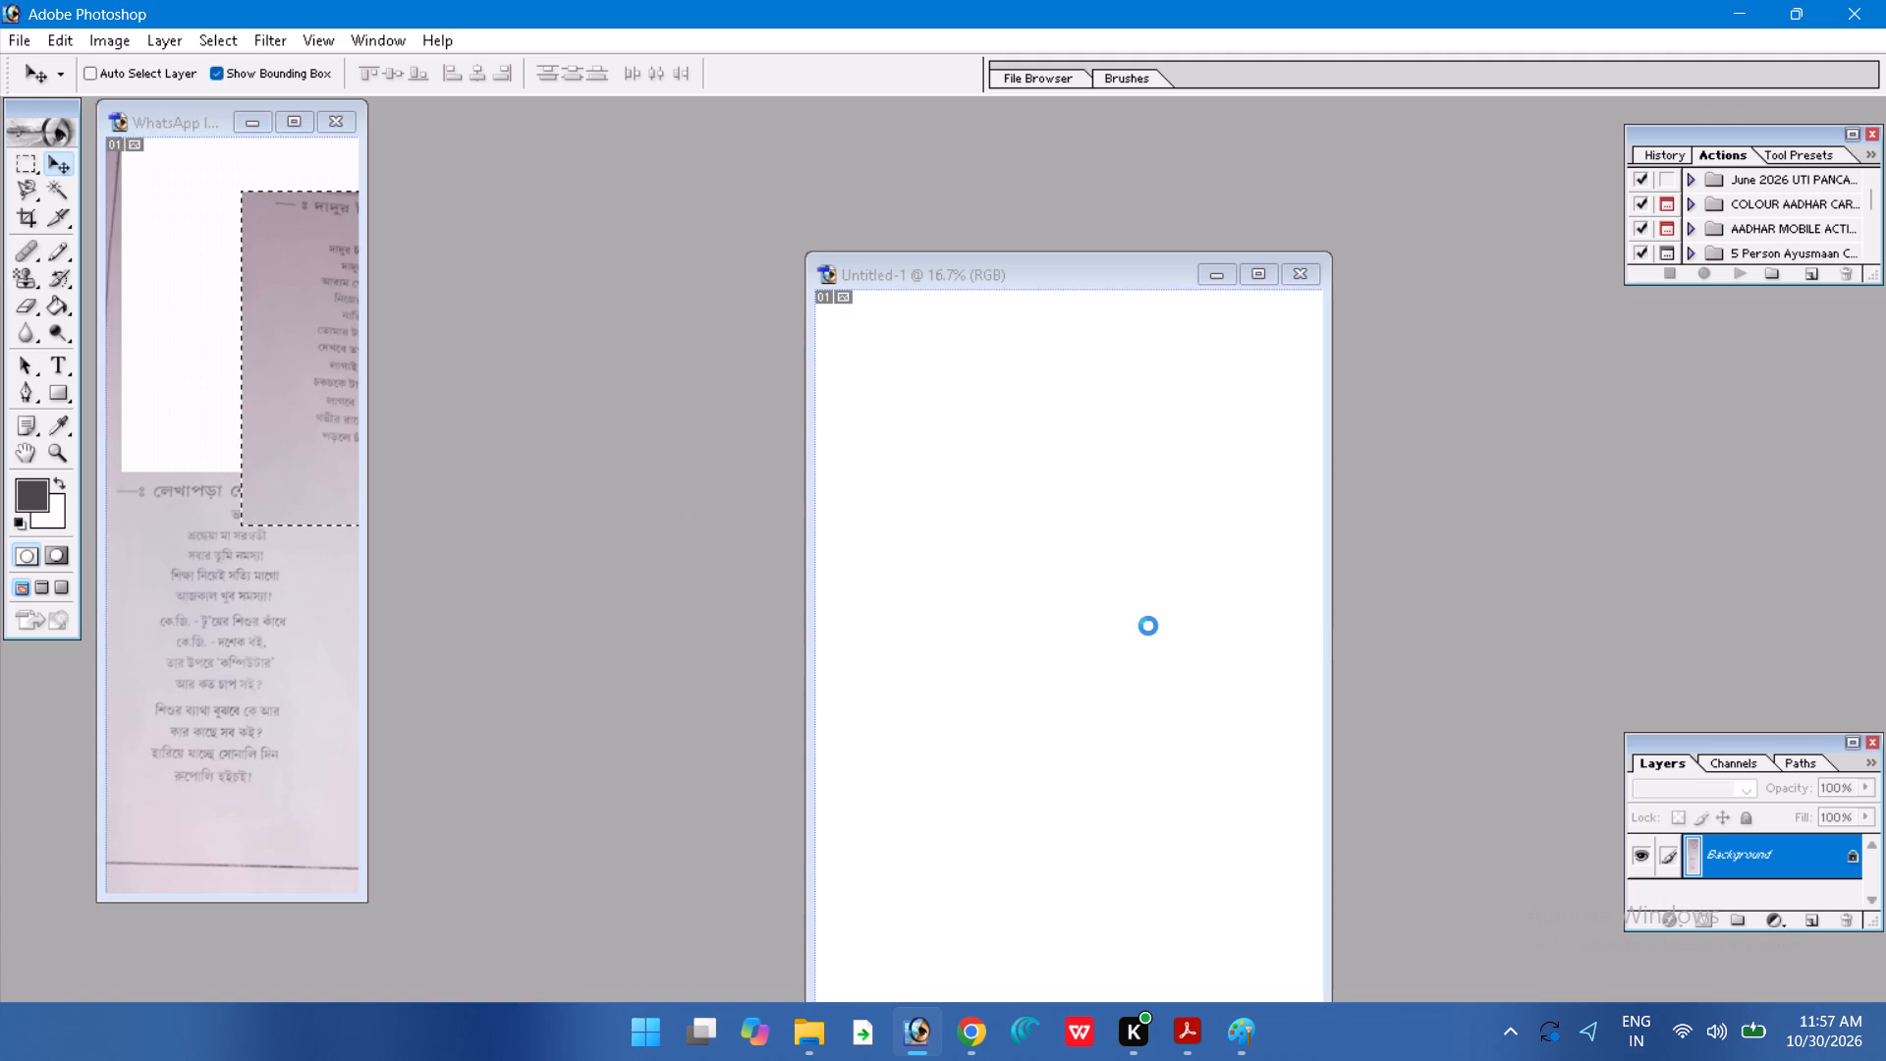
{"action": "left_click_drag", "start_coordinate": [1142, 636], "coordinate": [899, 419]}
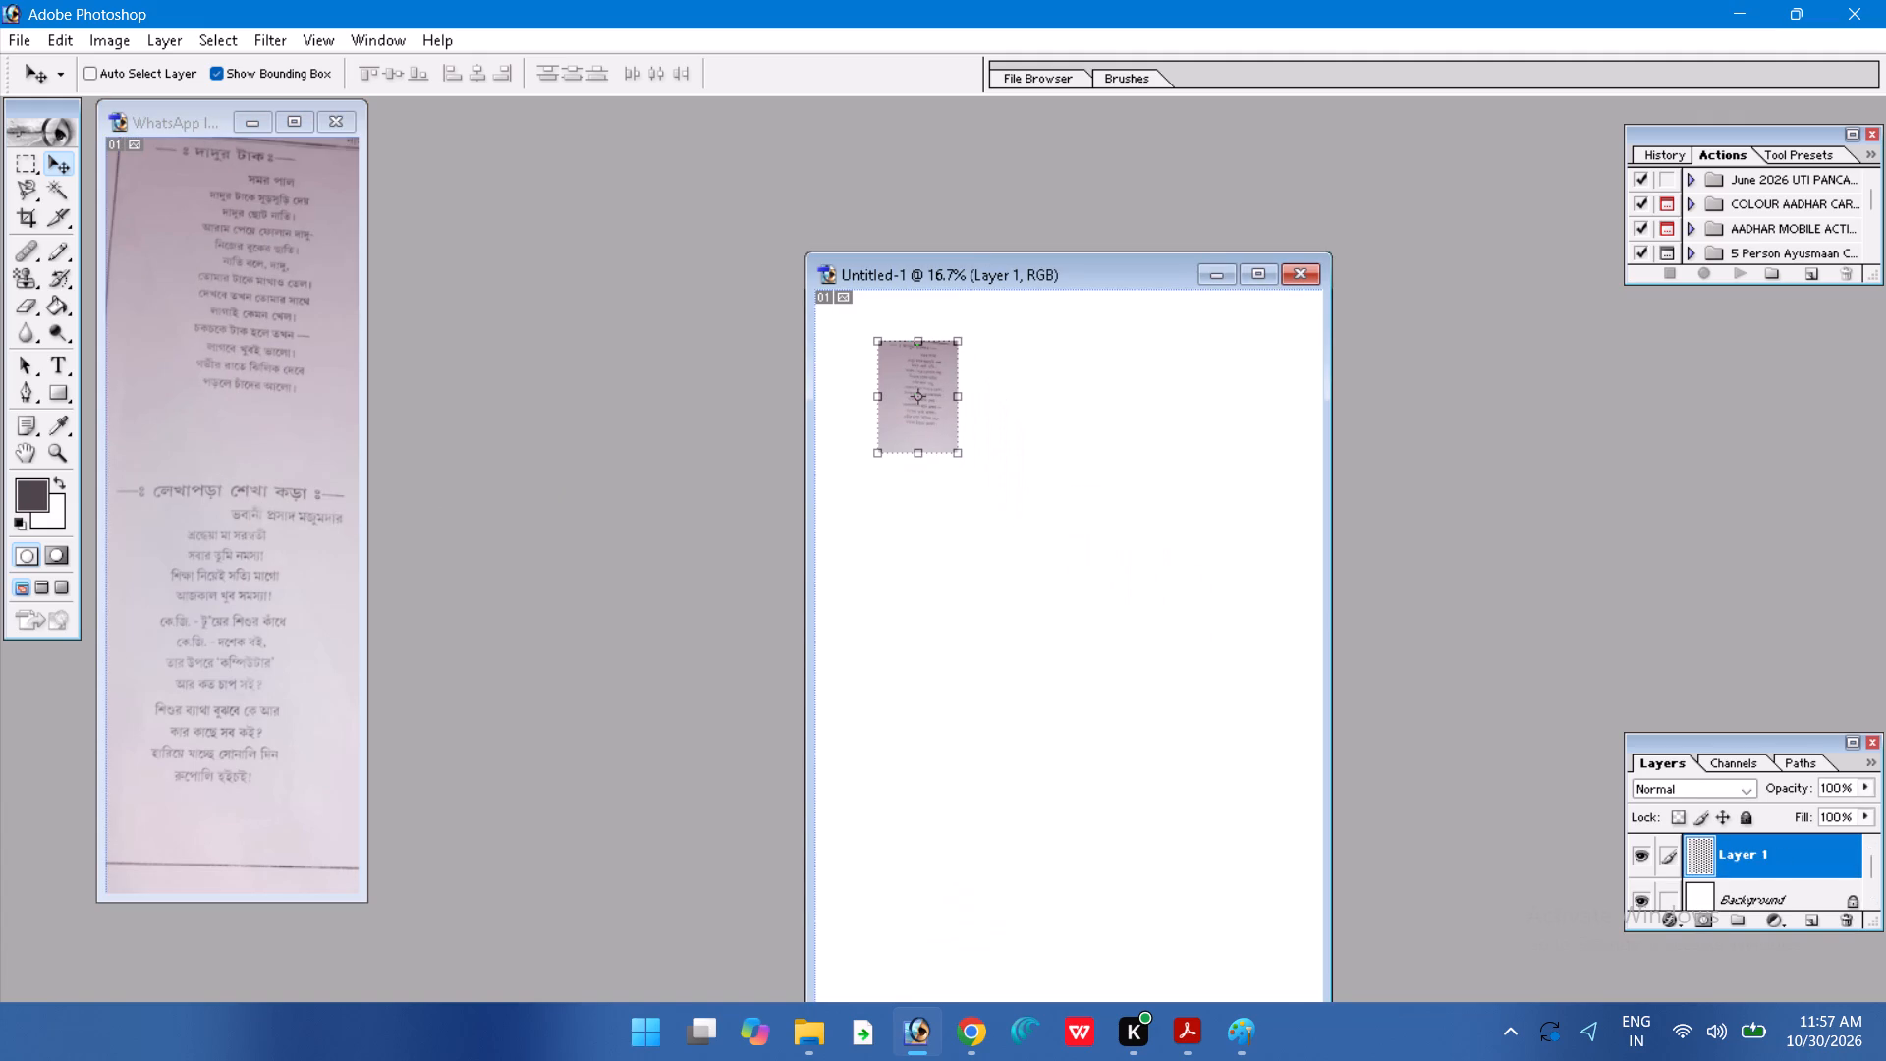
Scale the pasted poem layer to about 368% width and 459% height and centre it in the upper part of the page.
{"action": "left_click_drag", "start_coordinate": [958, 451], "coordinate": [1160, 792]}
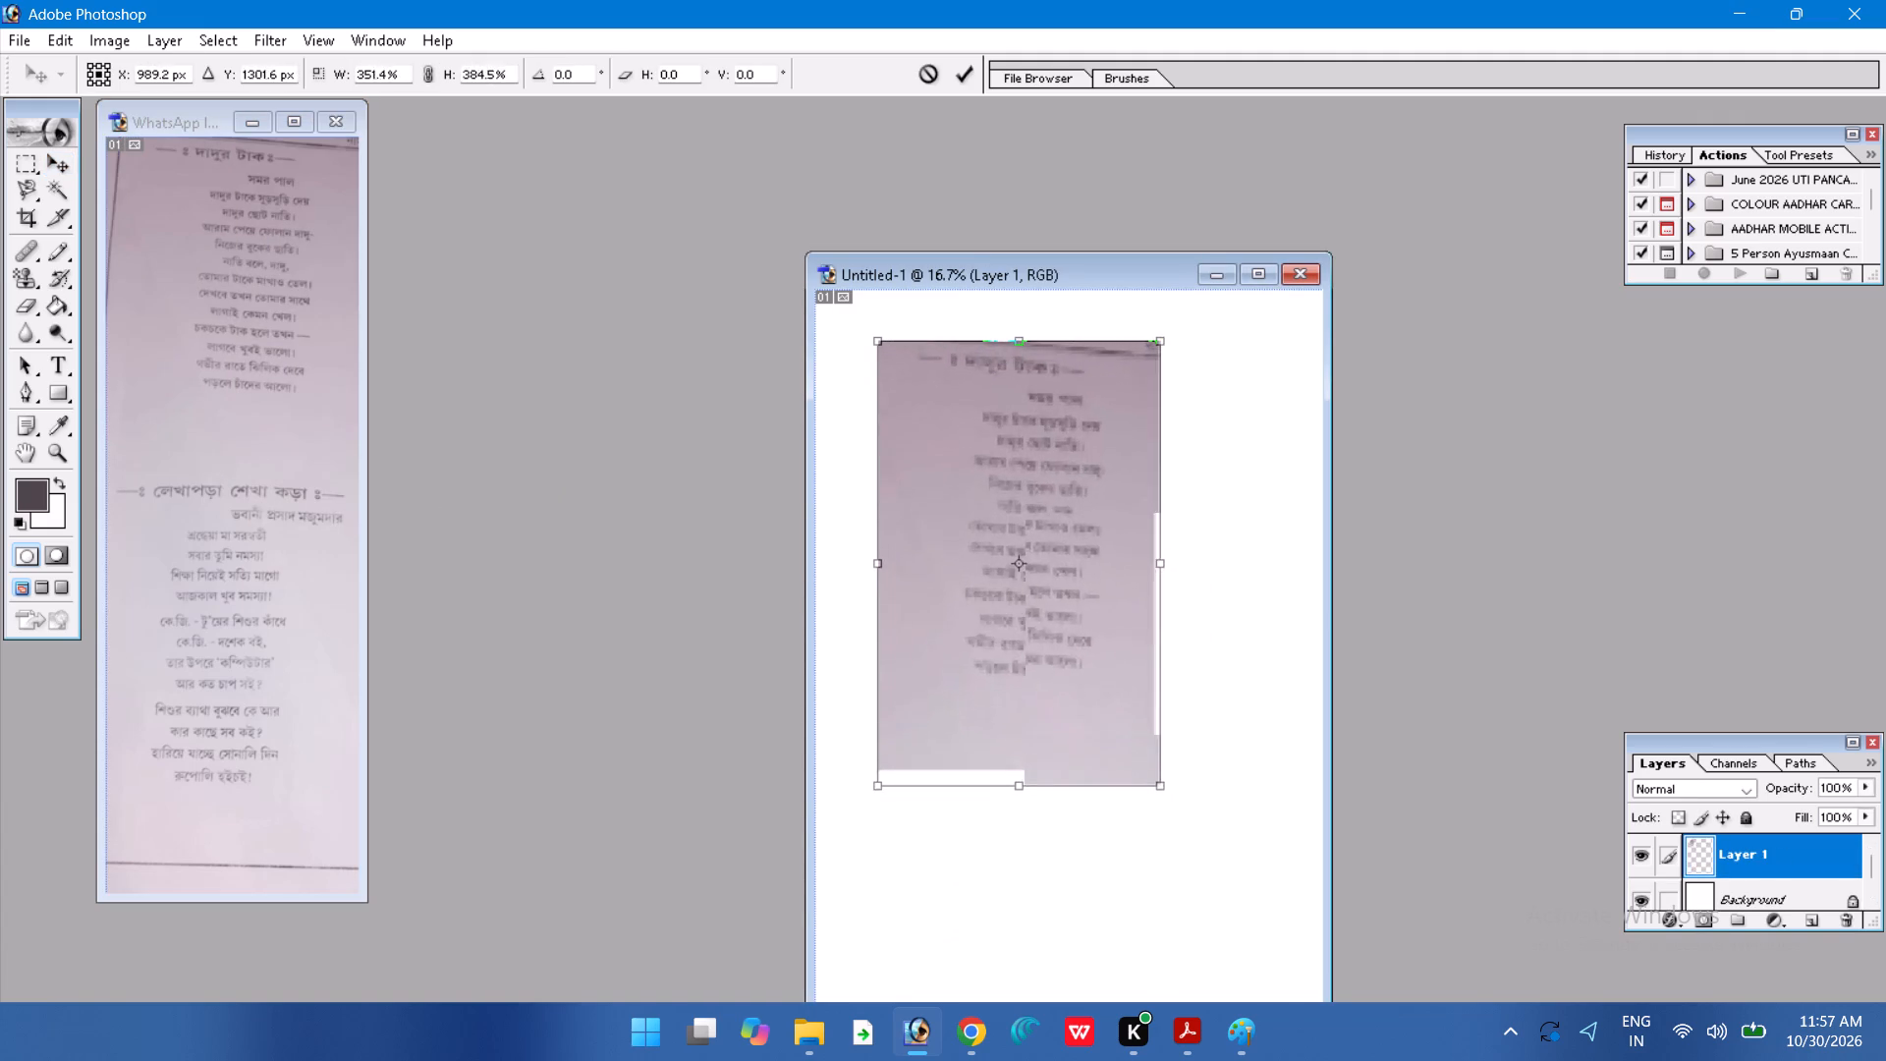
{"action": "left_click_drag", "start_coordinate": [1160, 792], "coordinate": [1172, 854]}
{"action": "left_click_drag", "start_coordinate": [997, 708], "coordinate": [1013, 708]}
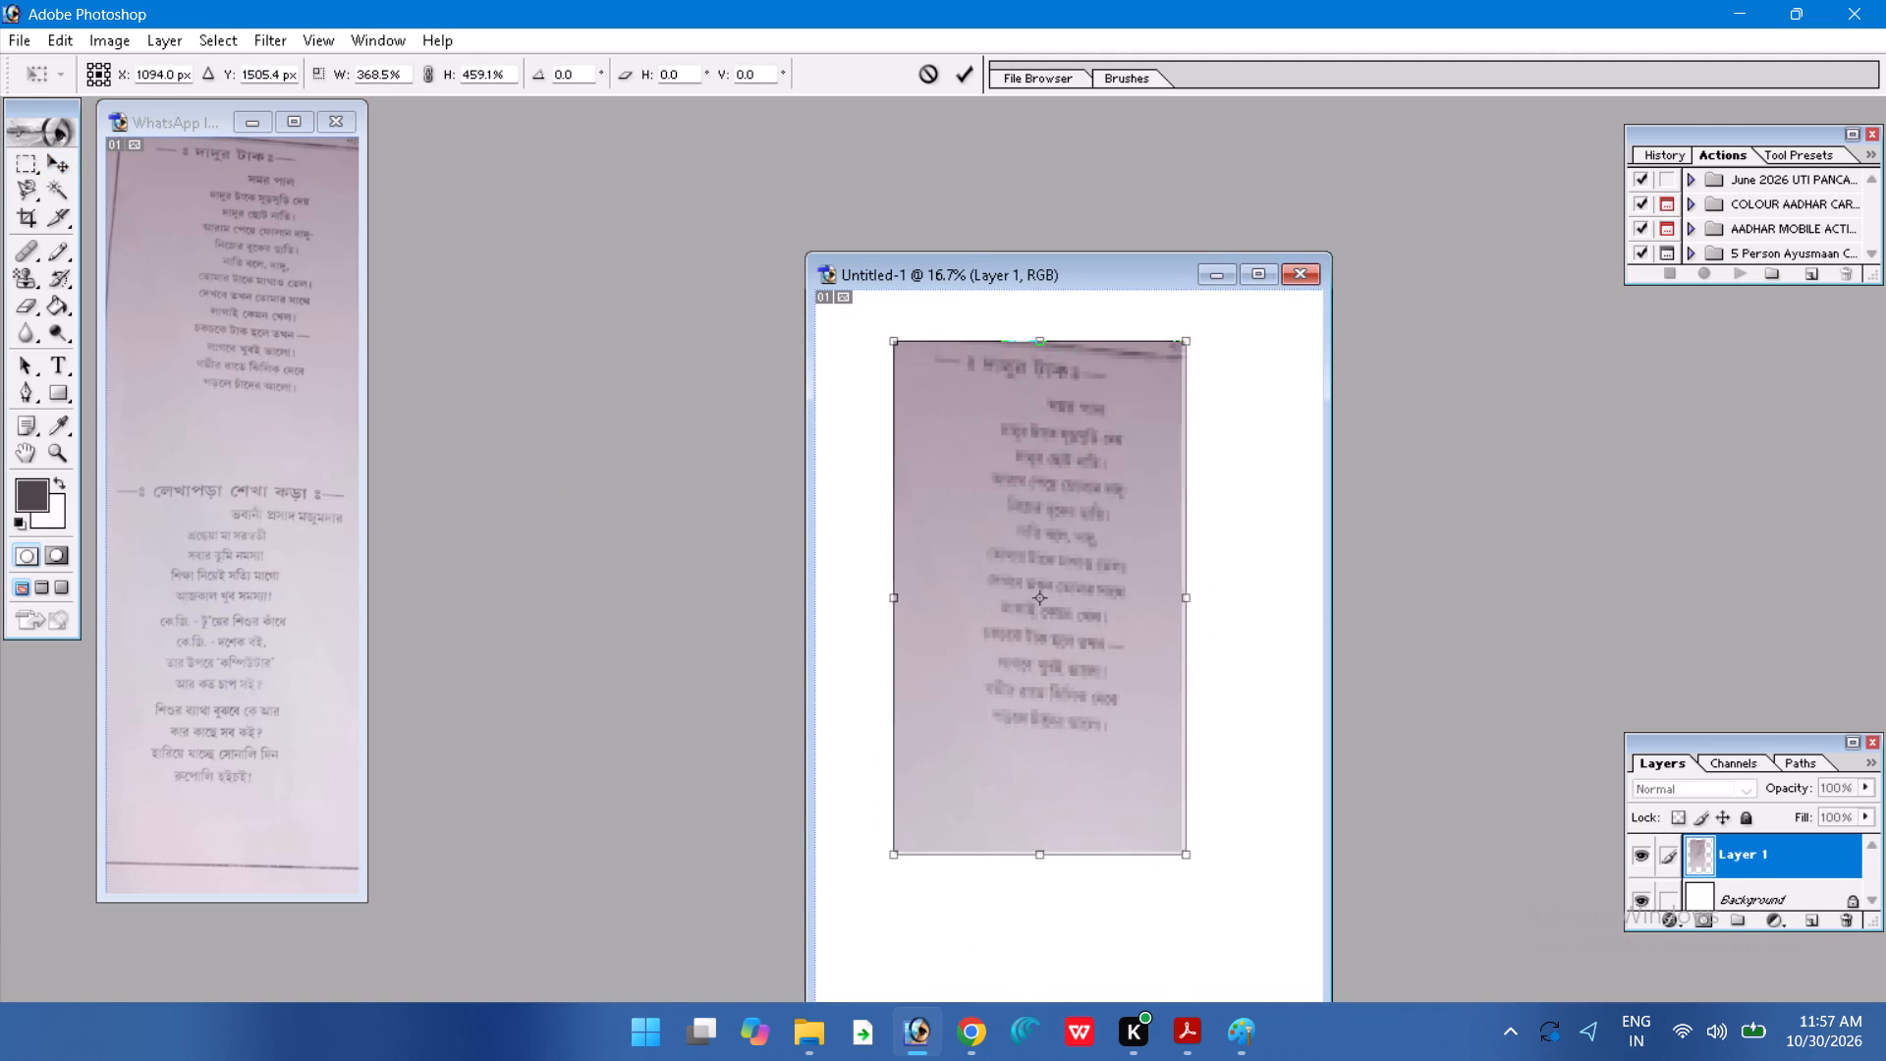
{"action": "left_click_drag", "start_coordinate": [1013, 708], "coordinate": [1035, 737]}
{"action": "key", "text": "Return"}
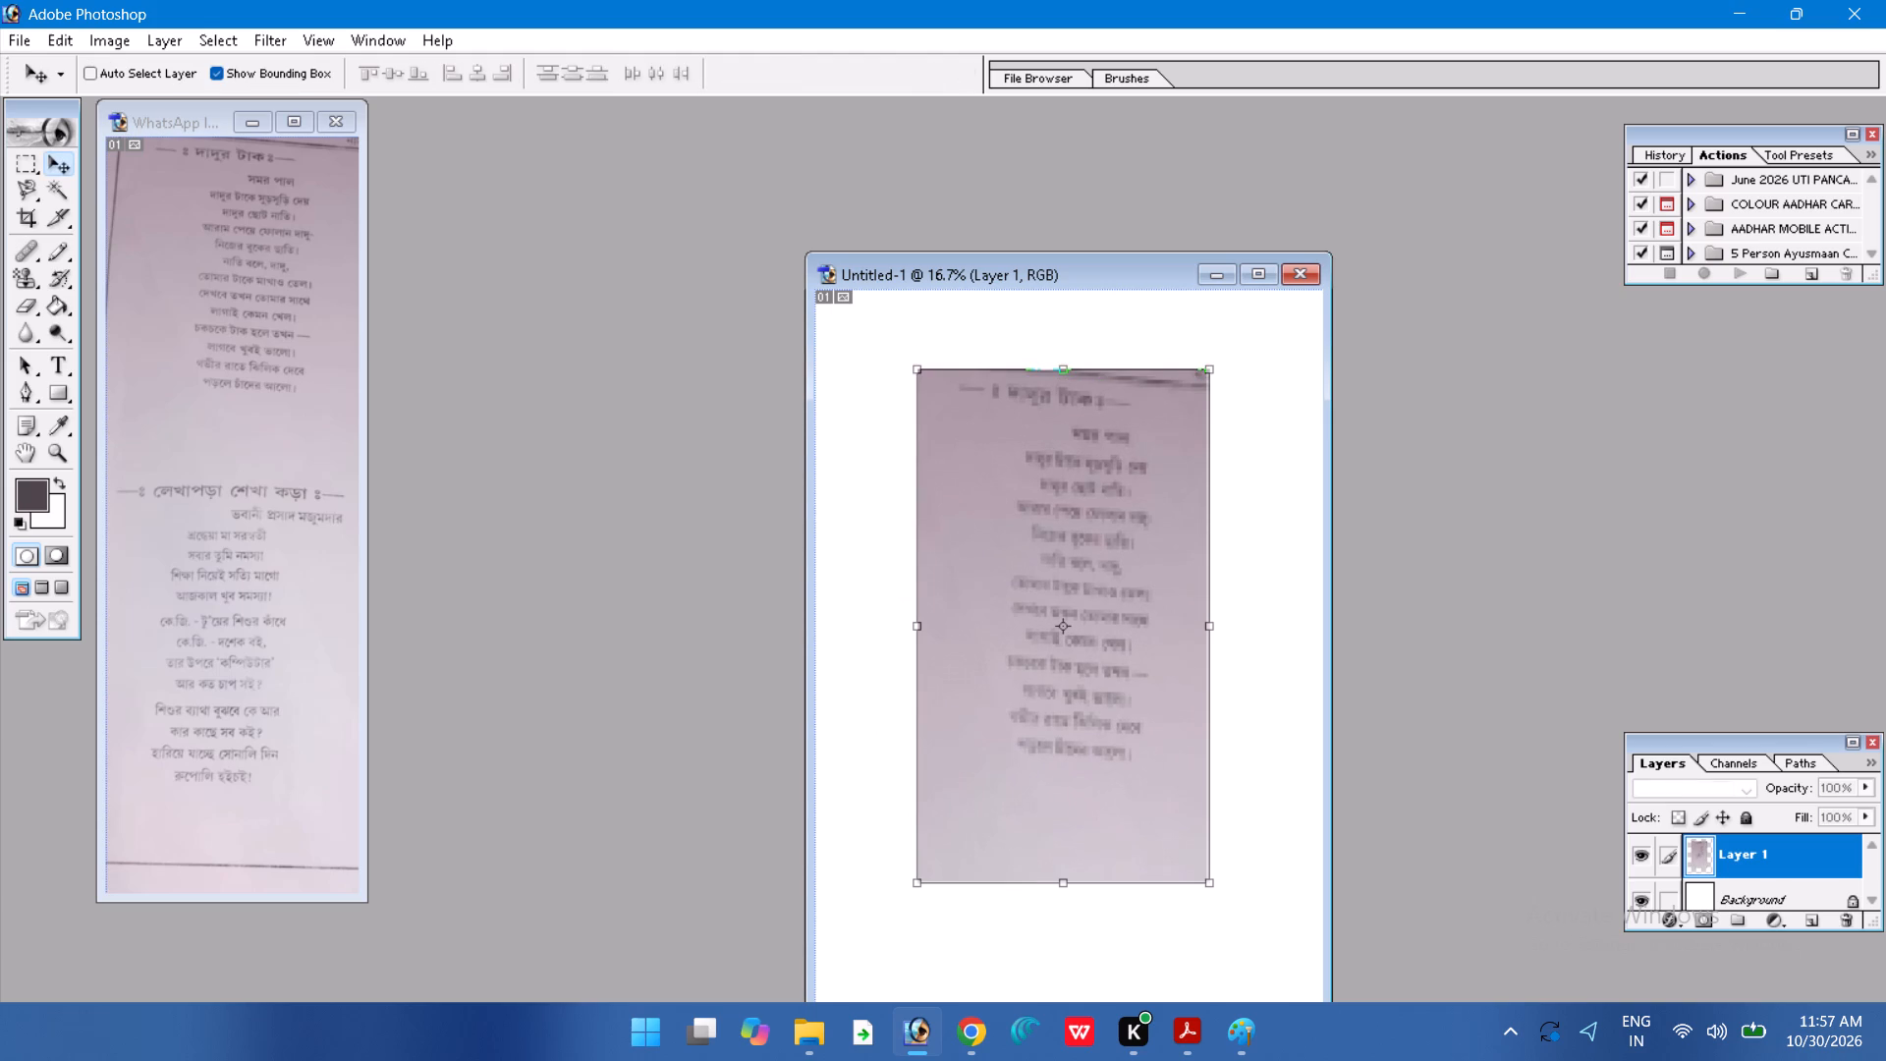
Darken the poem's text with a Levels black point sampled from a dark letter stroke in the middle lines.
{"action": "key", "text": "ctrl+equal"}
{"action": "key", "text": "ctrl+equal"}
{"action": "key", "text": "ctrl+equal"}
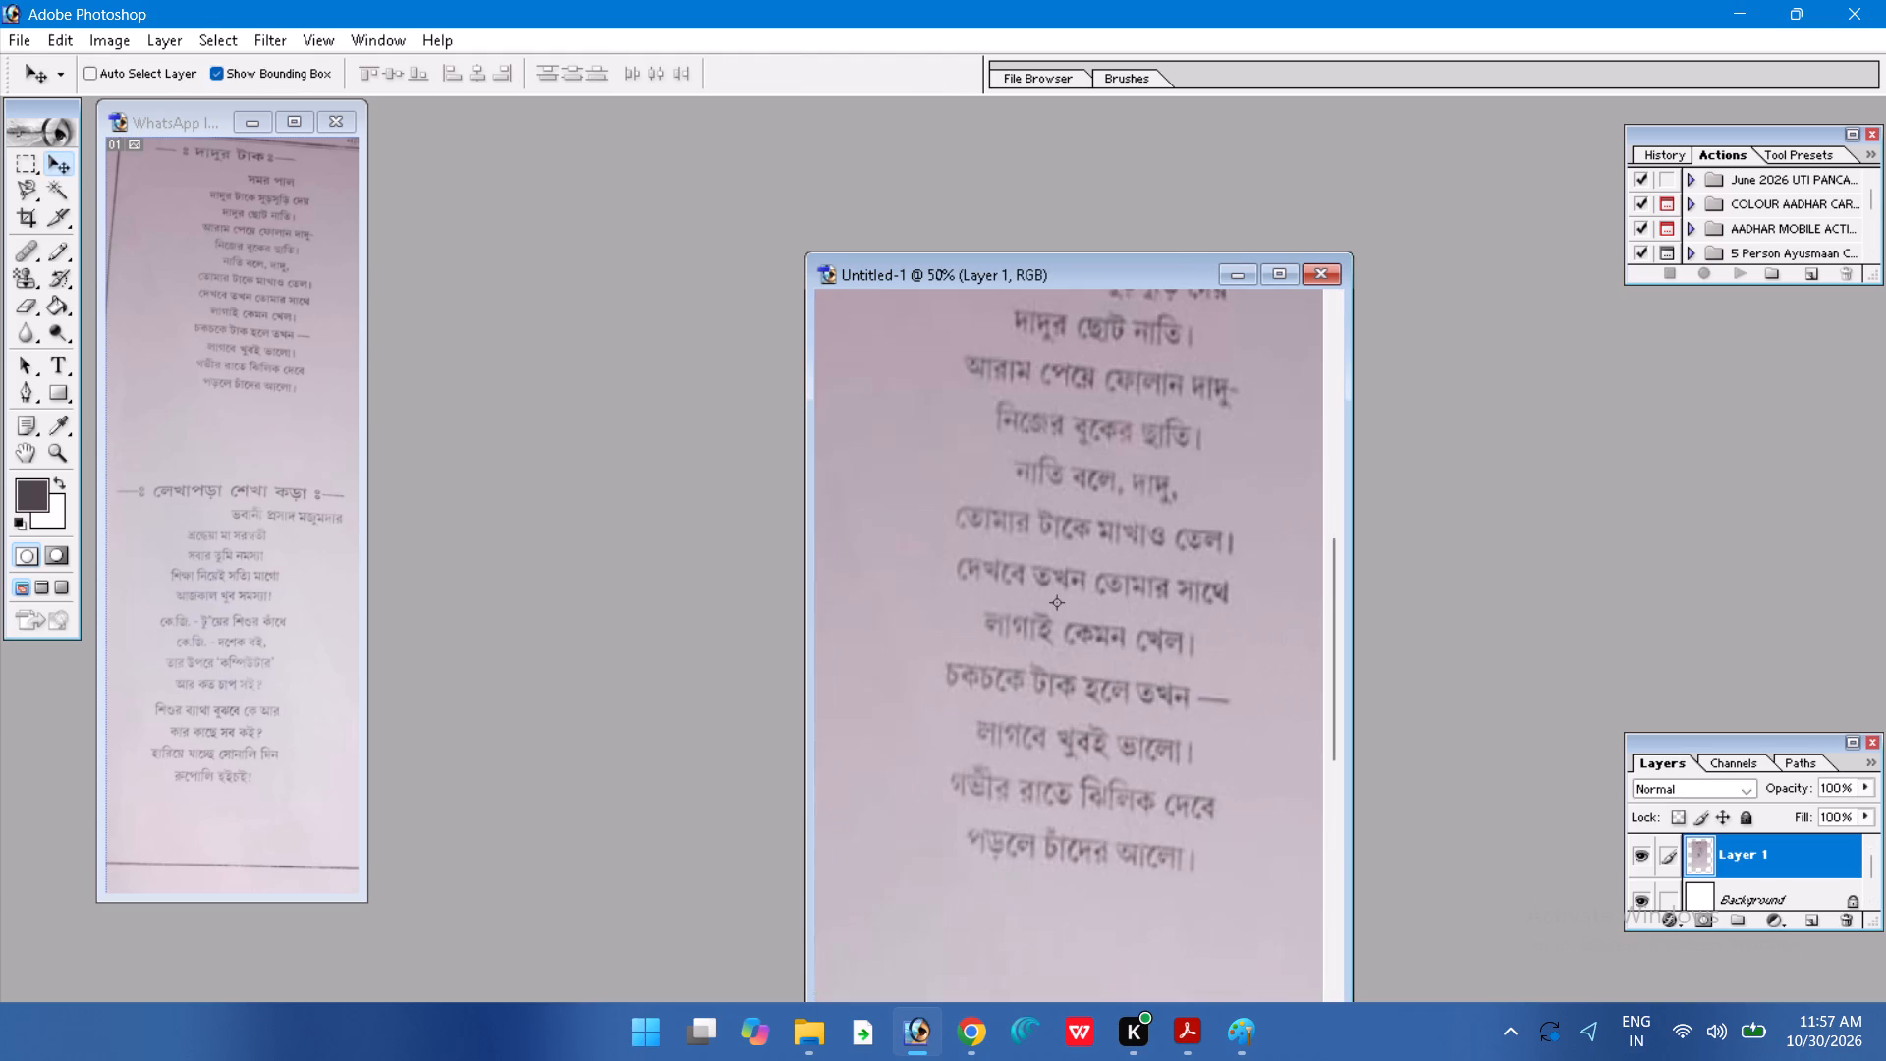
{"action": "key", "text": "ctrl+l"}
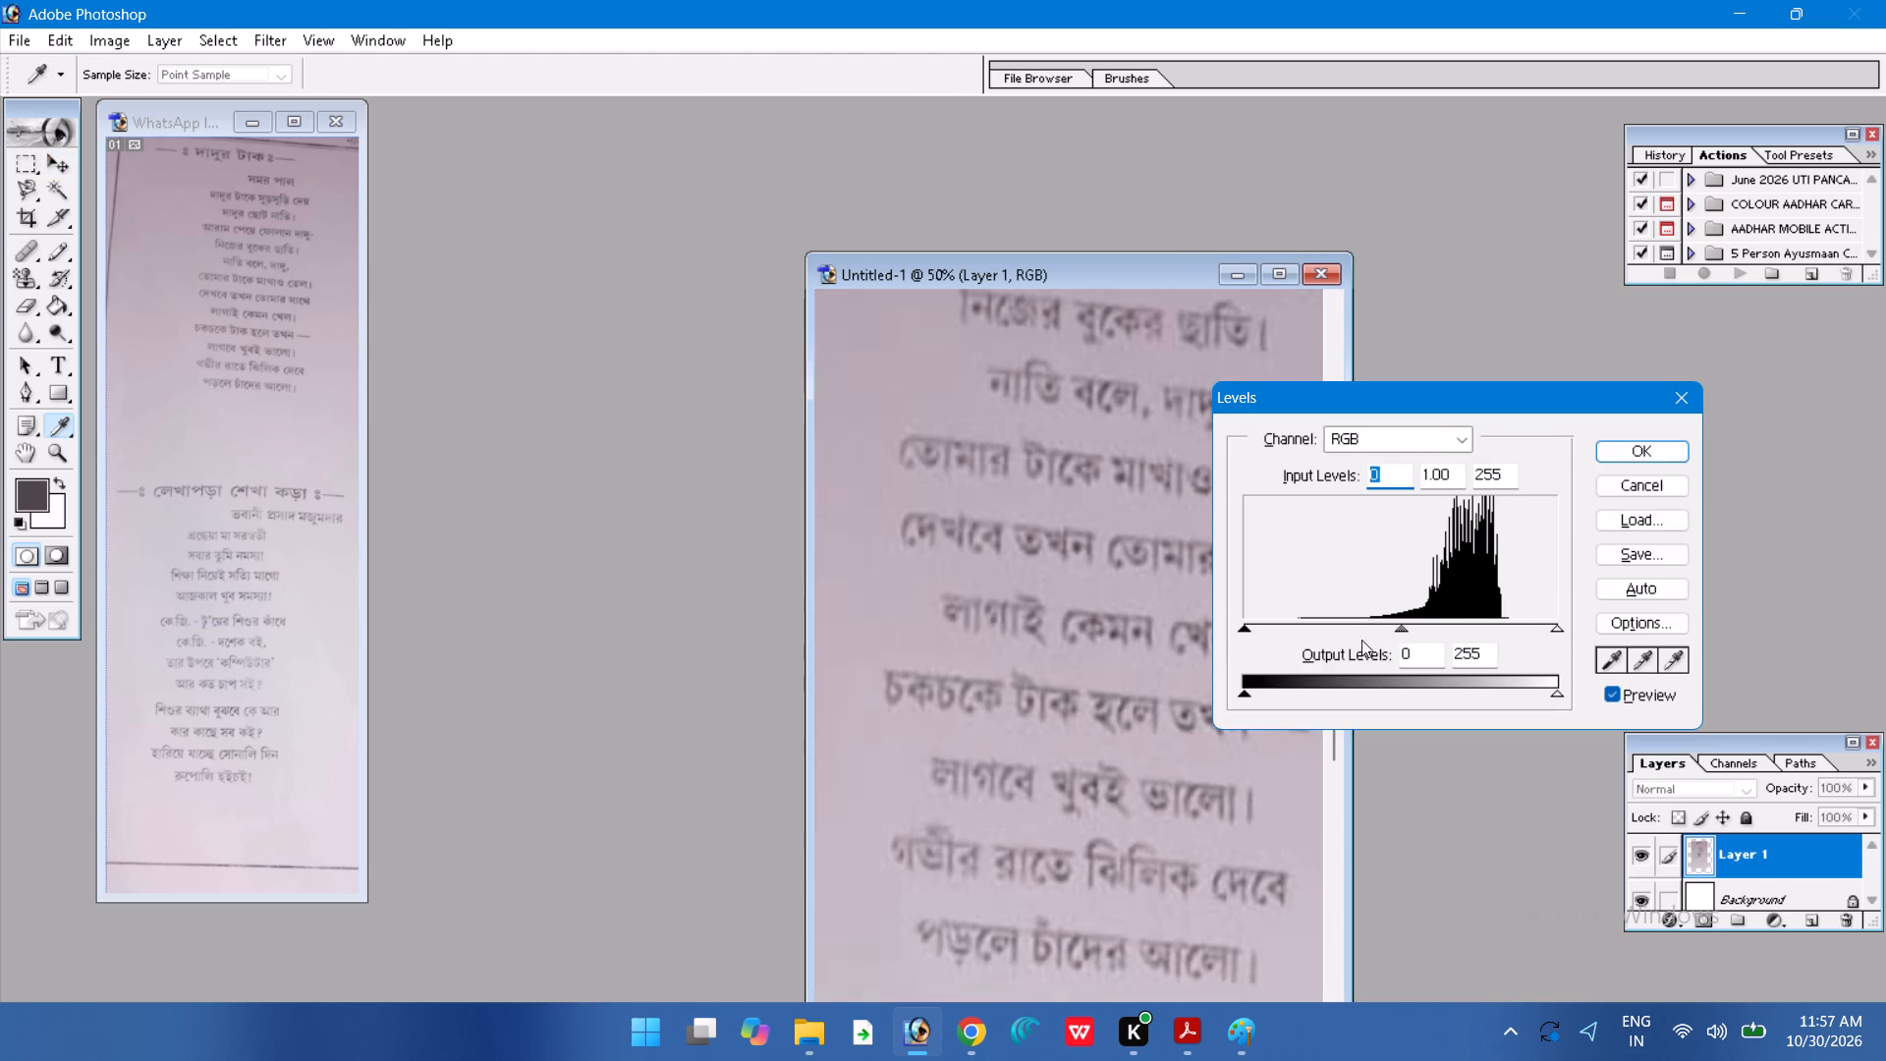
{"action": "left_click", "coordinate": [1610, 660]}
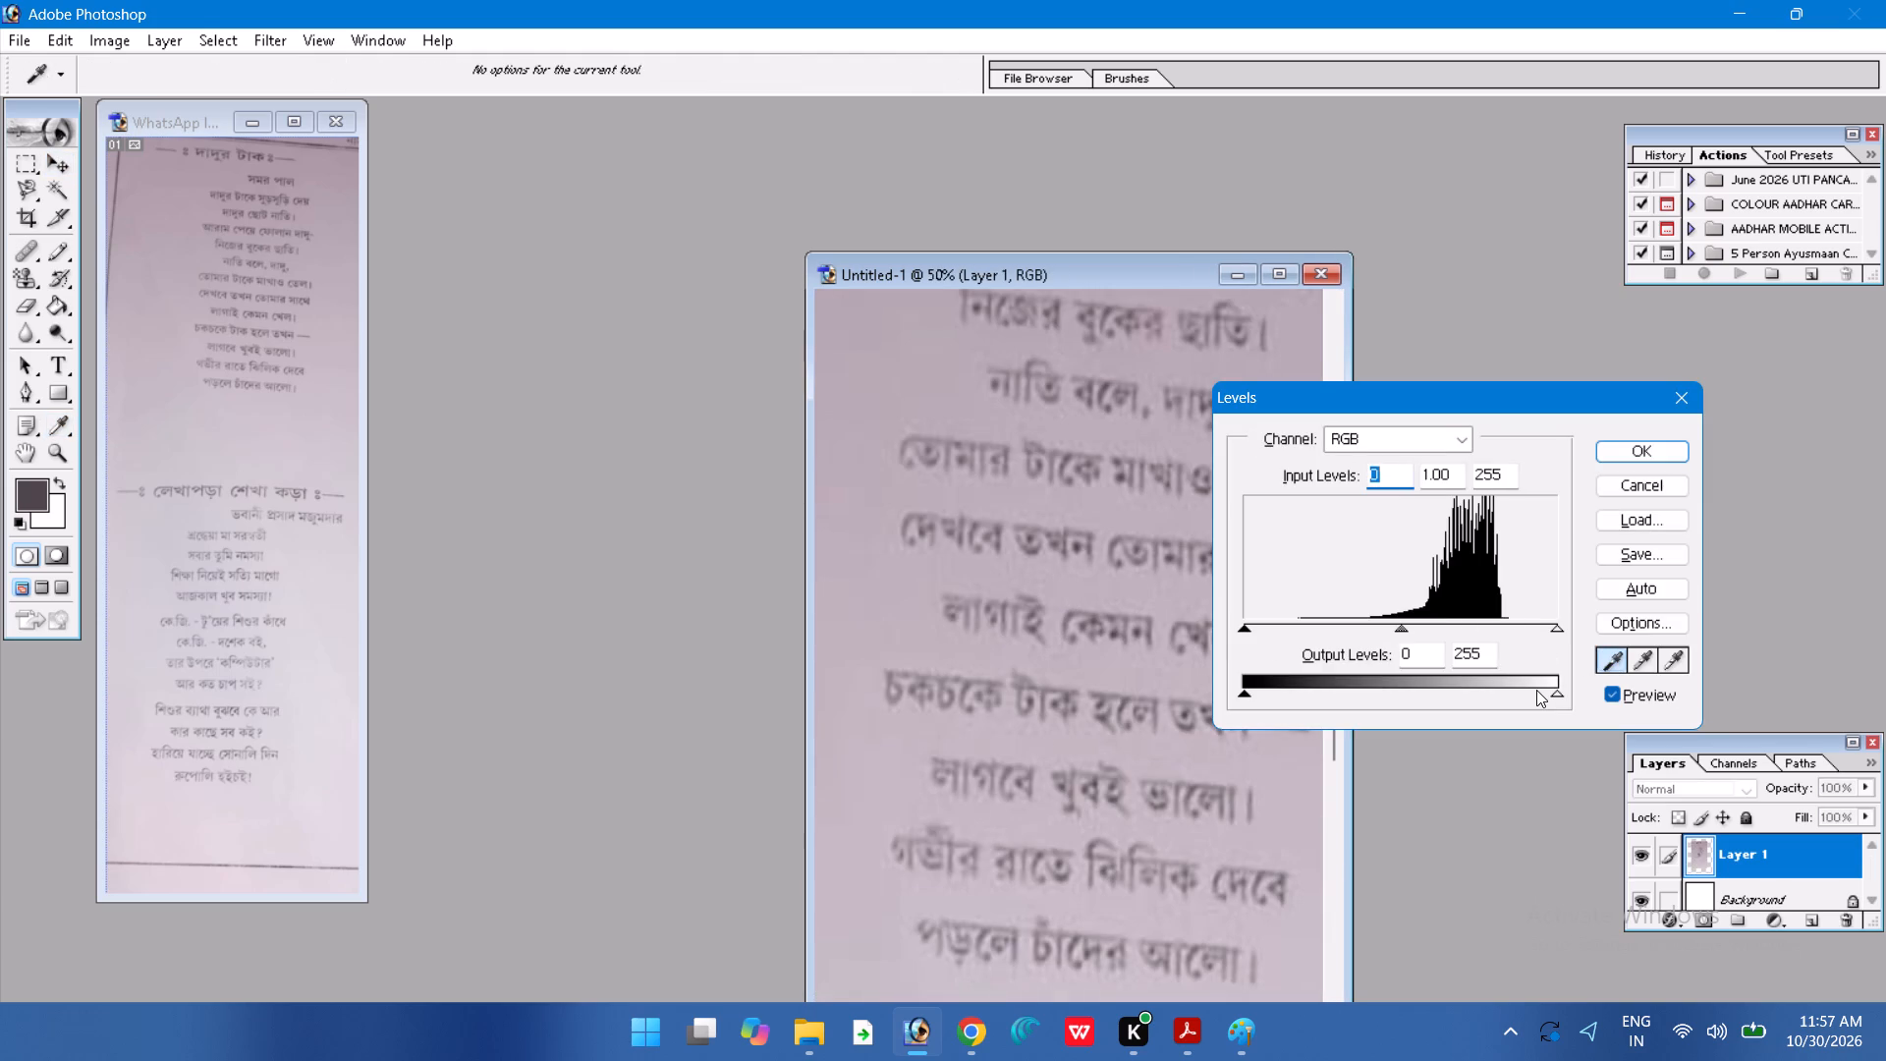
{"action": "key", "text": "ctrl+equal"}
{"action": "key", "text": "ctrl+equal"}
{"action": "key", "text": "ctrl+equal"}
{"action": "key", "text": "ctrl+equal"}
{"action": "key", "text": "ctrl+equal"}
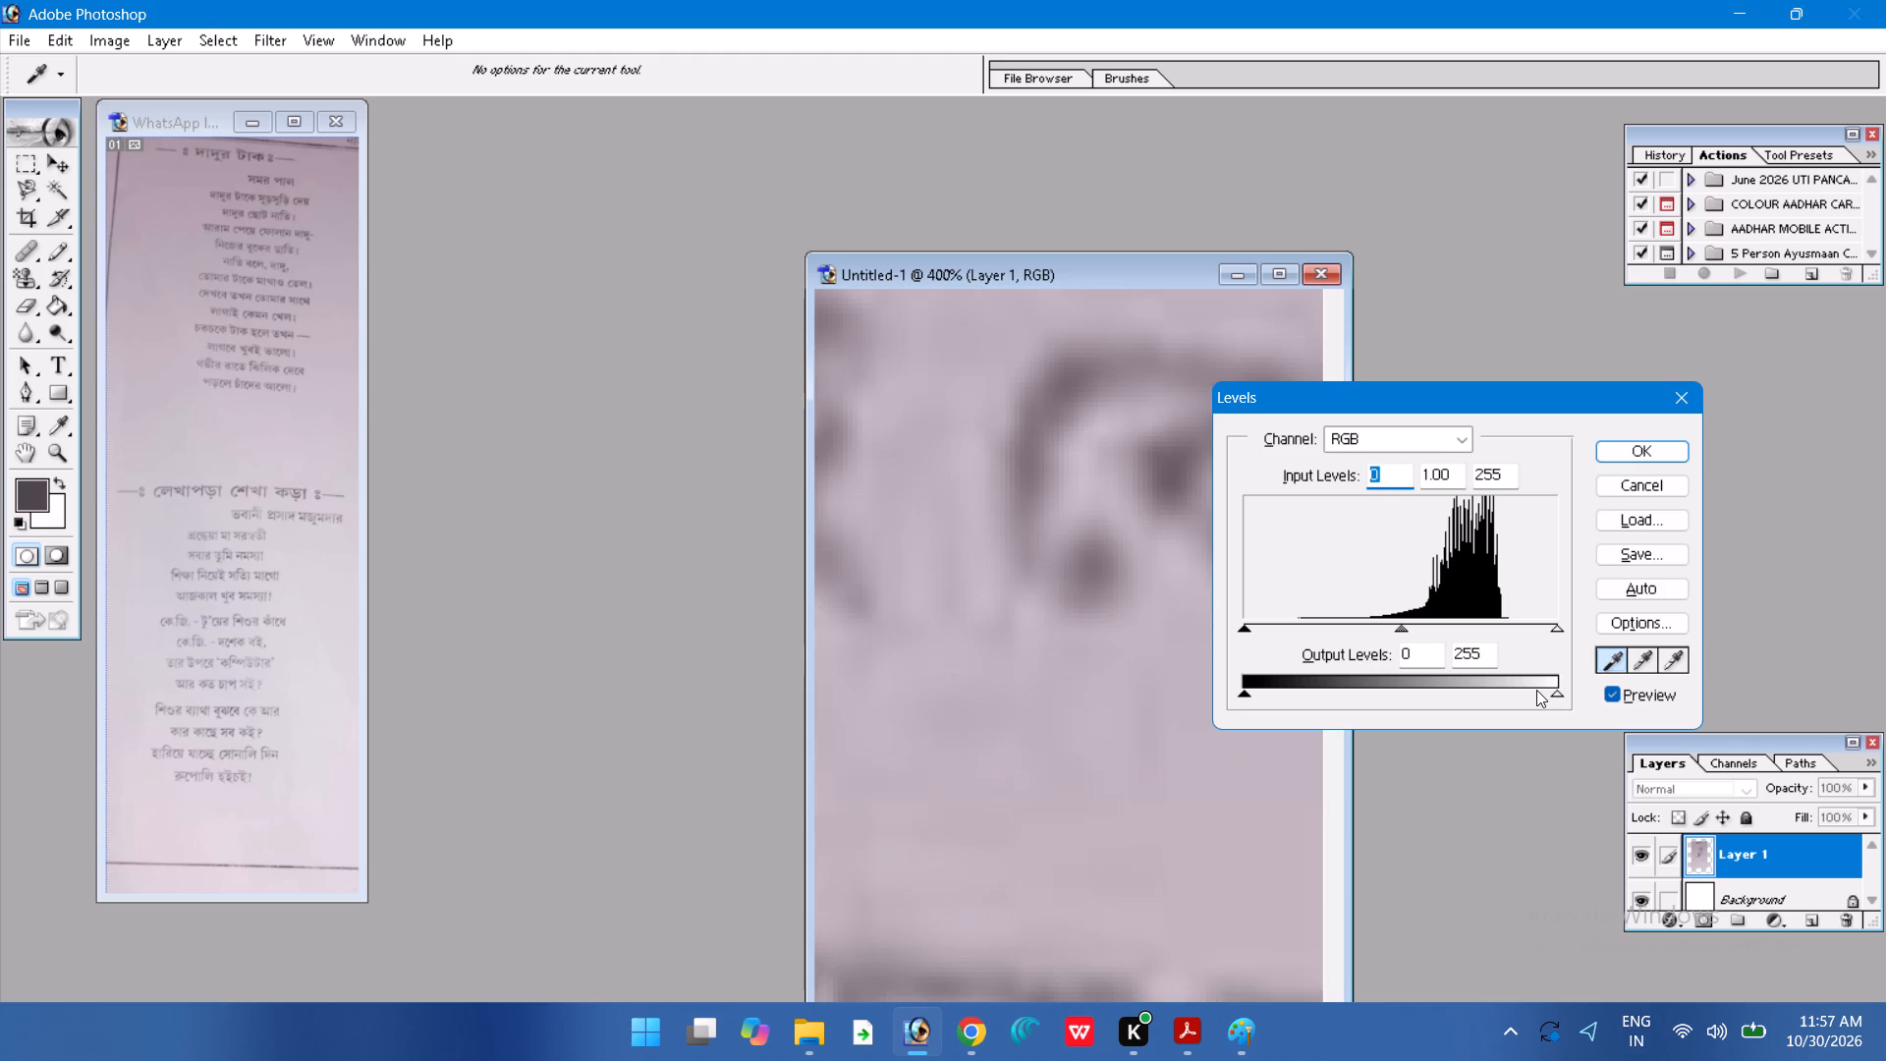
{"action": "left_click", "coordinate": [1096, 572]}
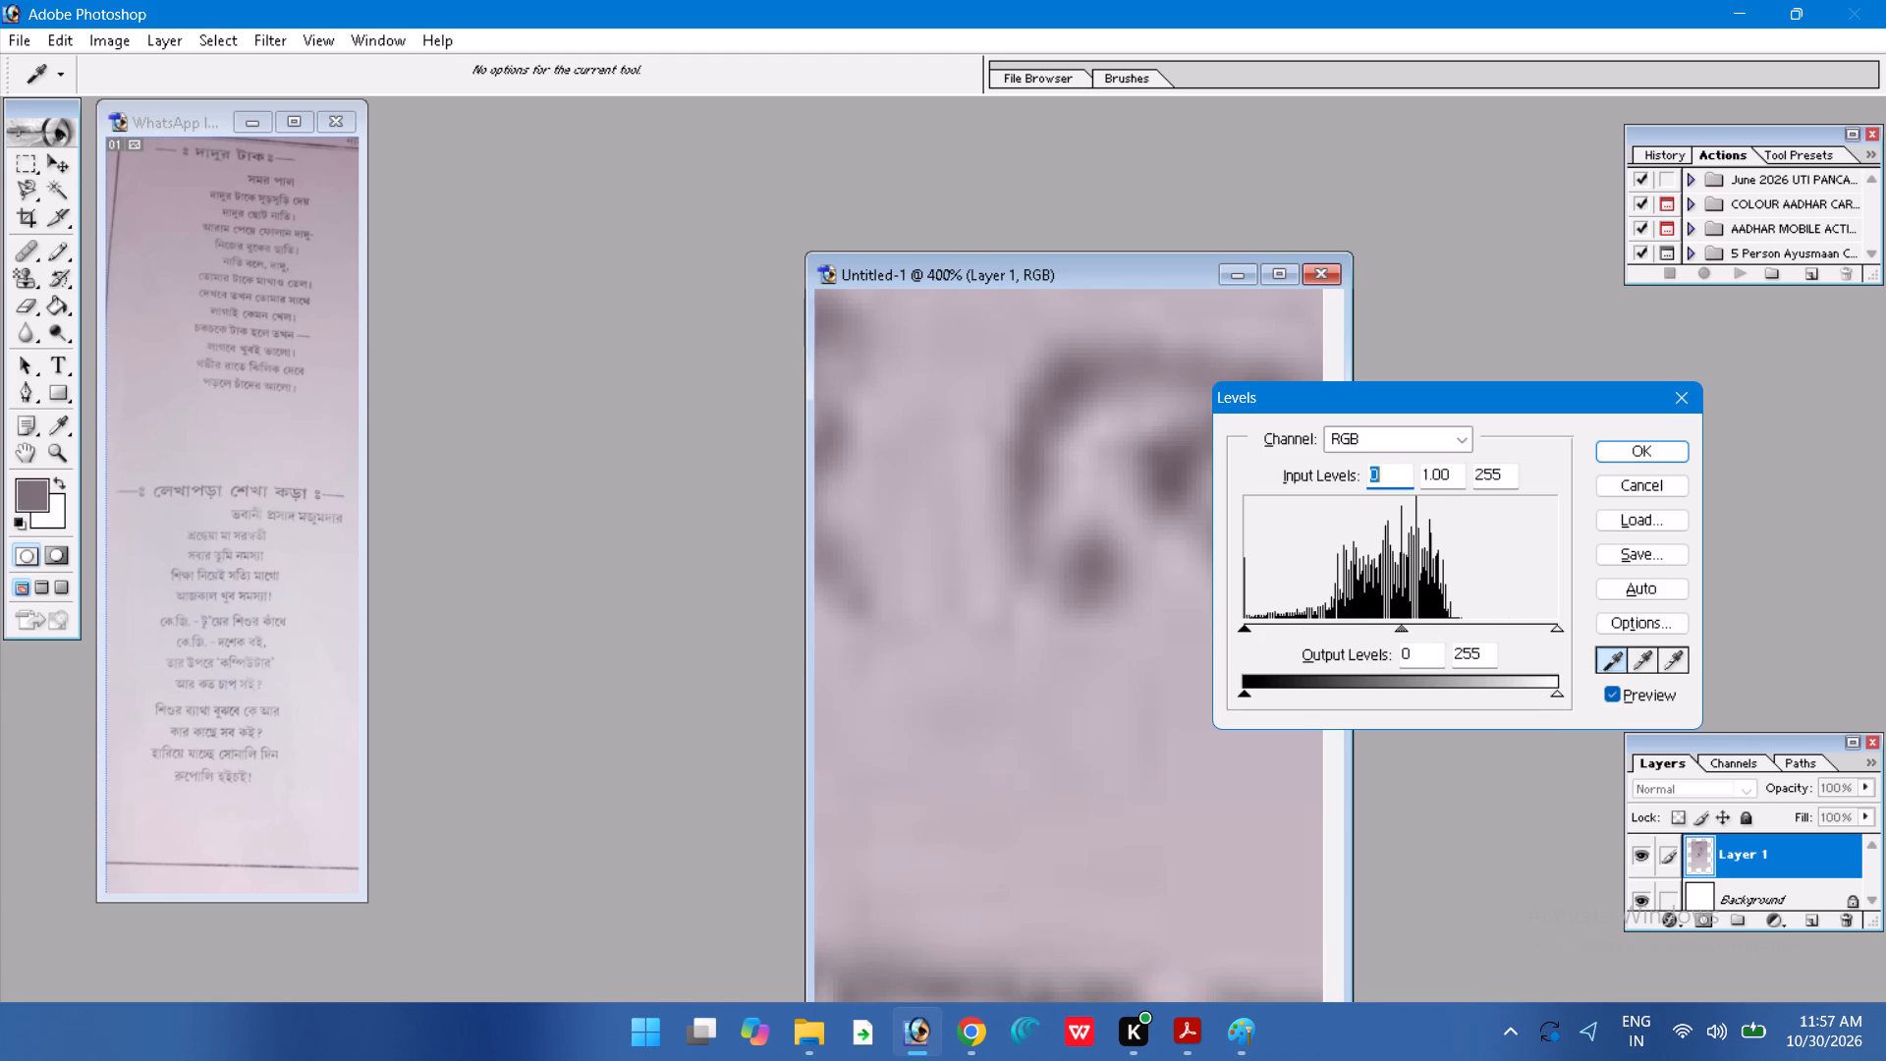
{"action": "key", "text": "ctrl+minus"}
{"action": "key", "text": "ctrl+minus"}
{"action": "key", "text": "ctrl+minus"}
{"action": "key", "text": "ctrl+minus"}
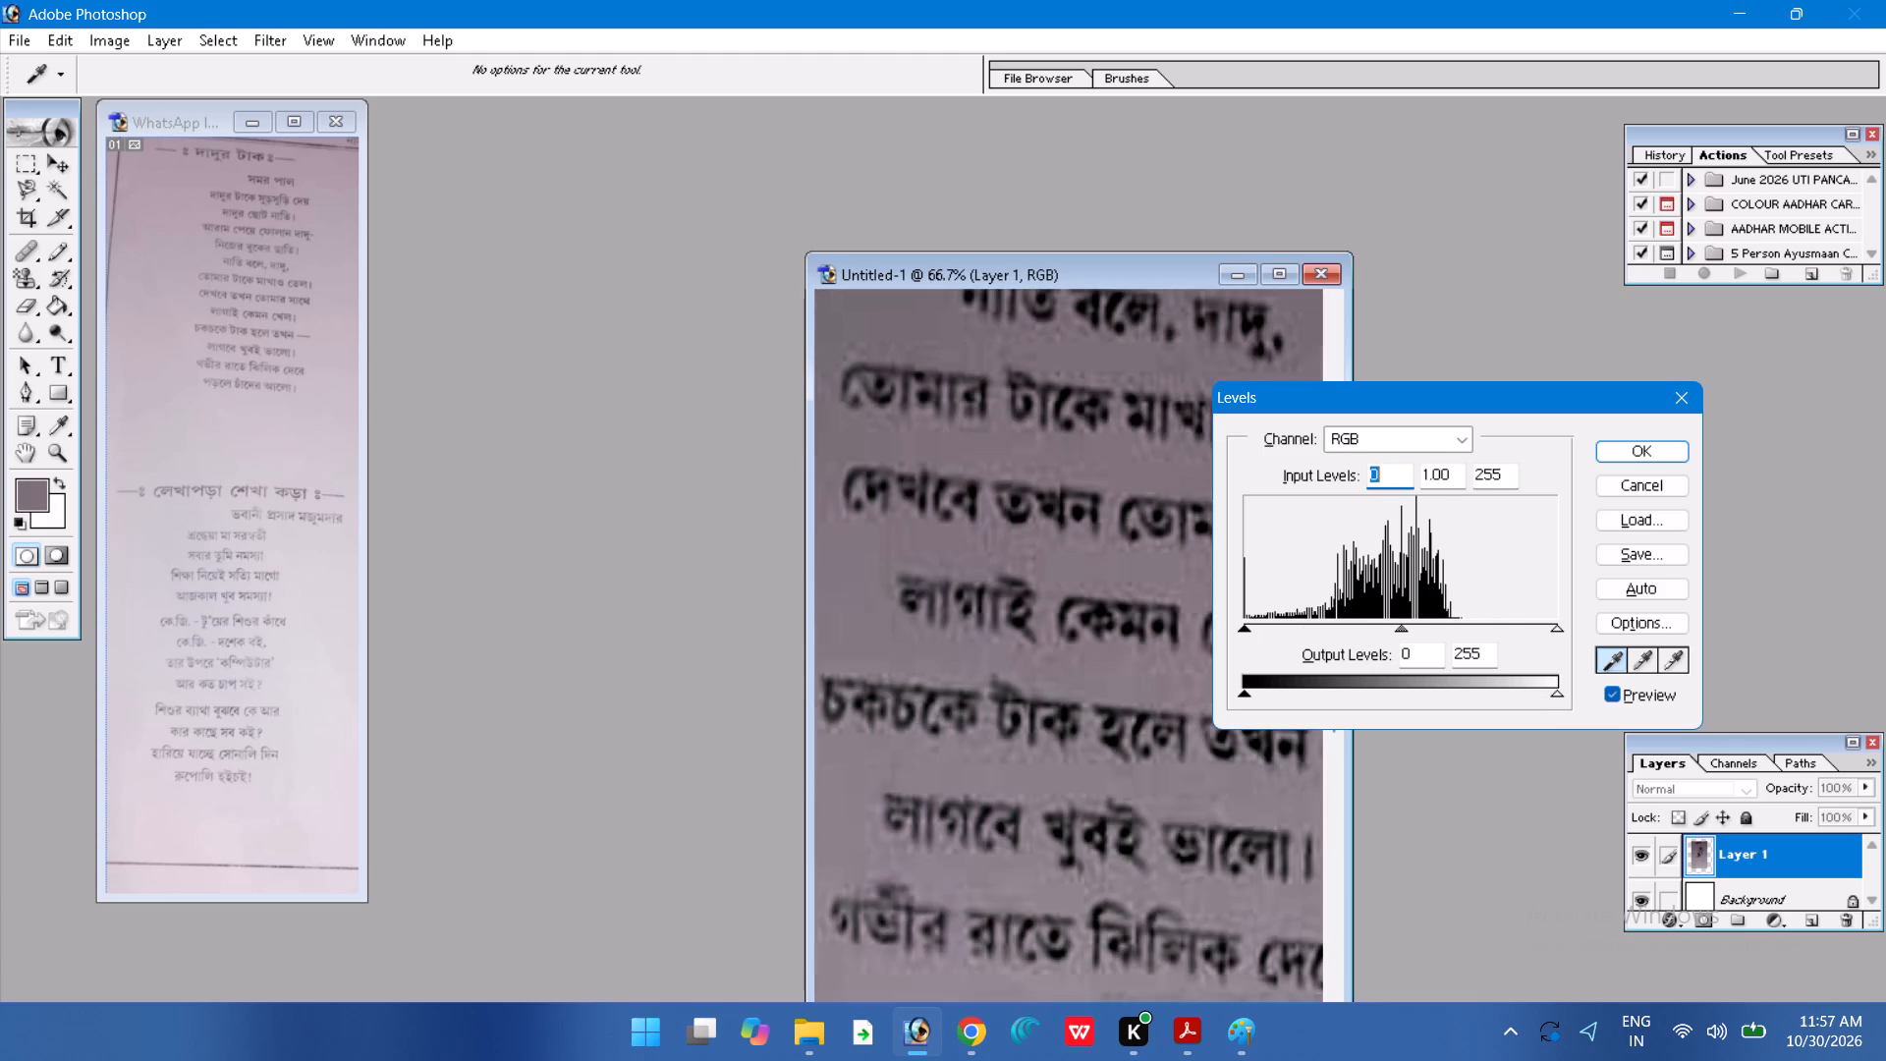
{"action": "key", "text": "ctrl+minus"}
{"action": "key", "text": "ctrl+minus"}
{"action": "key", "text": "ctrl+minus"}
{"action": "key", "text": "ctrl+minus"}
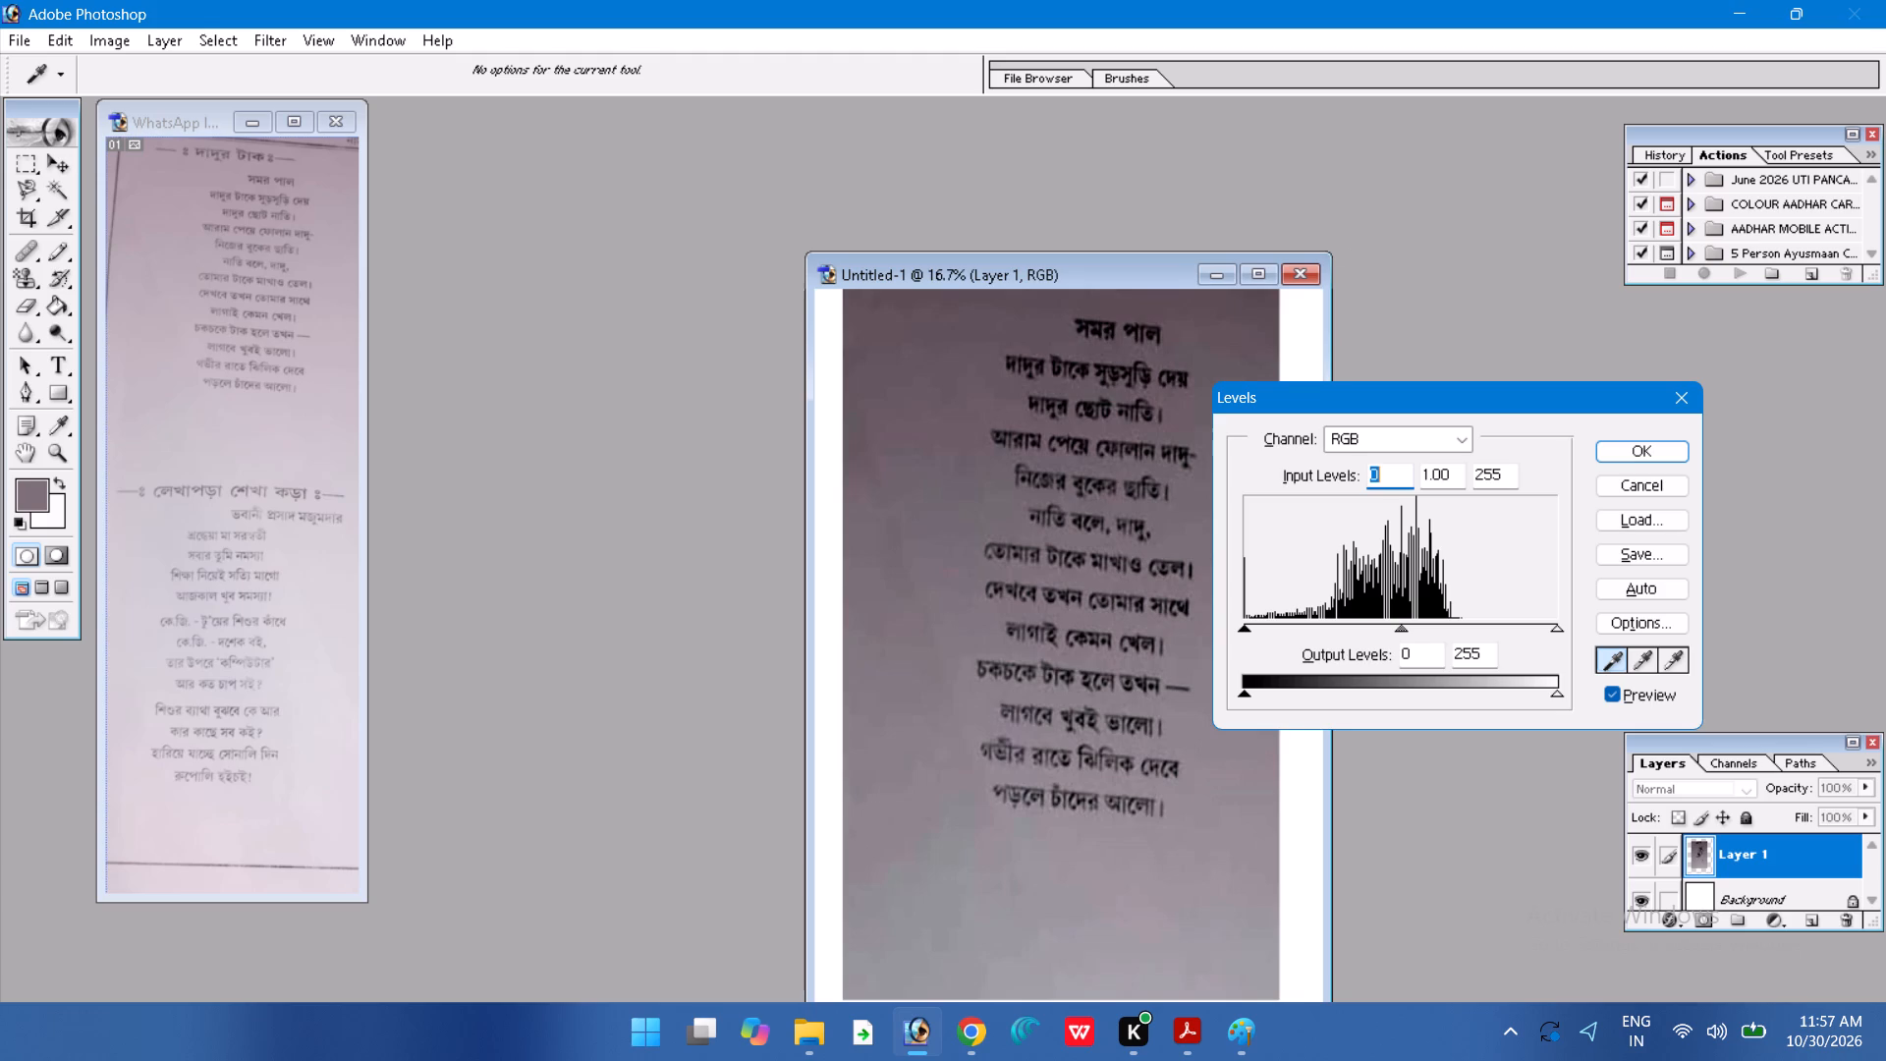
{"action": "key", "text": "ctrl+equal"}
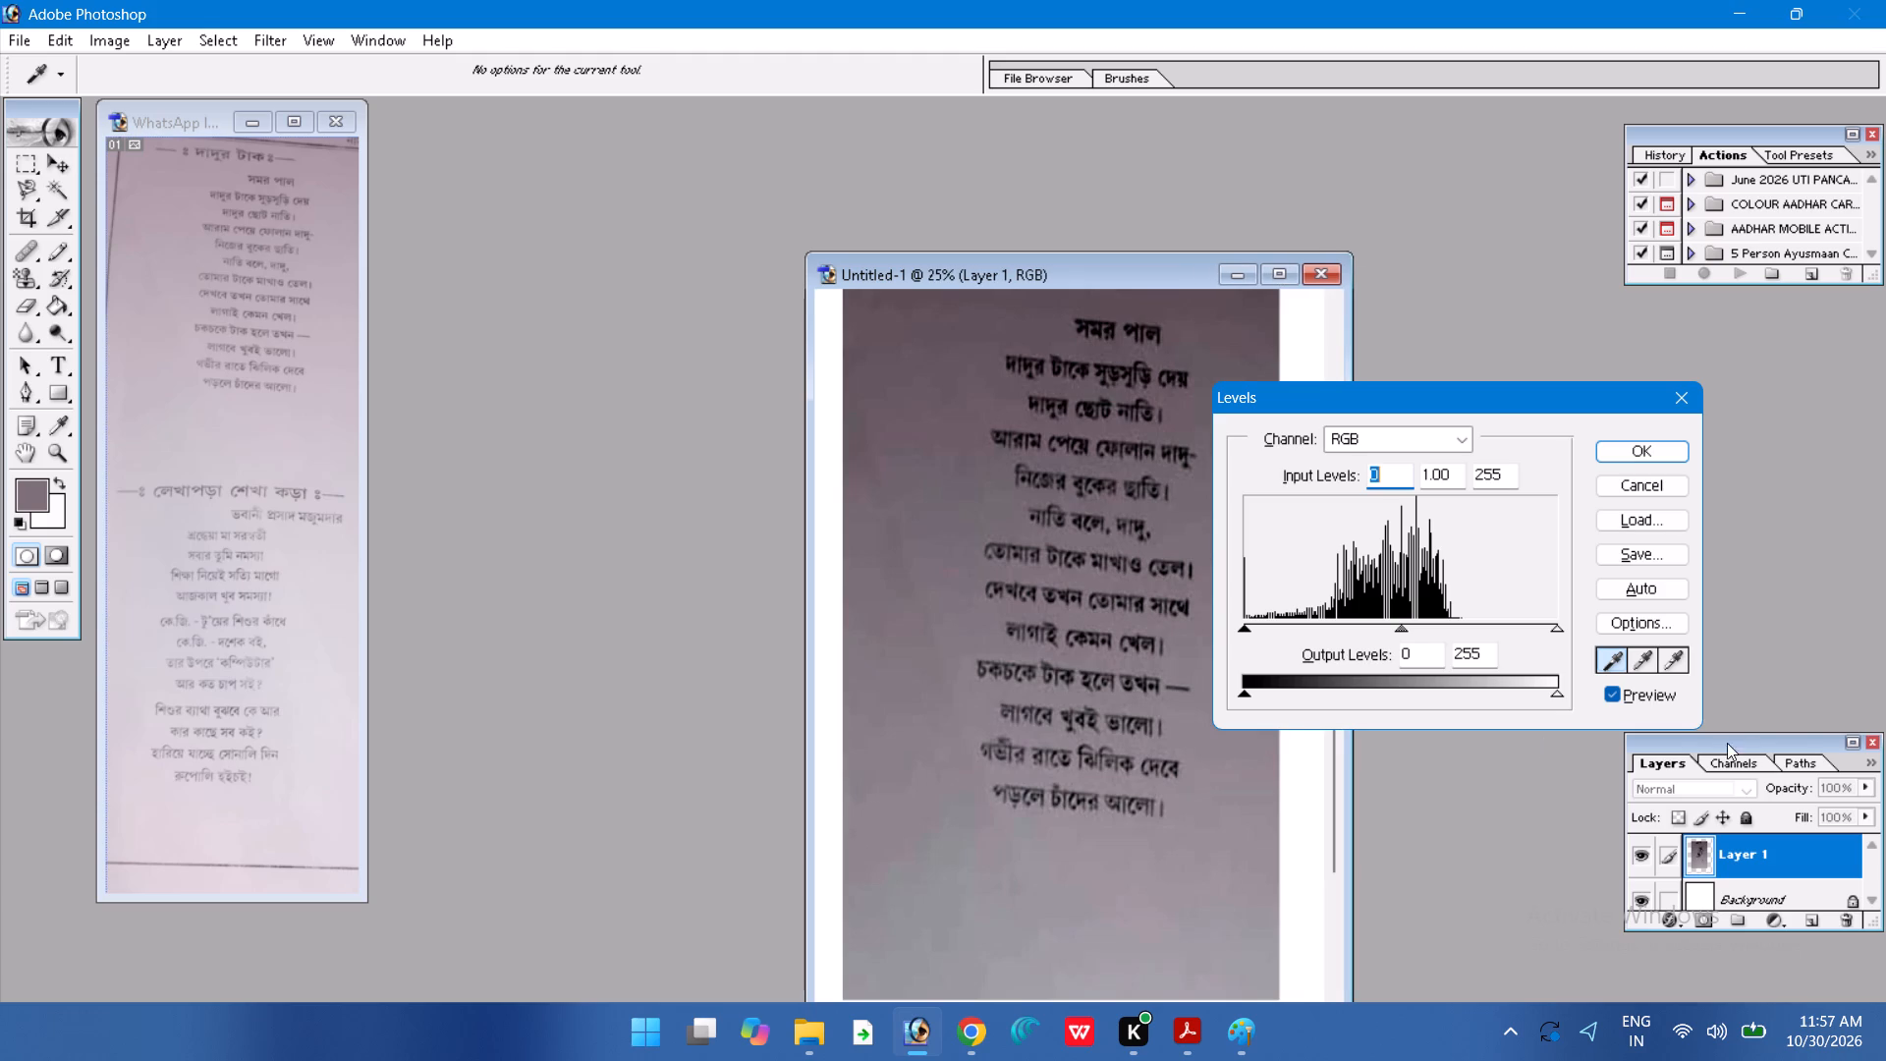
{"action": "left_click", "coordinate": [1632, 450]}
Whiten the poem's paper with a Levels white point sampled beside the middle lines, undoing an extra sample taken near the upper-left paper.
{"action": "key", "text": "ctrl+l"}
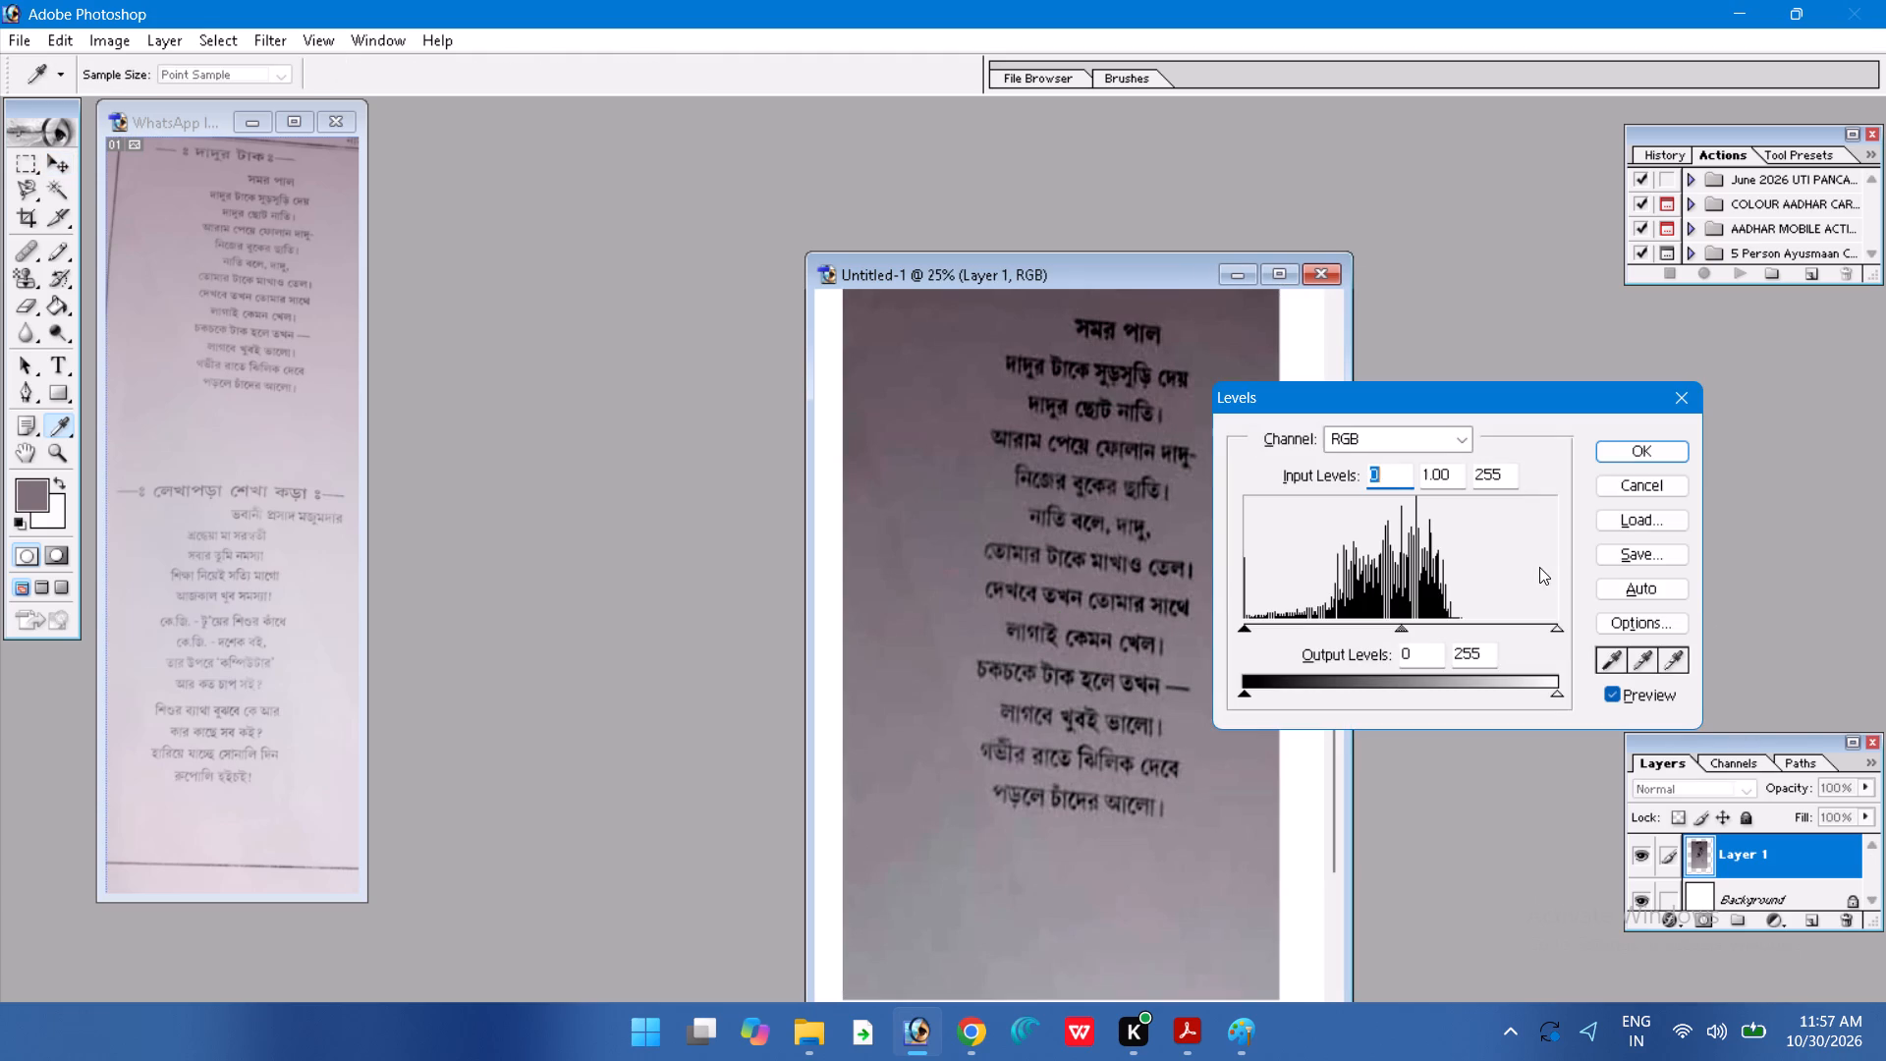
{"action": "left_click", "coordinate": [1675, 652]}
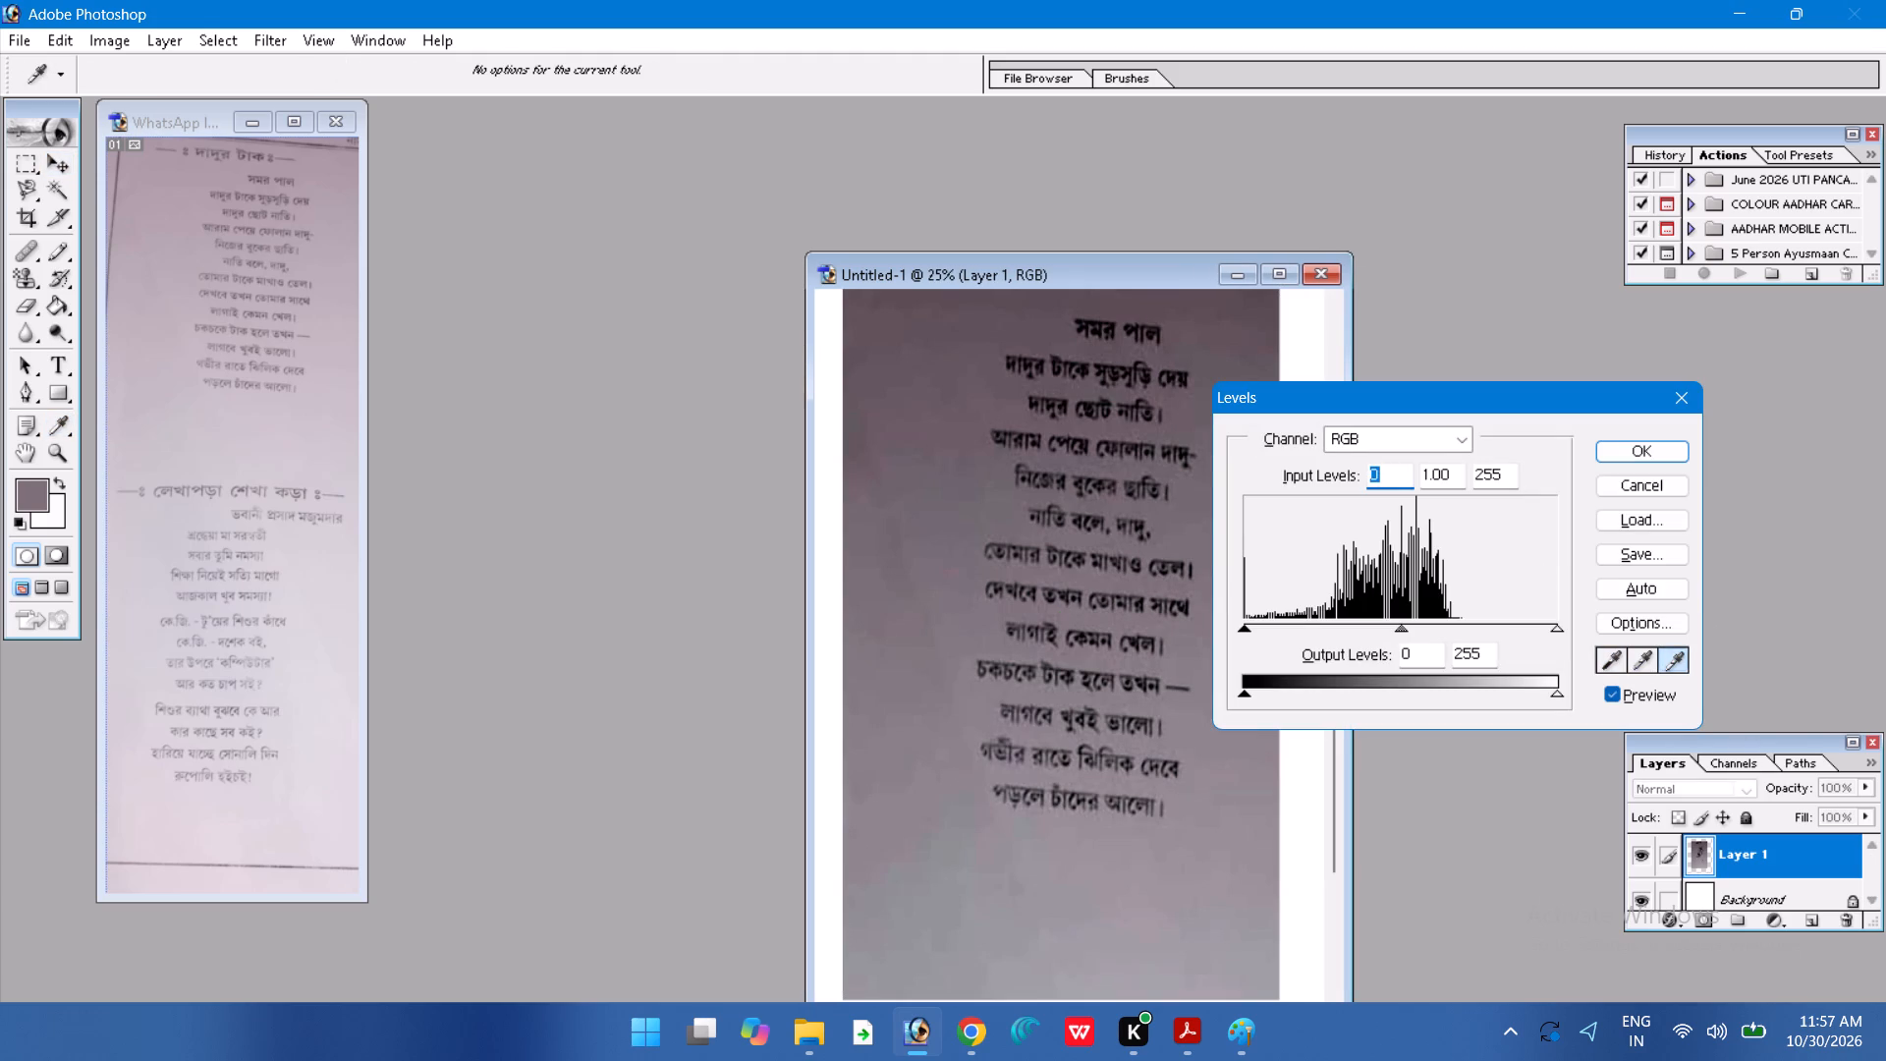
{"action": "left_click", "coordinate": [954, 613]}
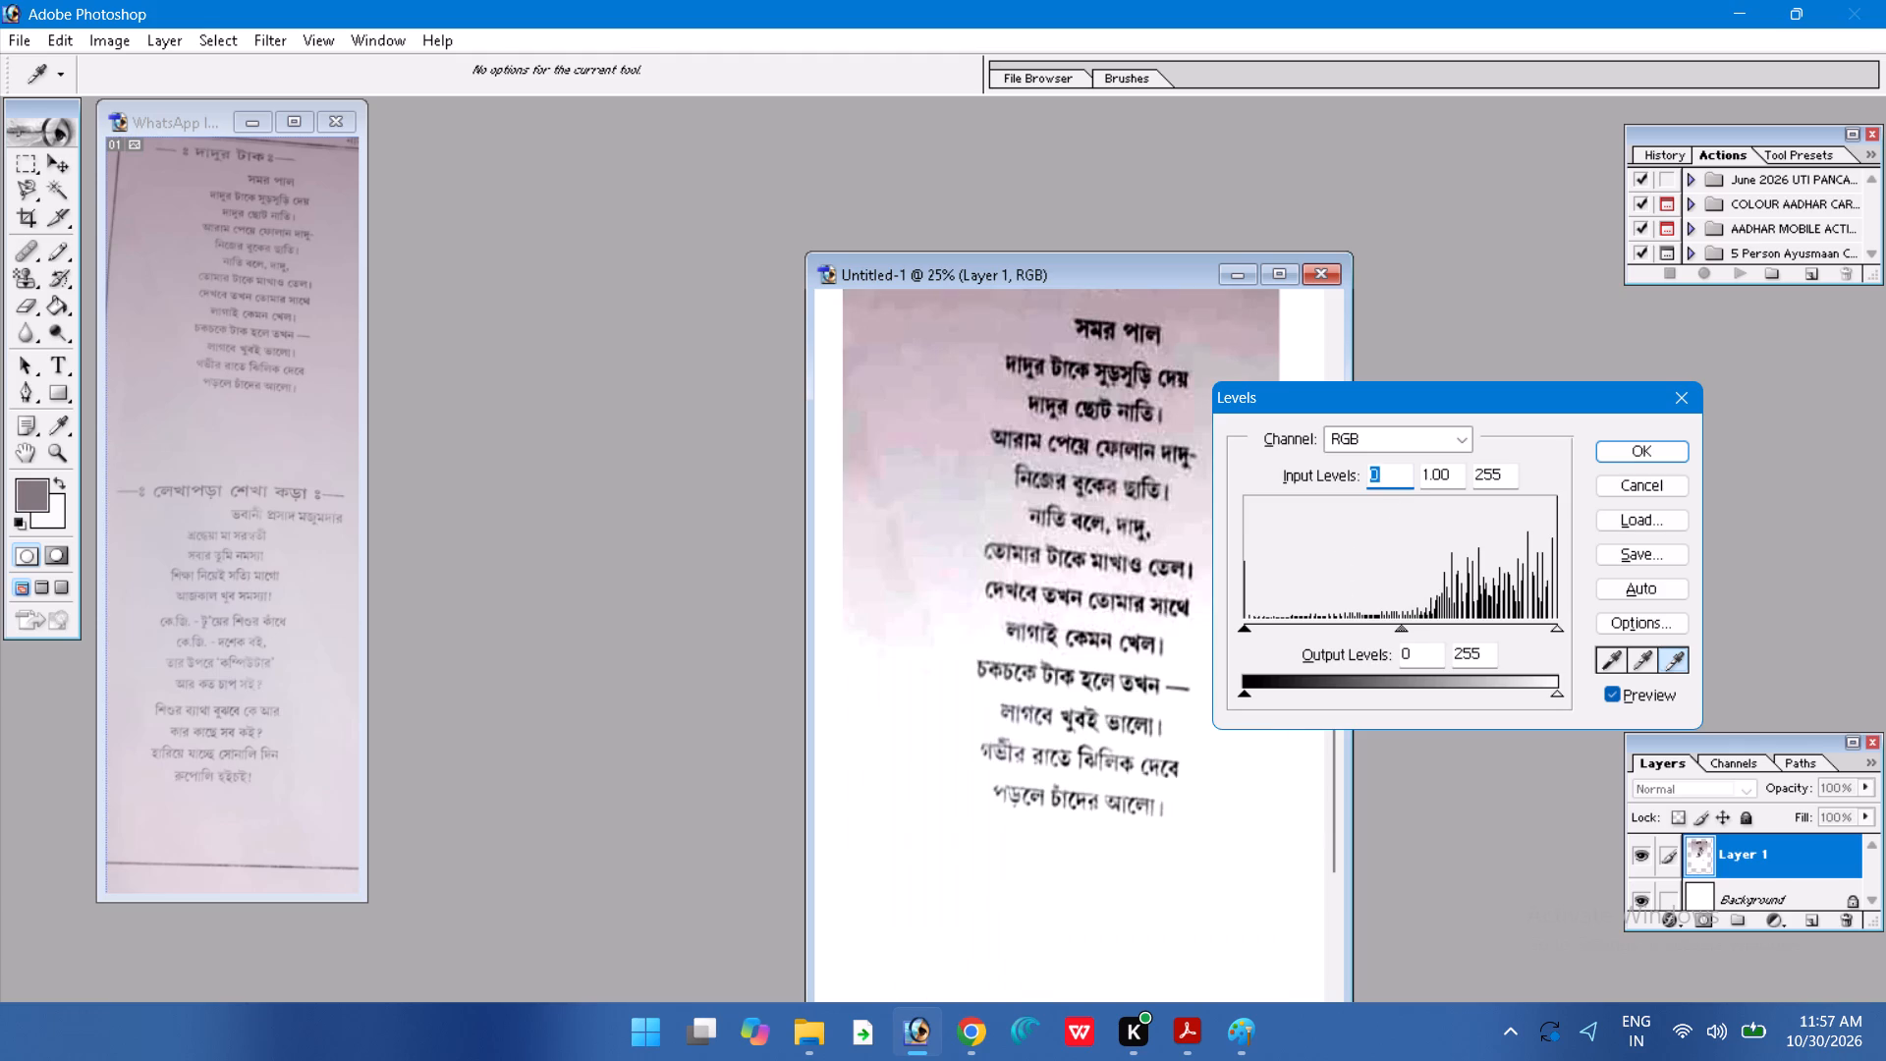
{"action": "left_click", "coordinate": [888, 356]}
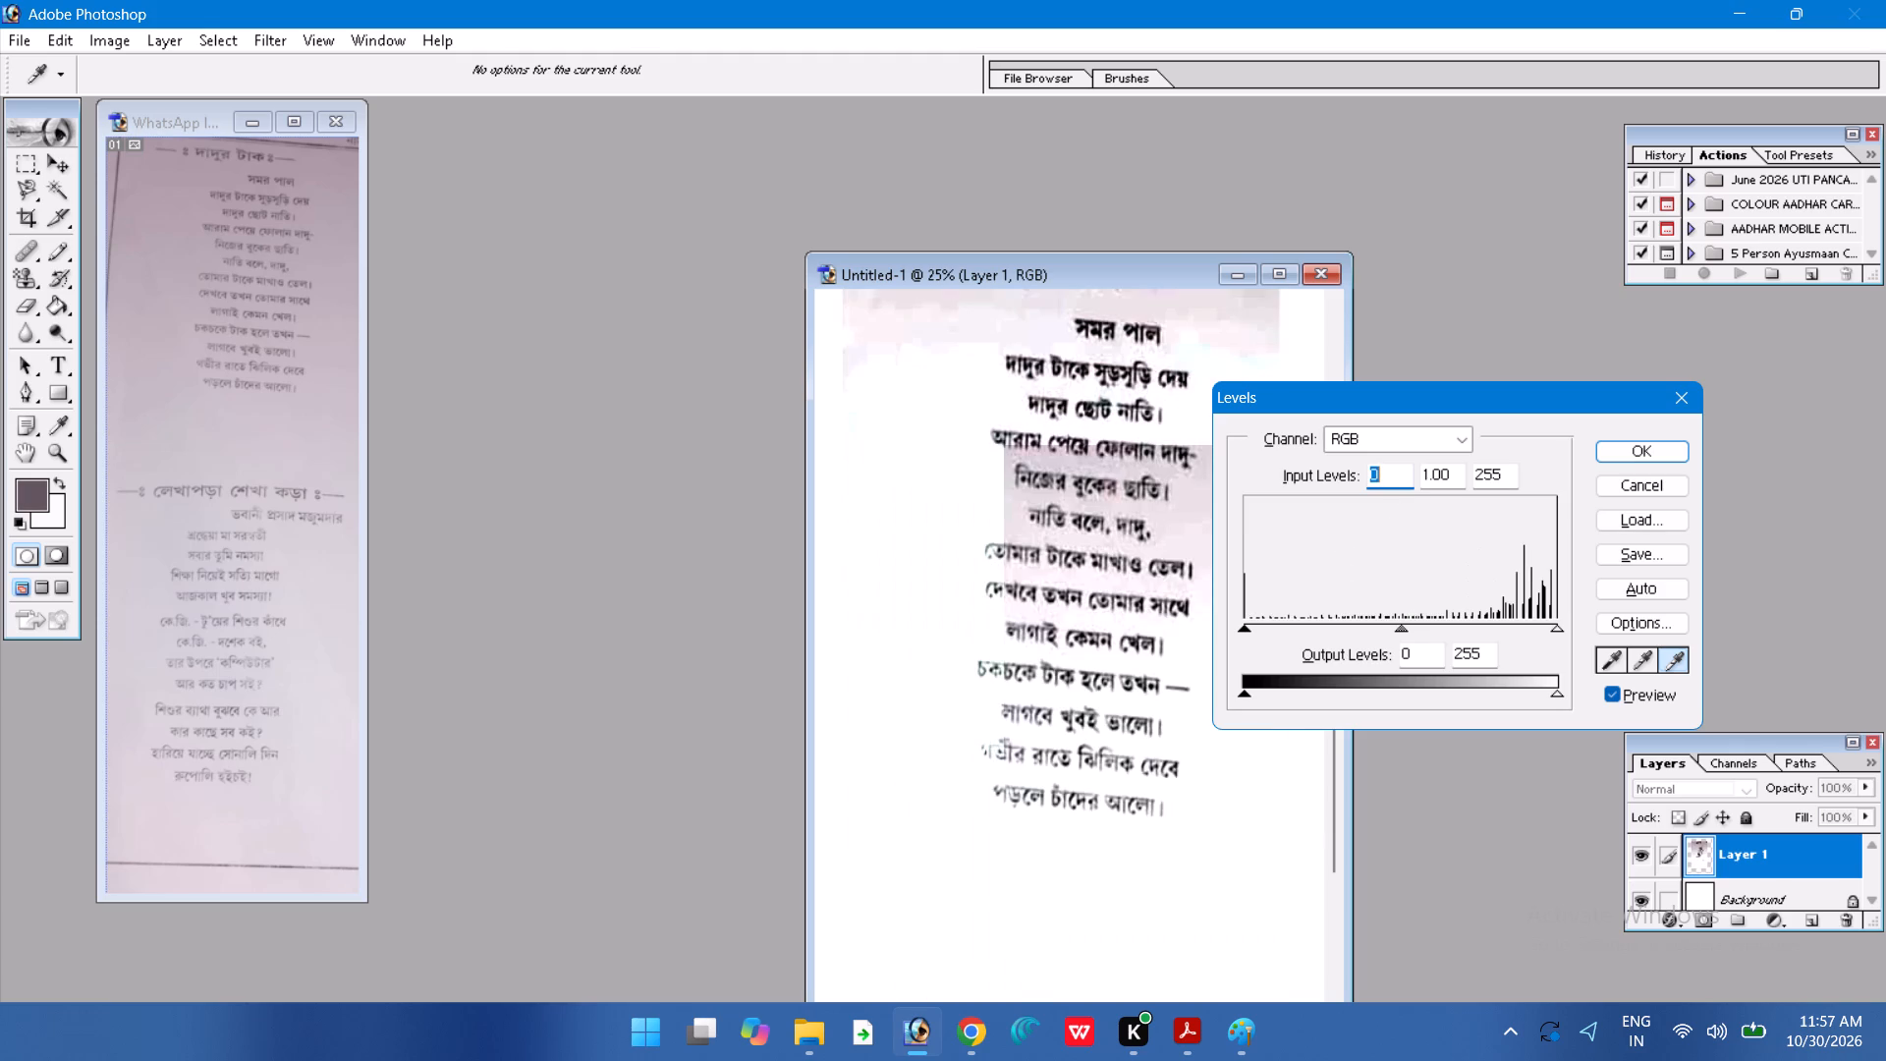
{"action": "key", "text": "ctrl+z"}
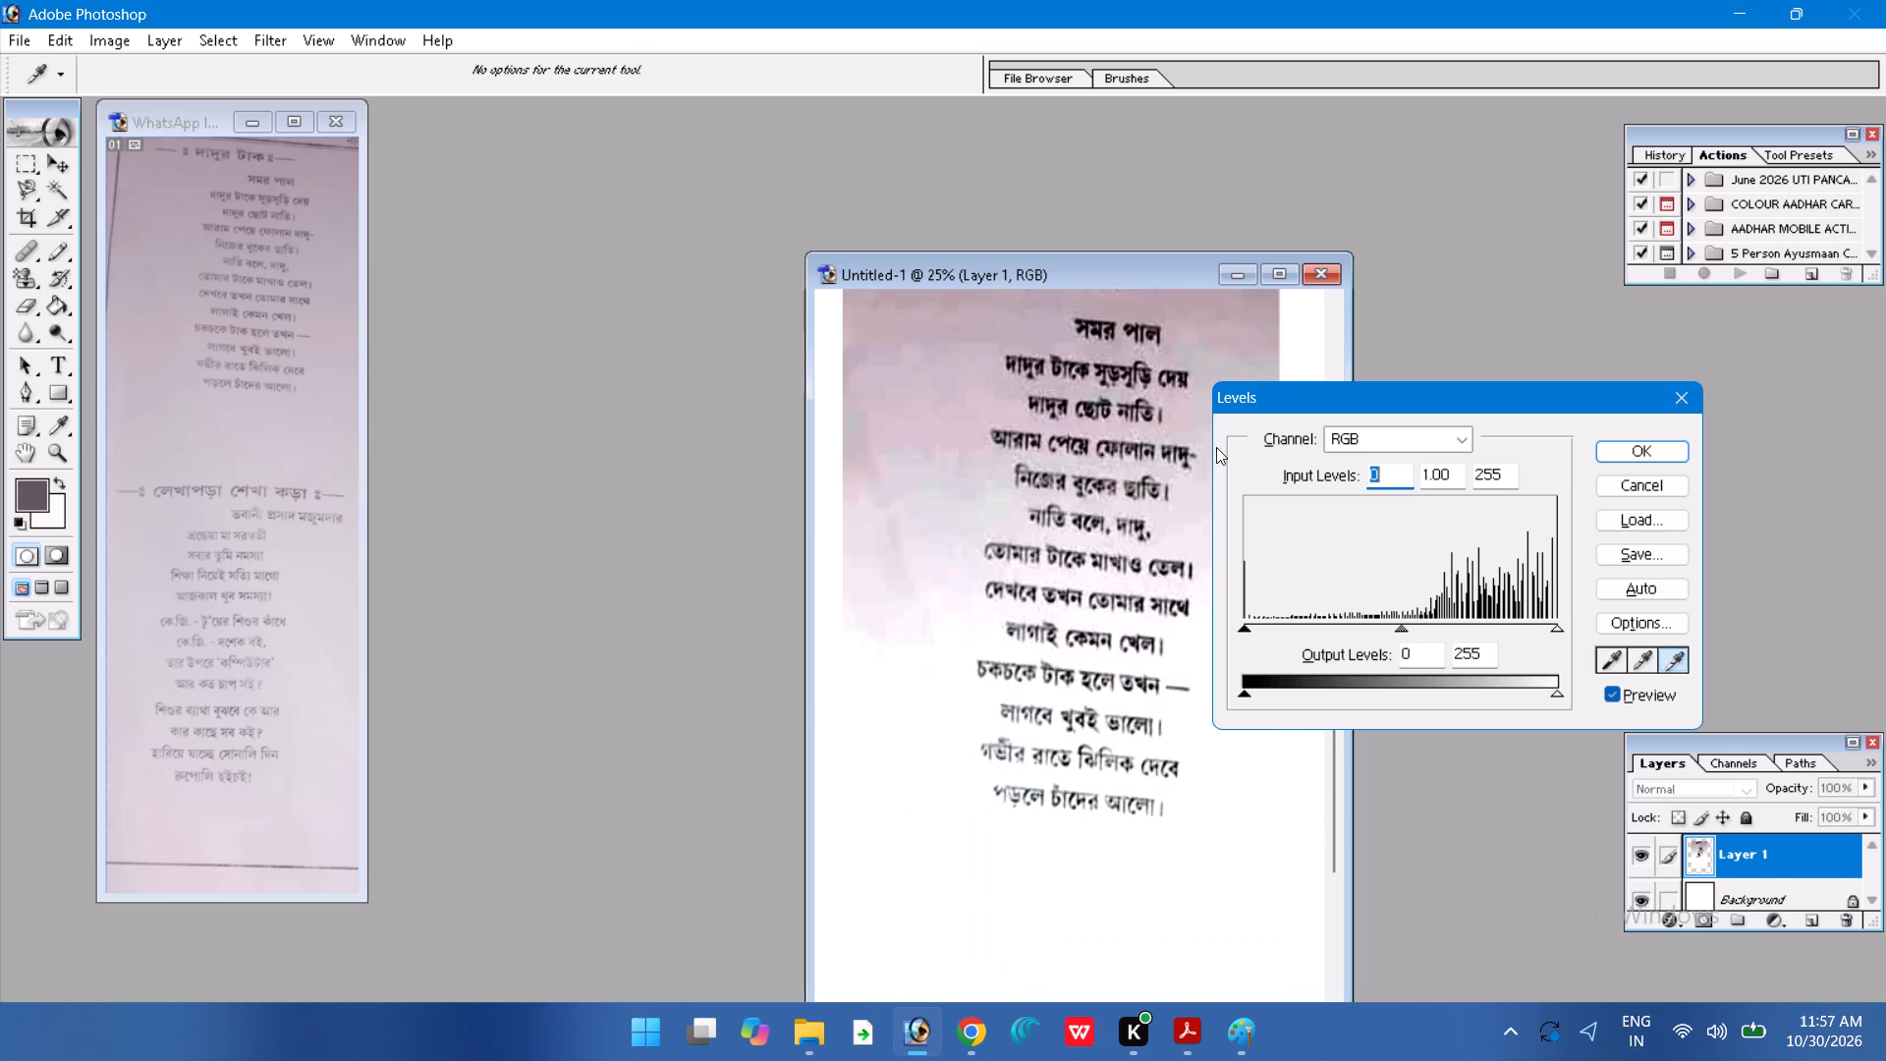
{"action": "left_click", "coordinate": [1634, 455]}
Print one copy of the poem page on the Brother DCP-T220 printer, keeping its existing printer properties.
{"action": "key", "text": "ctrl+p"}
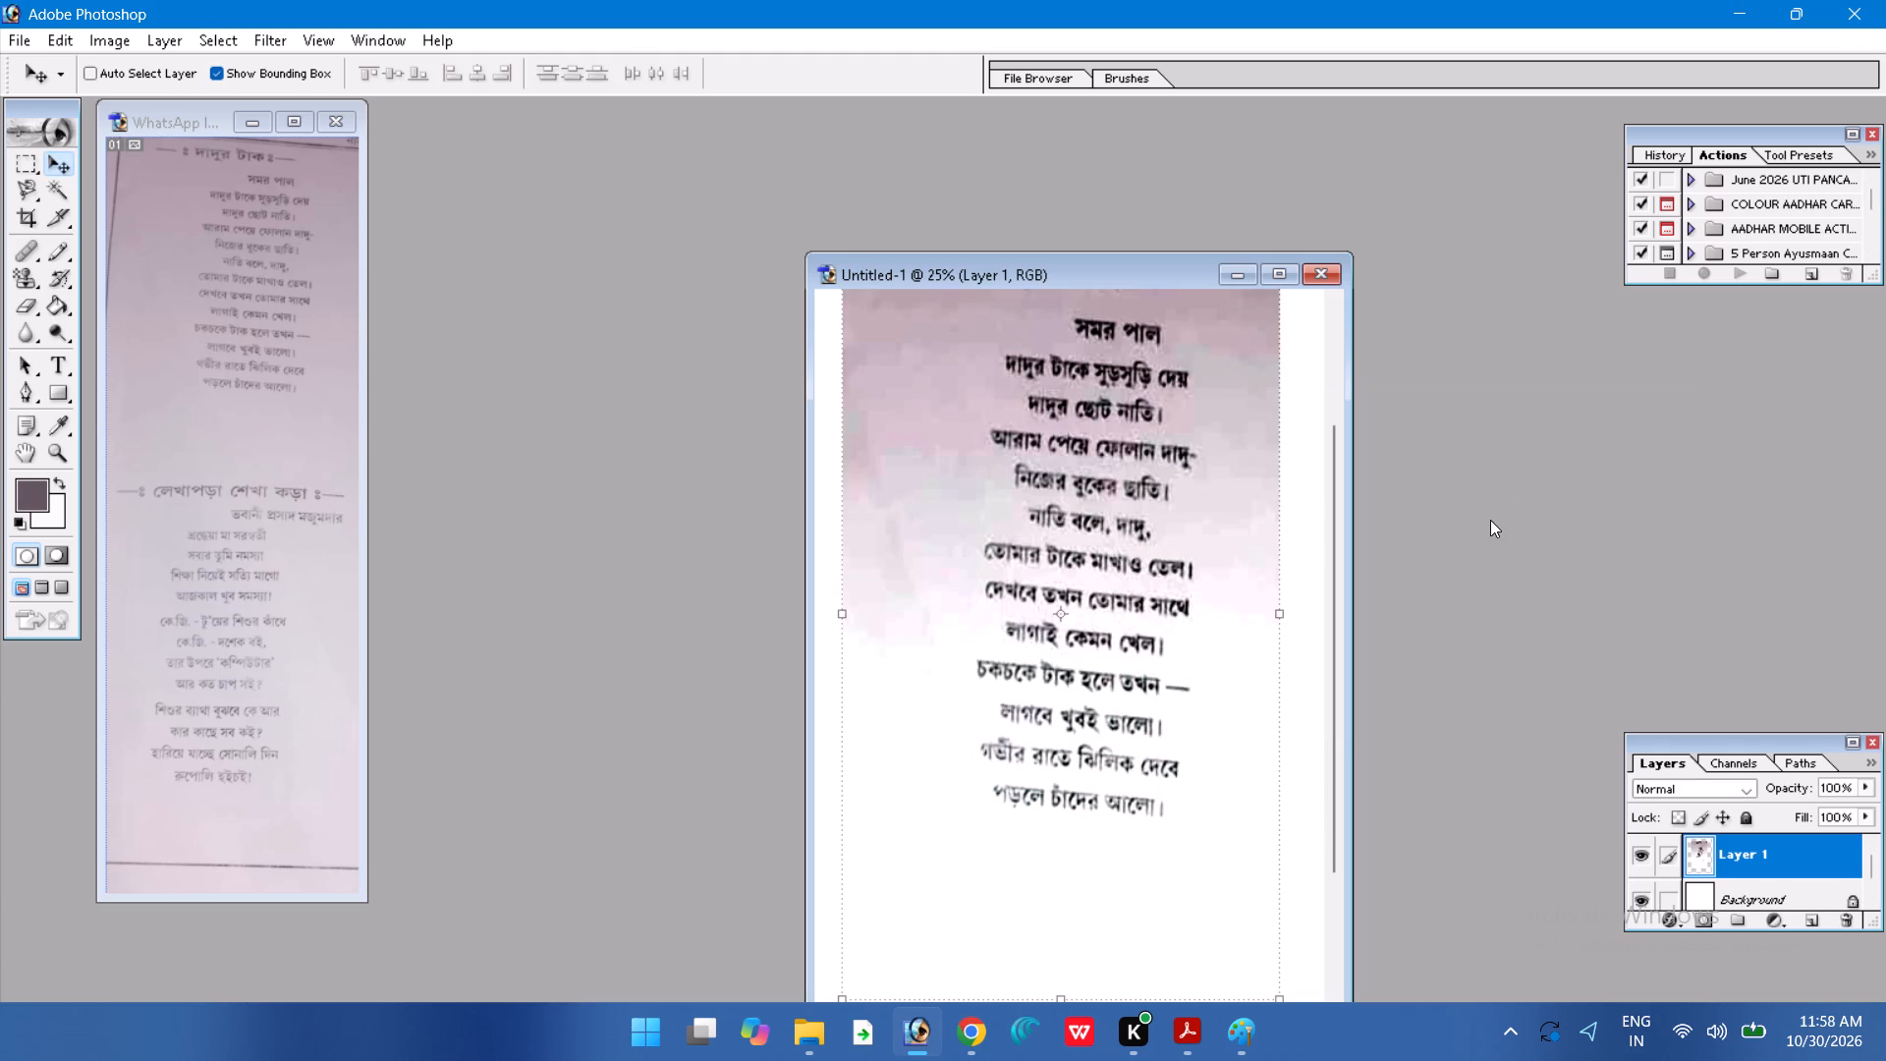
{"action": "left_click", "coordinate": [1291, 213]}
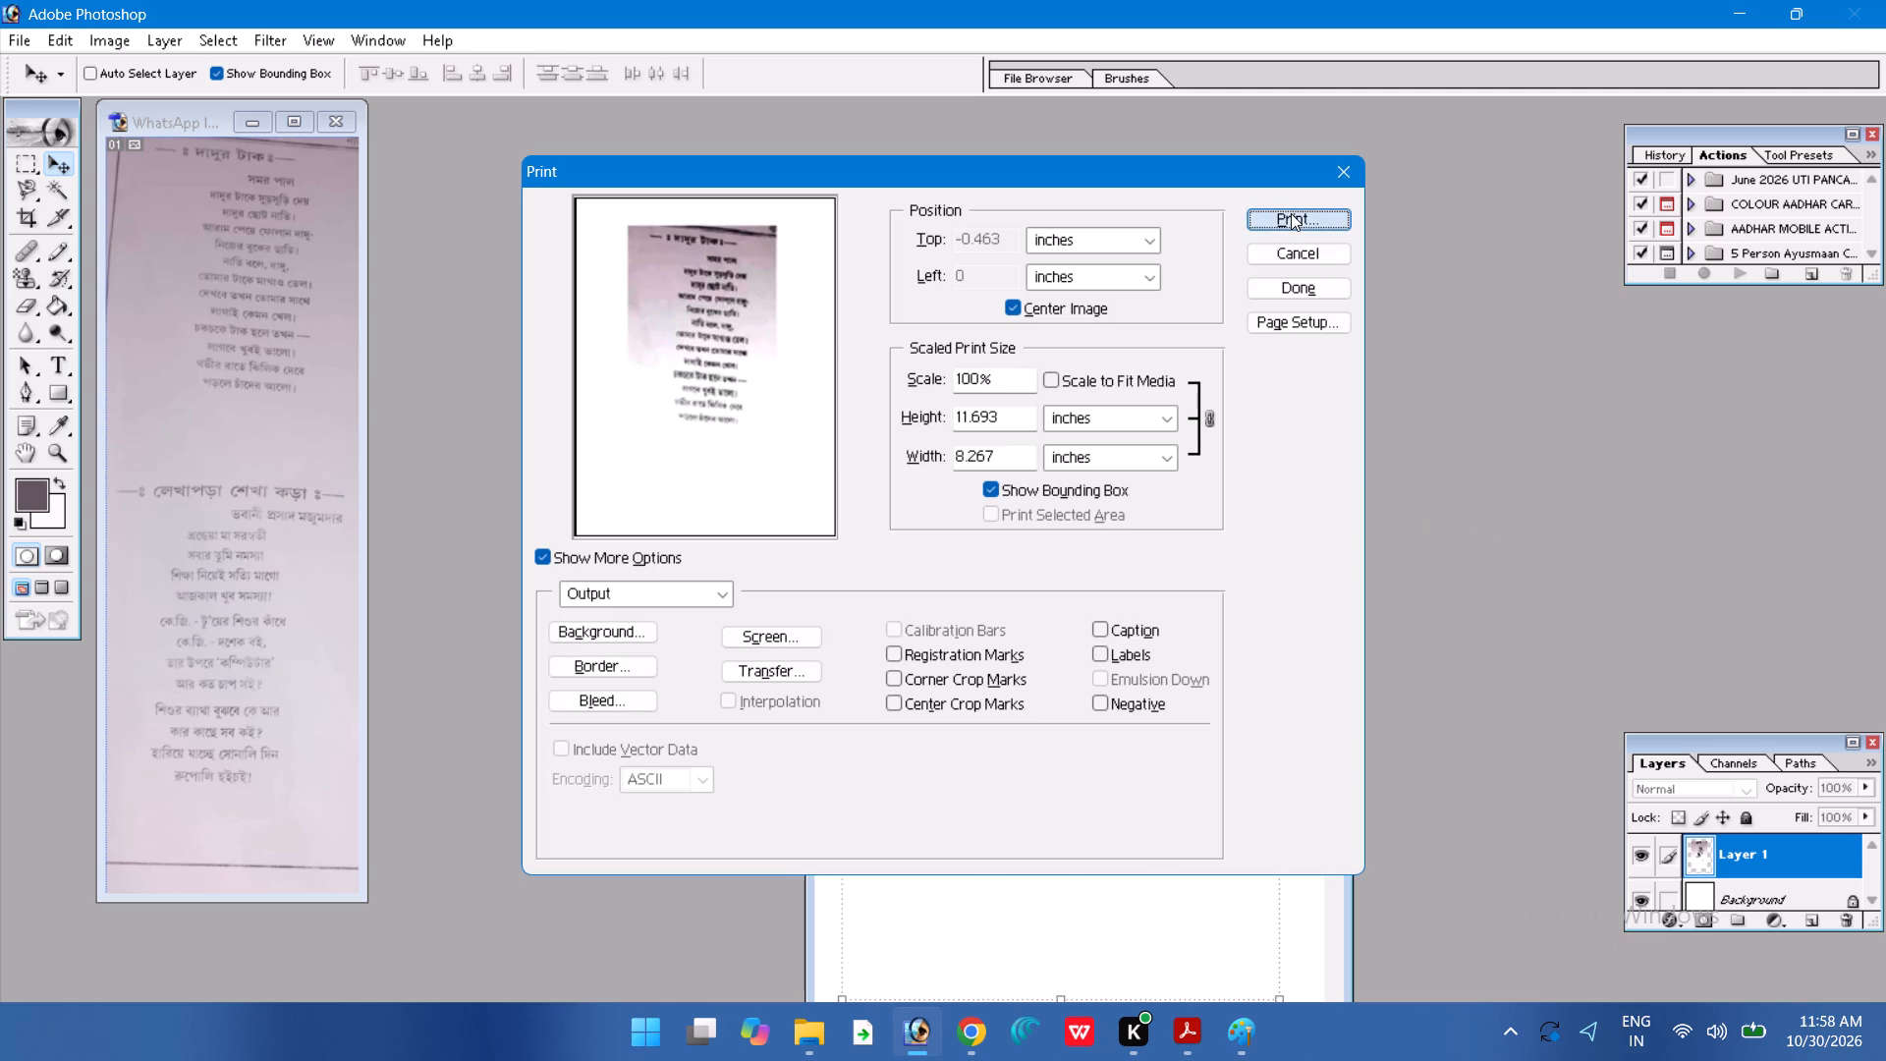
{"action": "left_click", "coordinate": [885, 400]}
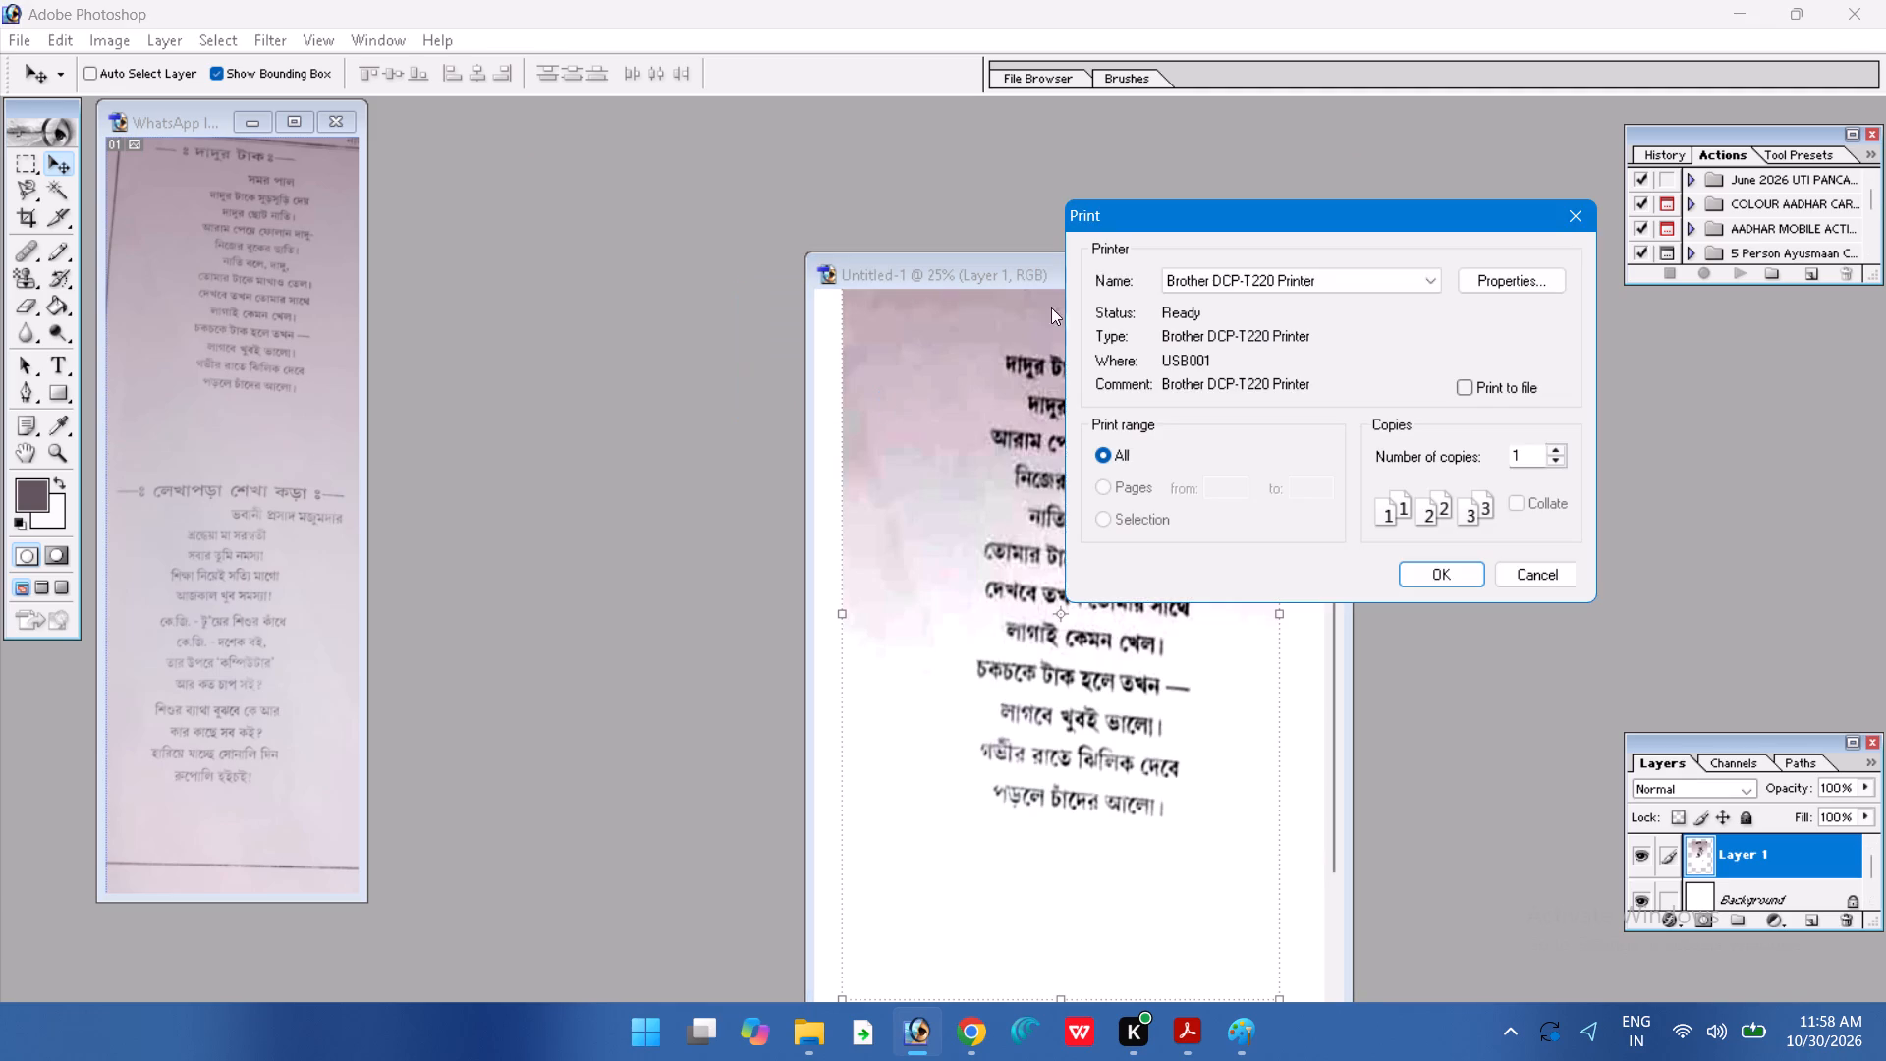
{"action": "left_click", "coordinate": [1525, 282]}
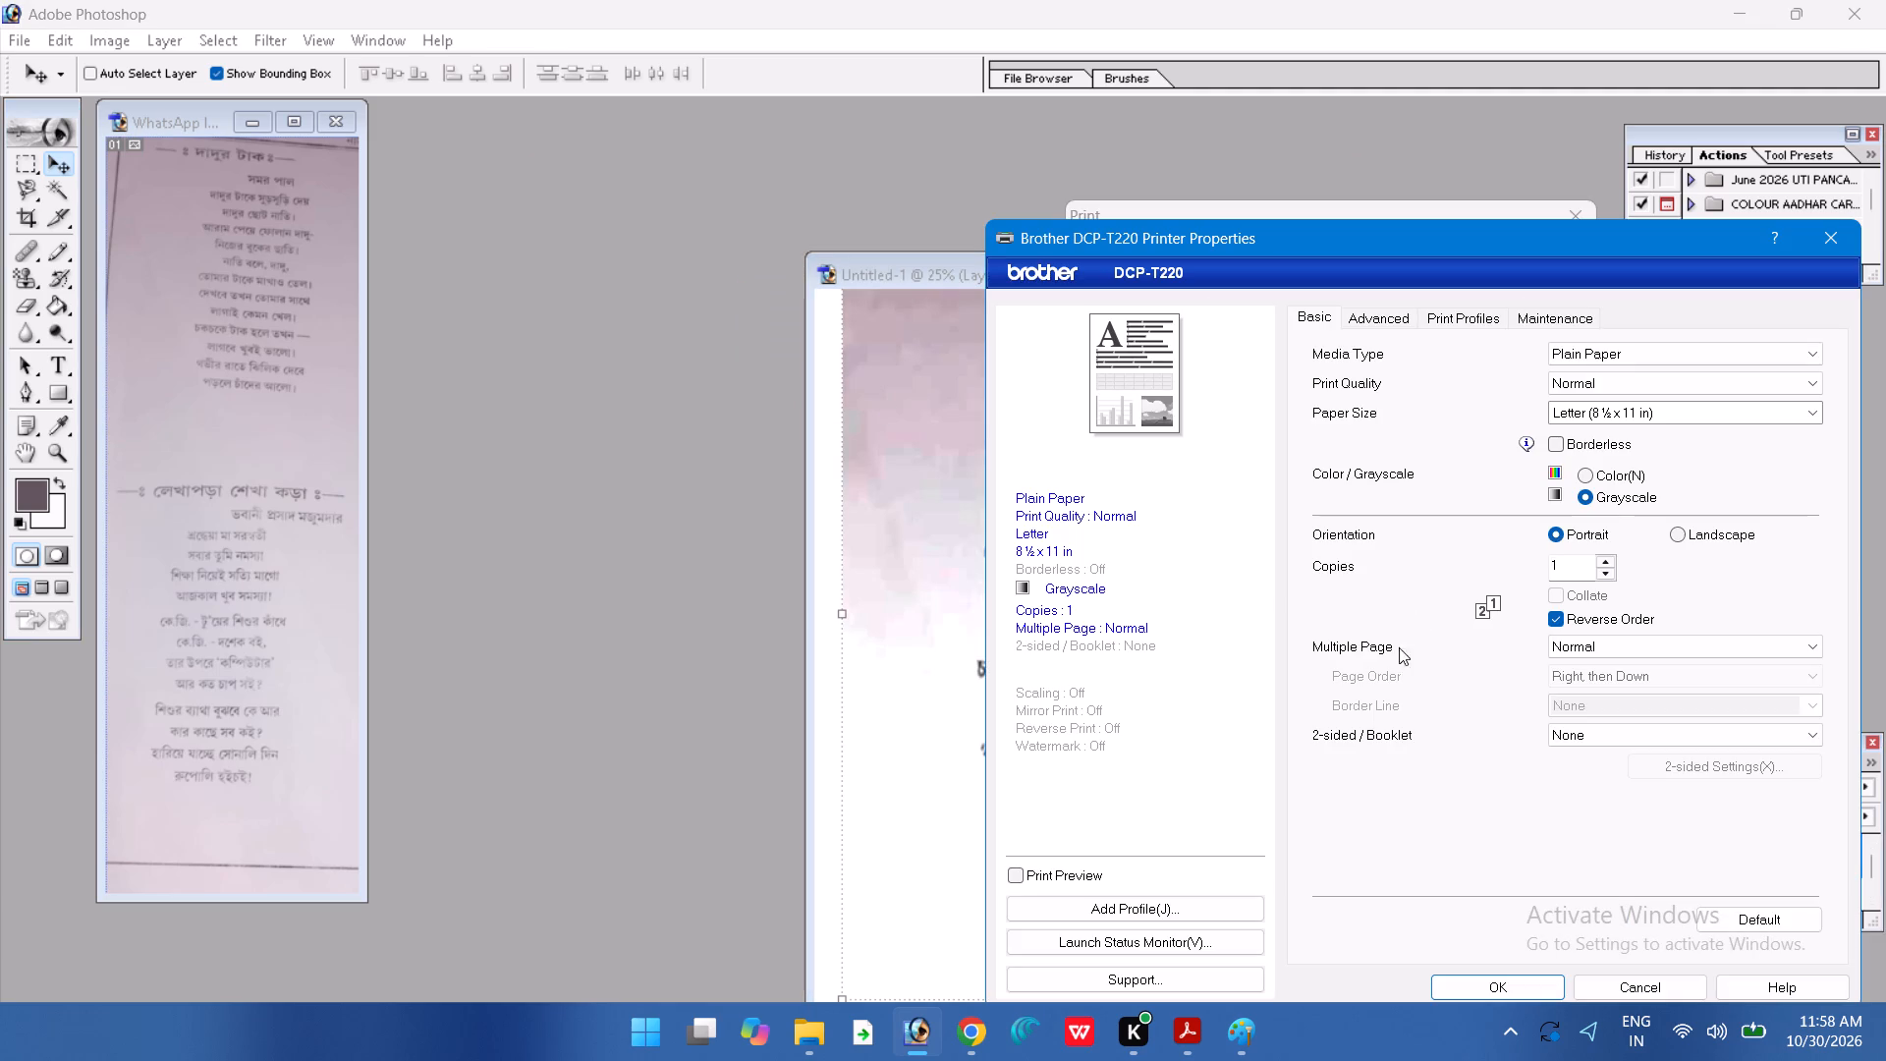
{"action": "left_click", "coordinate": [1506, 988]}
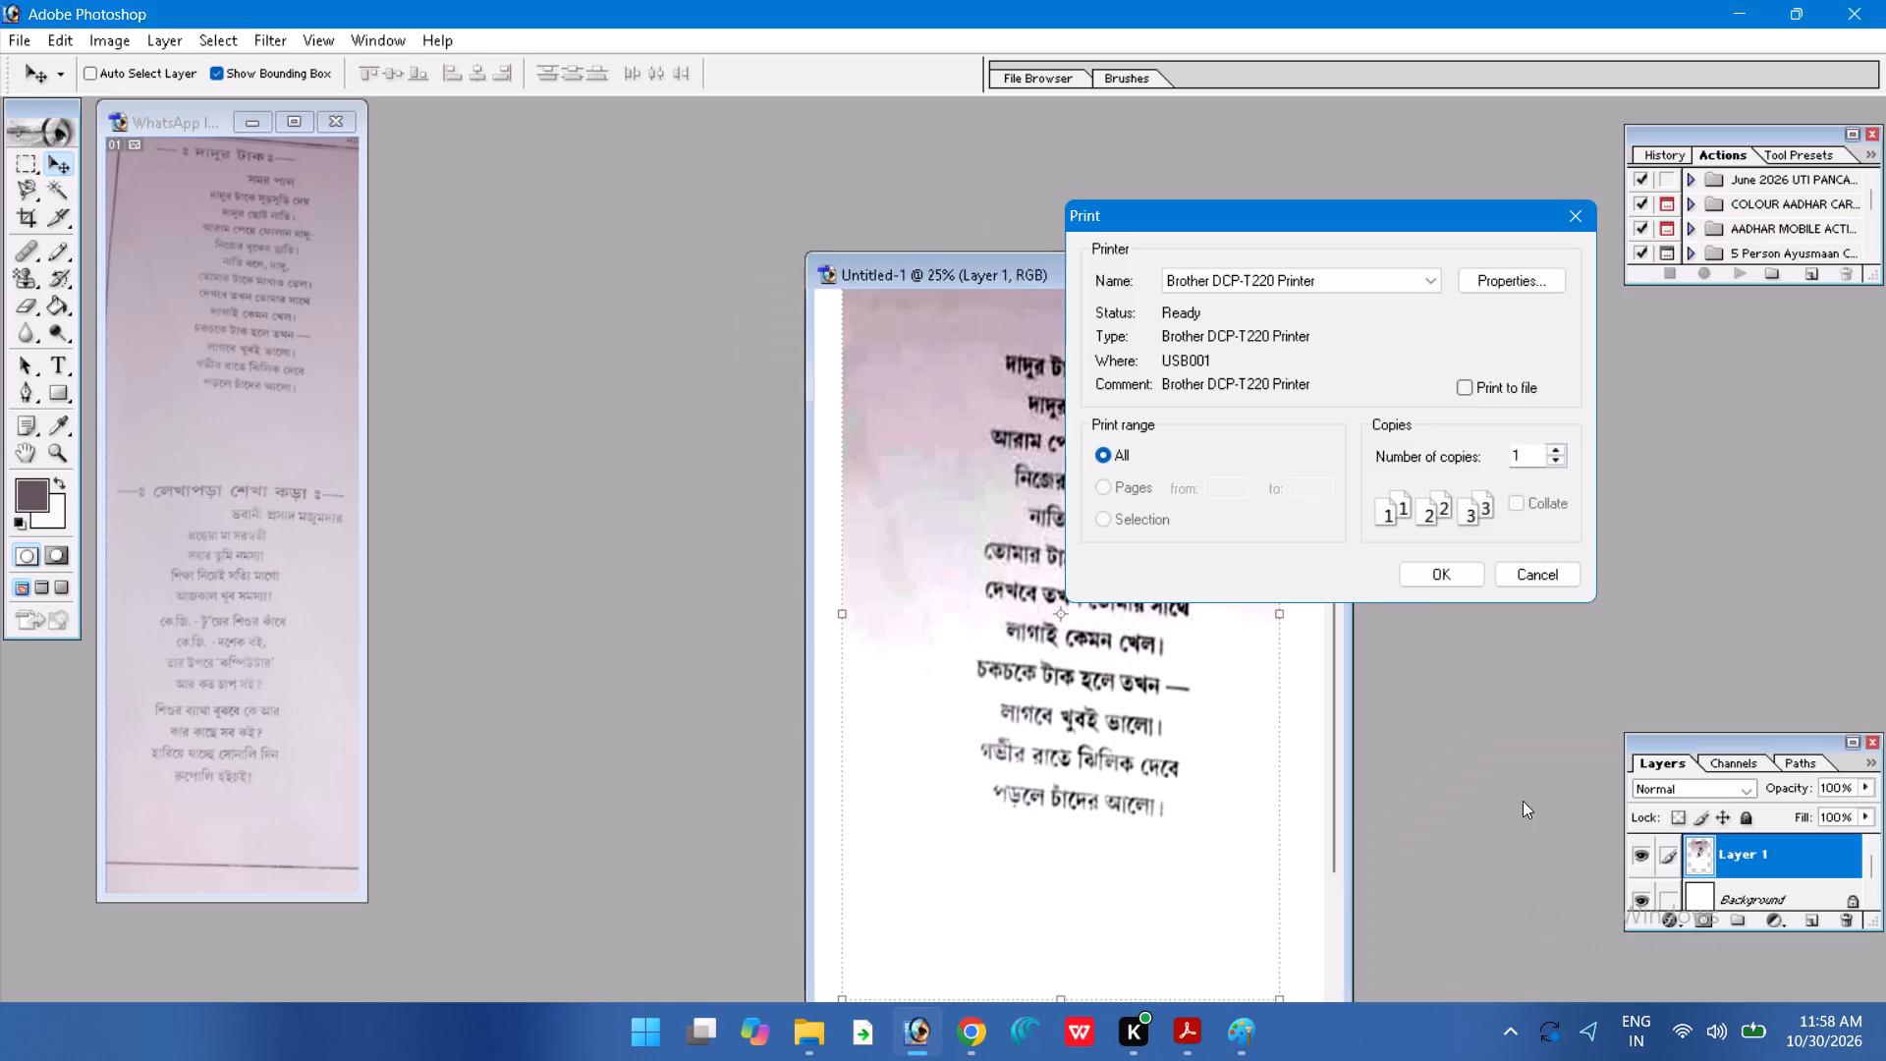
{"action": "left_click", "coordinate": [1418, 580]}
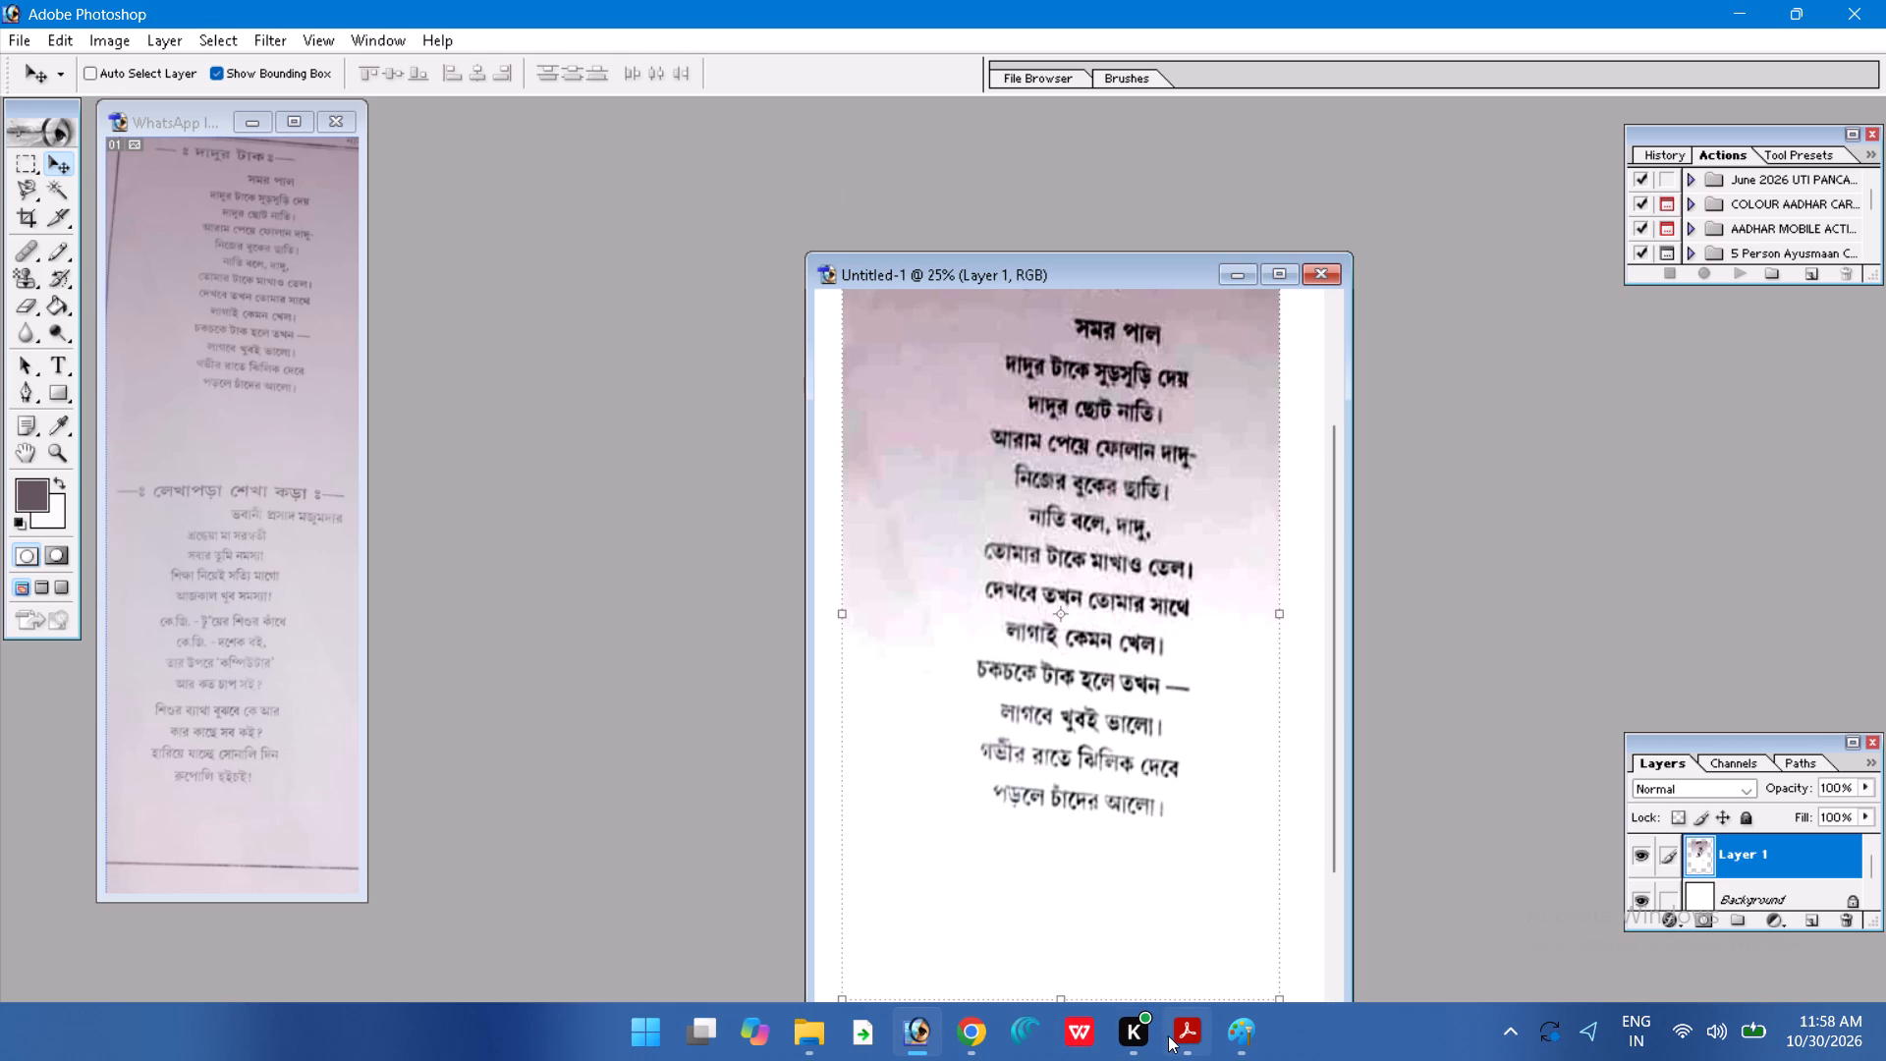
Switch to Chrome, search for "pf member" in a new tab, open the EPFO member portal and dismiss its alert.
{"action": "left_click", "coordinate": [984, 1025]}
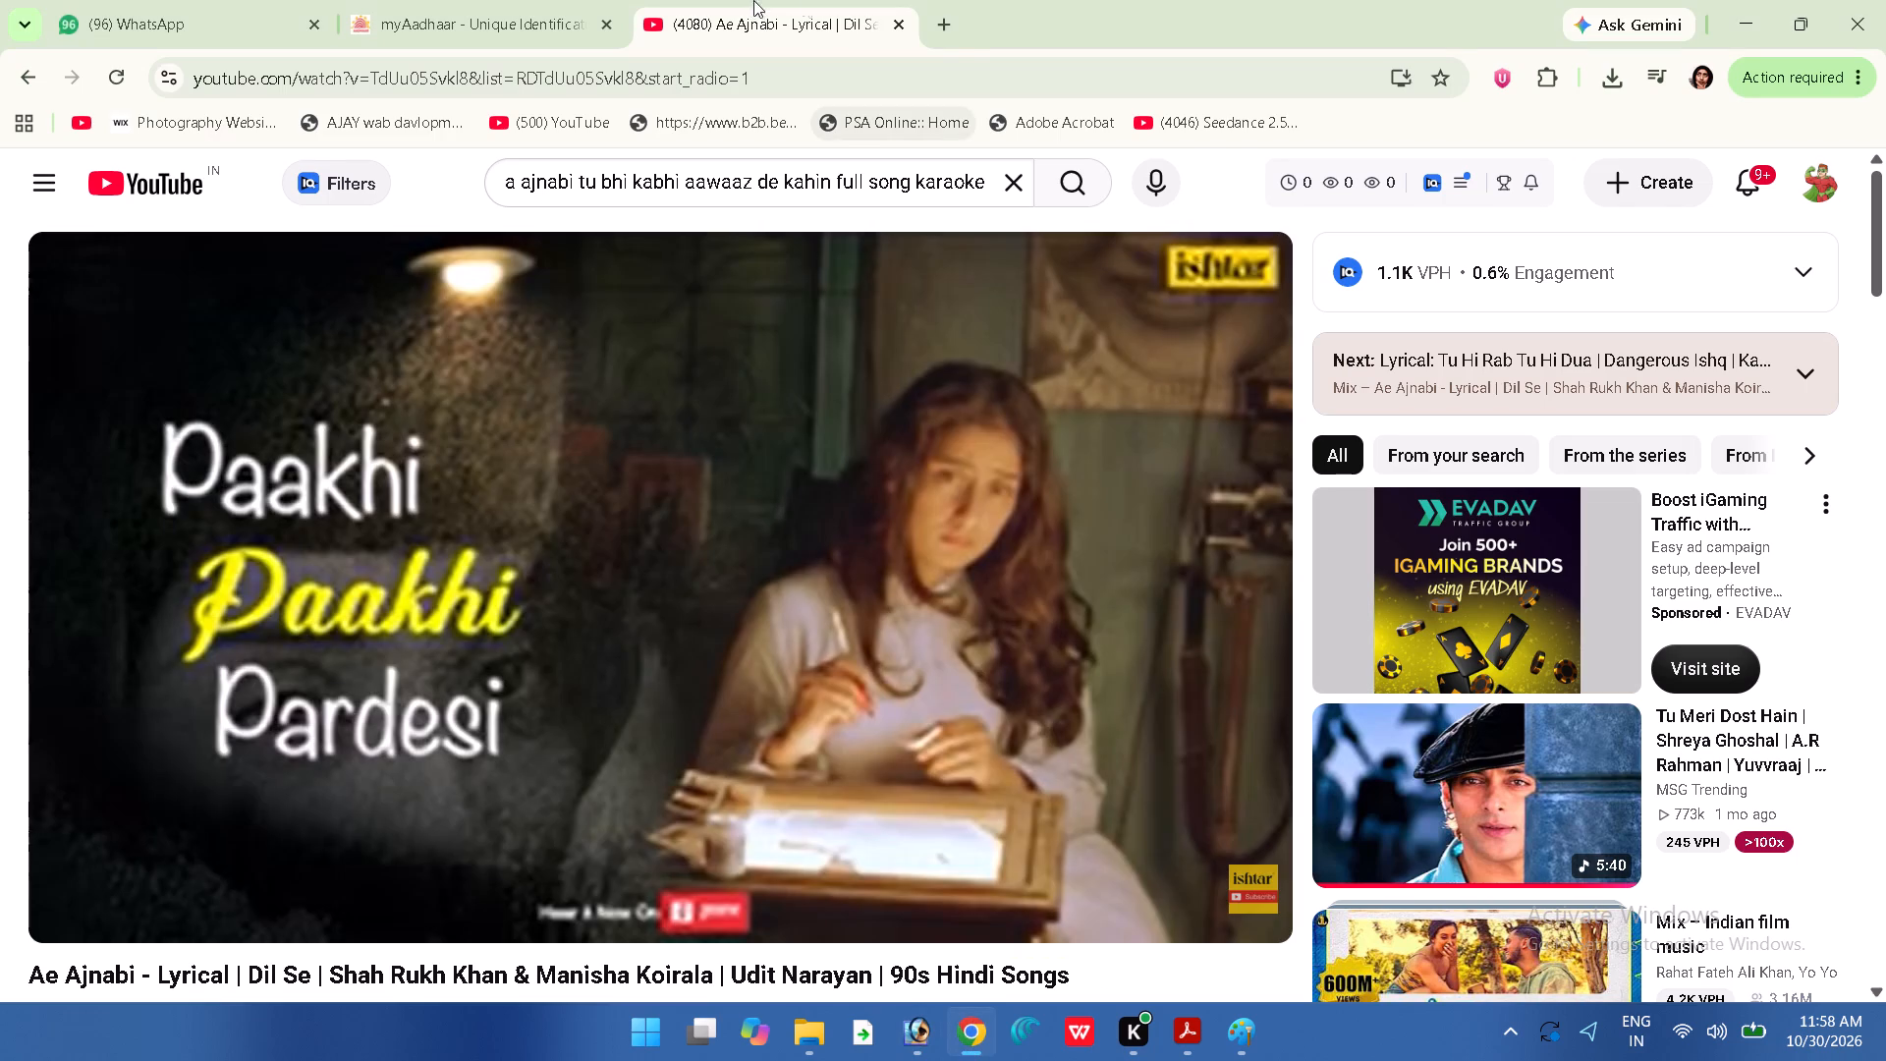
{"action": "left_click", "coordinate": [936, 26]}
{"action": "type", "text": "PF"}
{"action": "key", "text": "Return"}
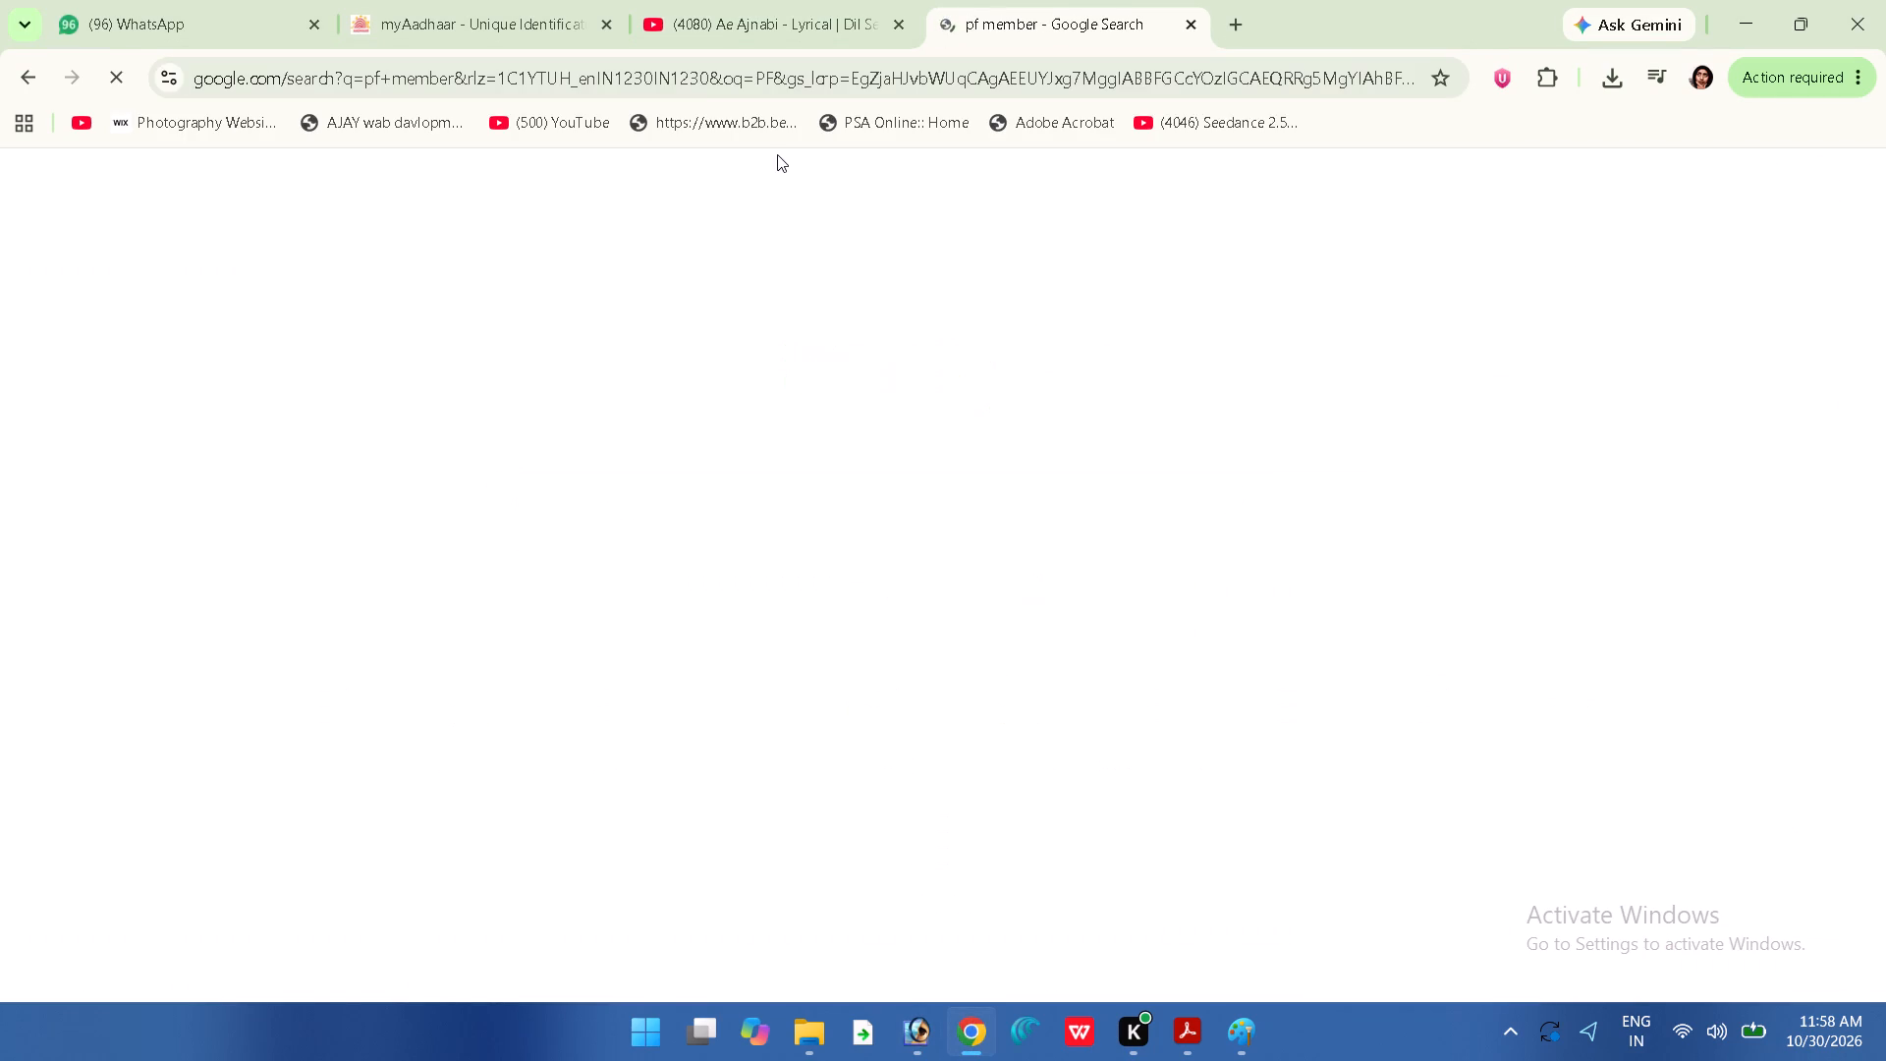
{"action": "left_click", "coordinate": [542, 414]}
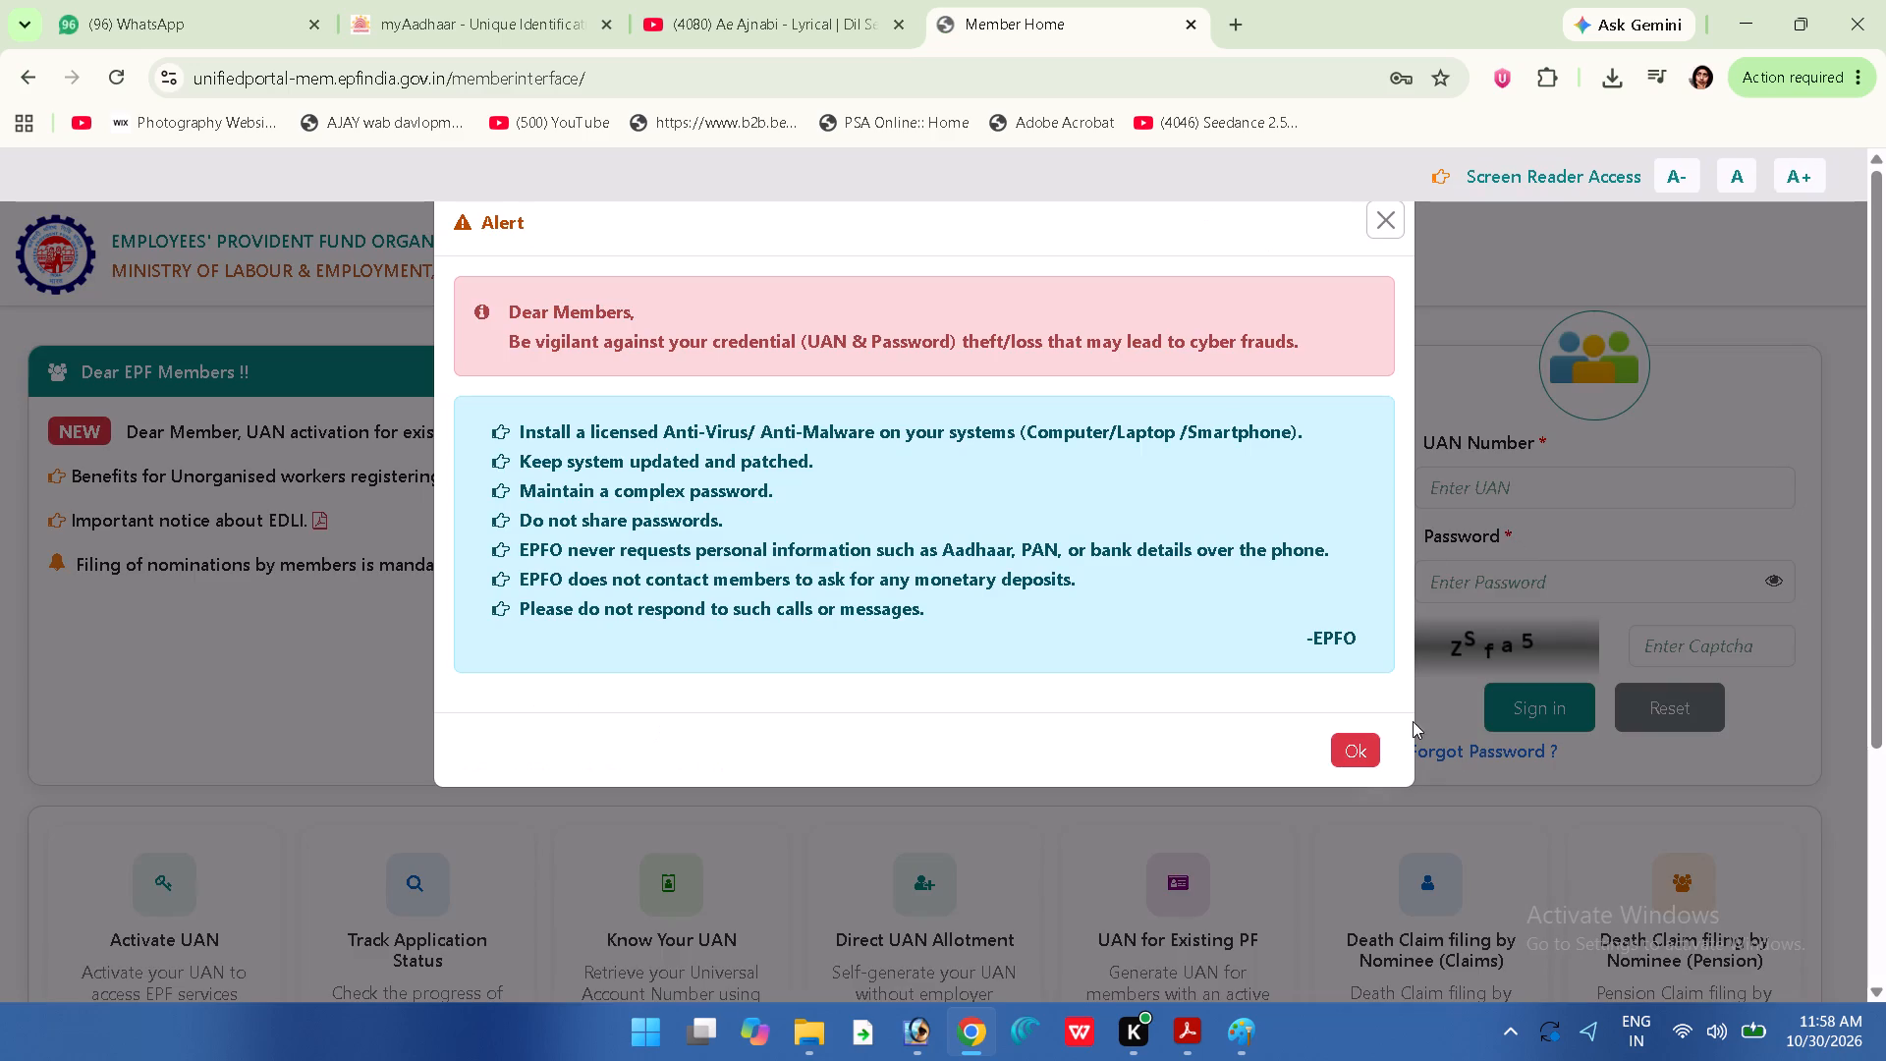
{"action": "left_click", "coordinate": [1353, 748]}
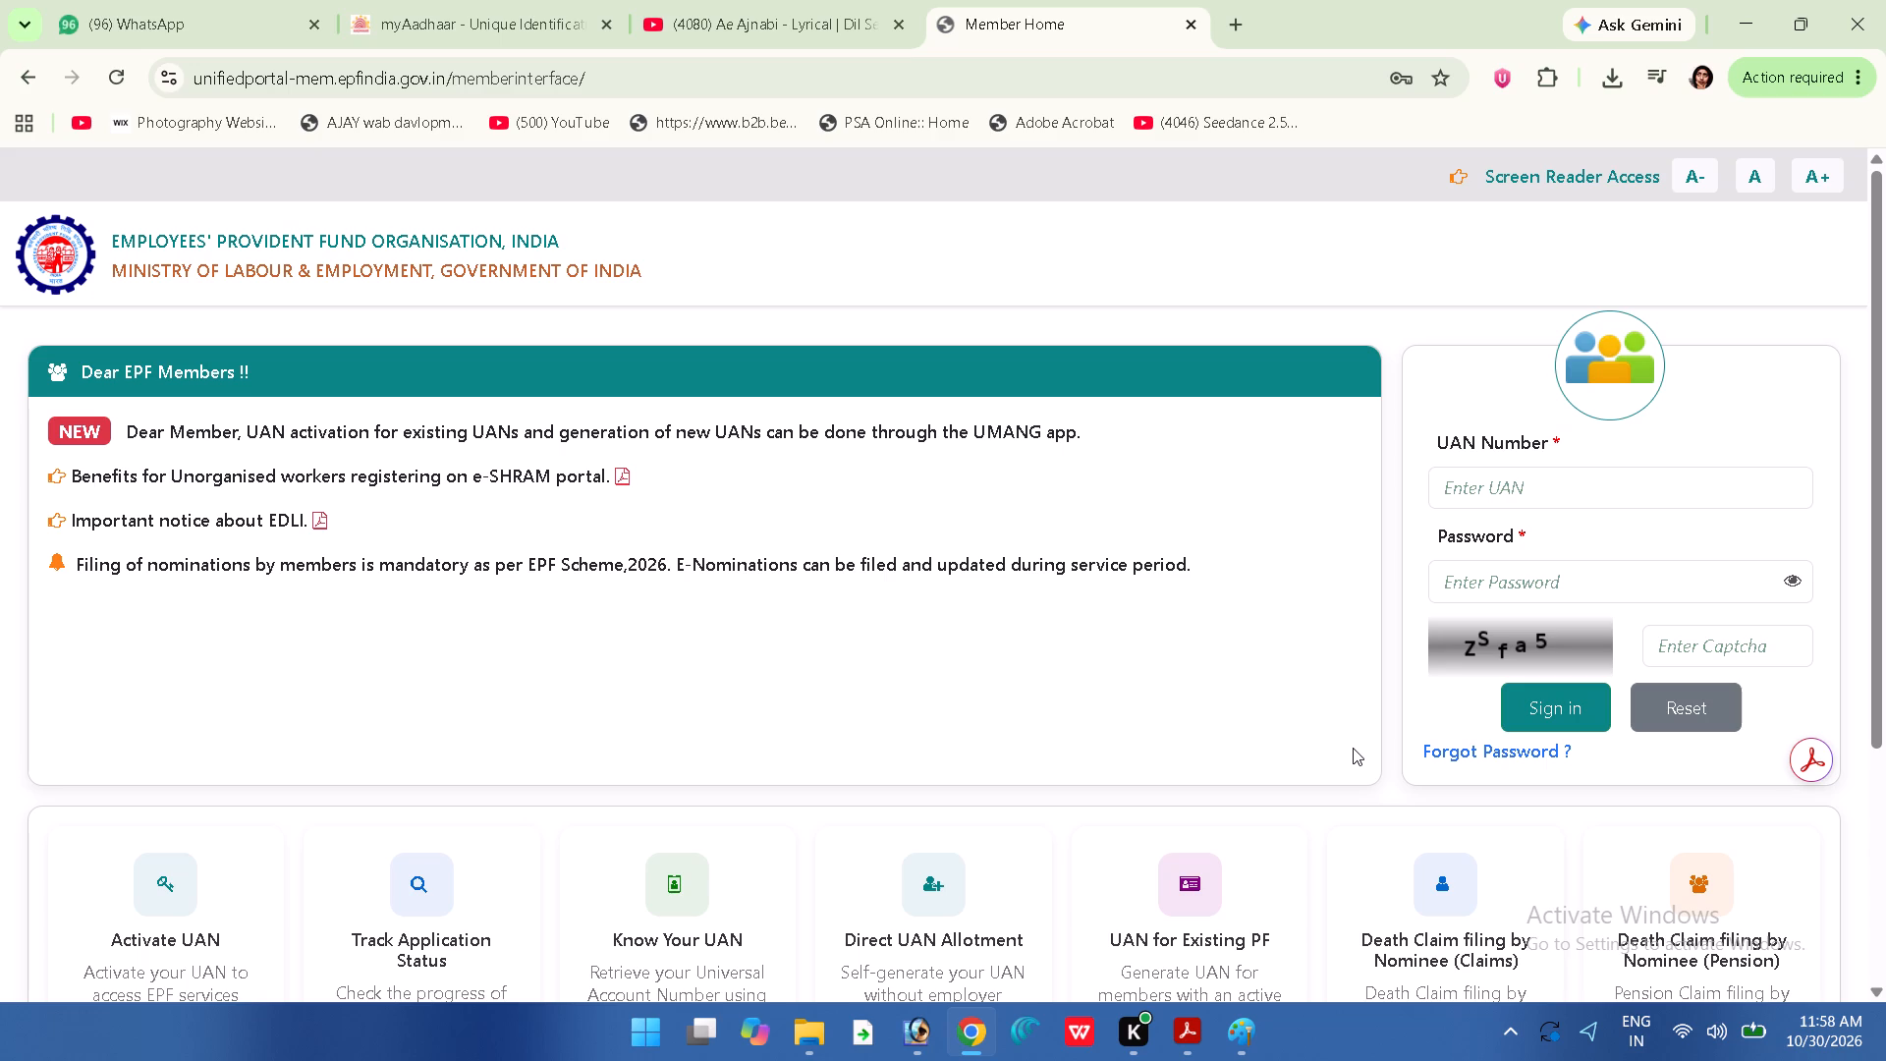
Open the WBSEDCL online bill payment page in another new tab.
{"action": "left_click", "coordinate": [1215, 20]}
{"action": "left_click", "coordinate": [1227, 19]}
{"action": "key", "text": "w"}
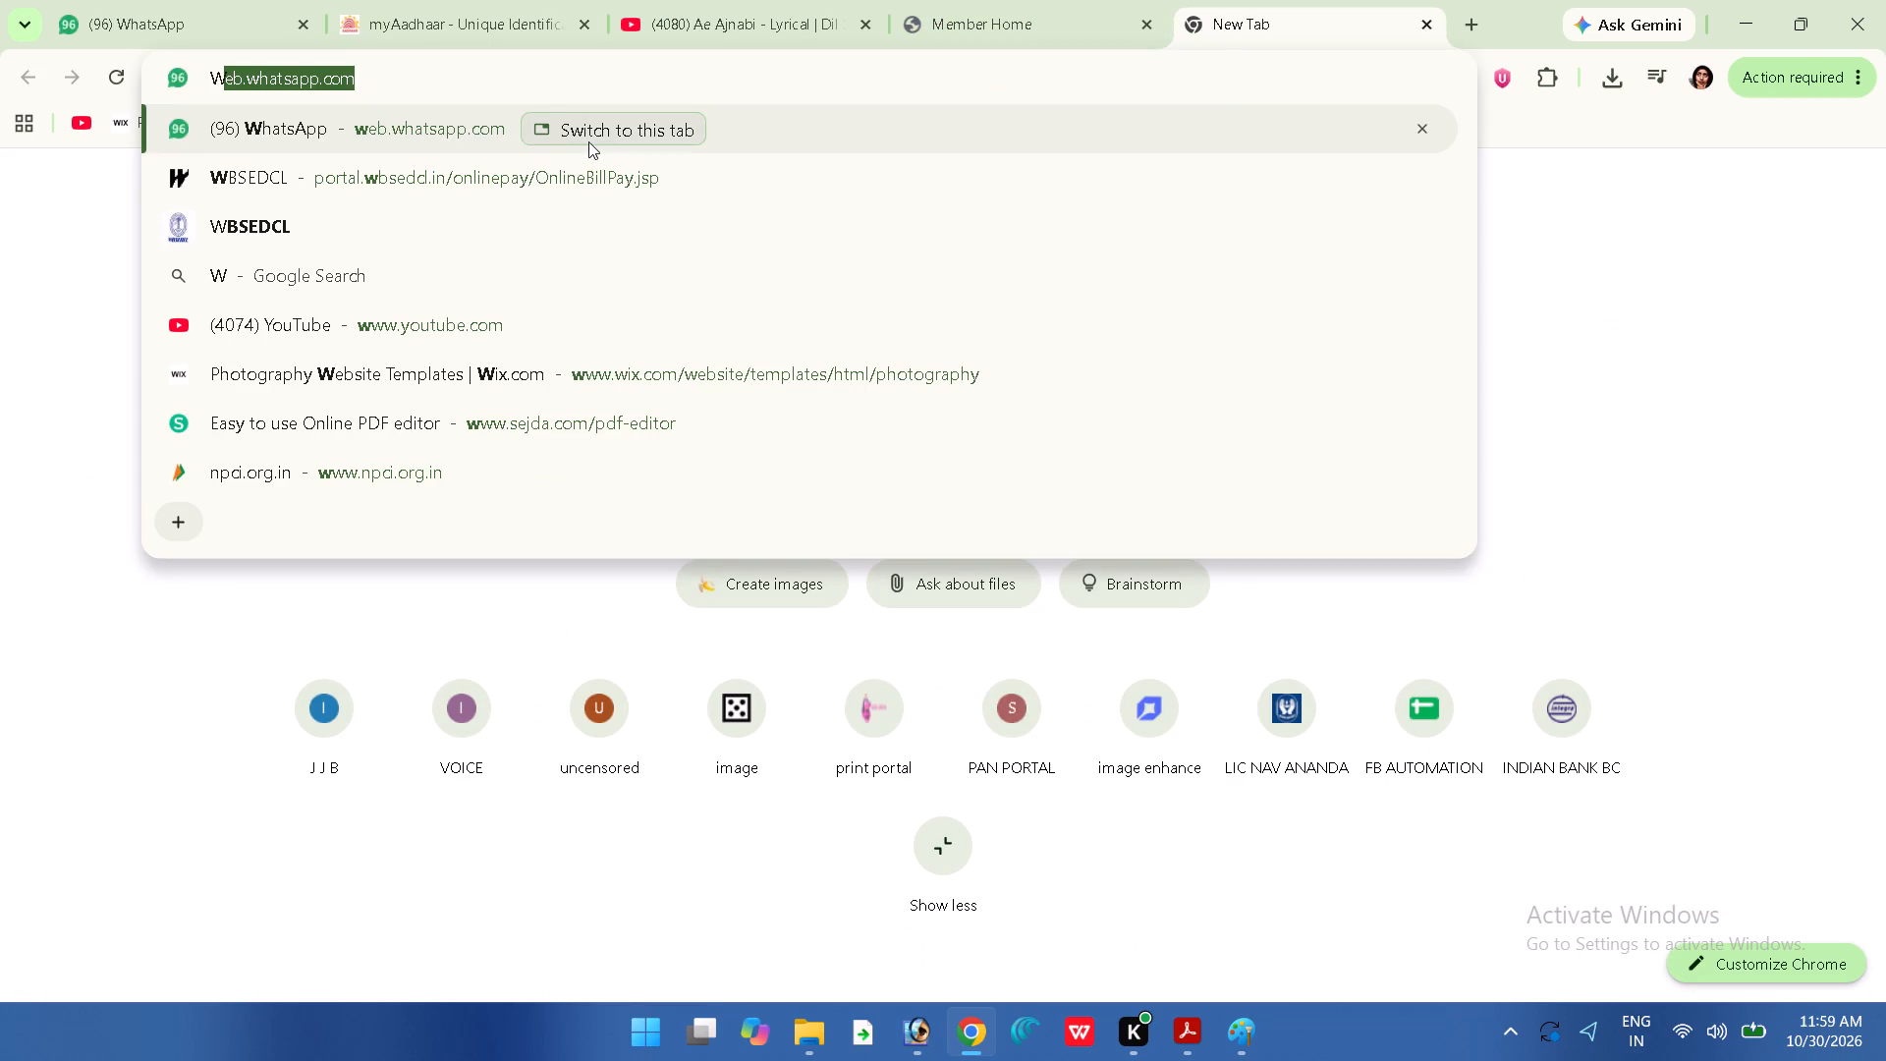
{"action": "left_click", "coordinate": [585, 166]}
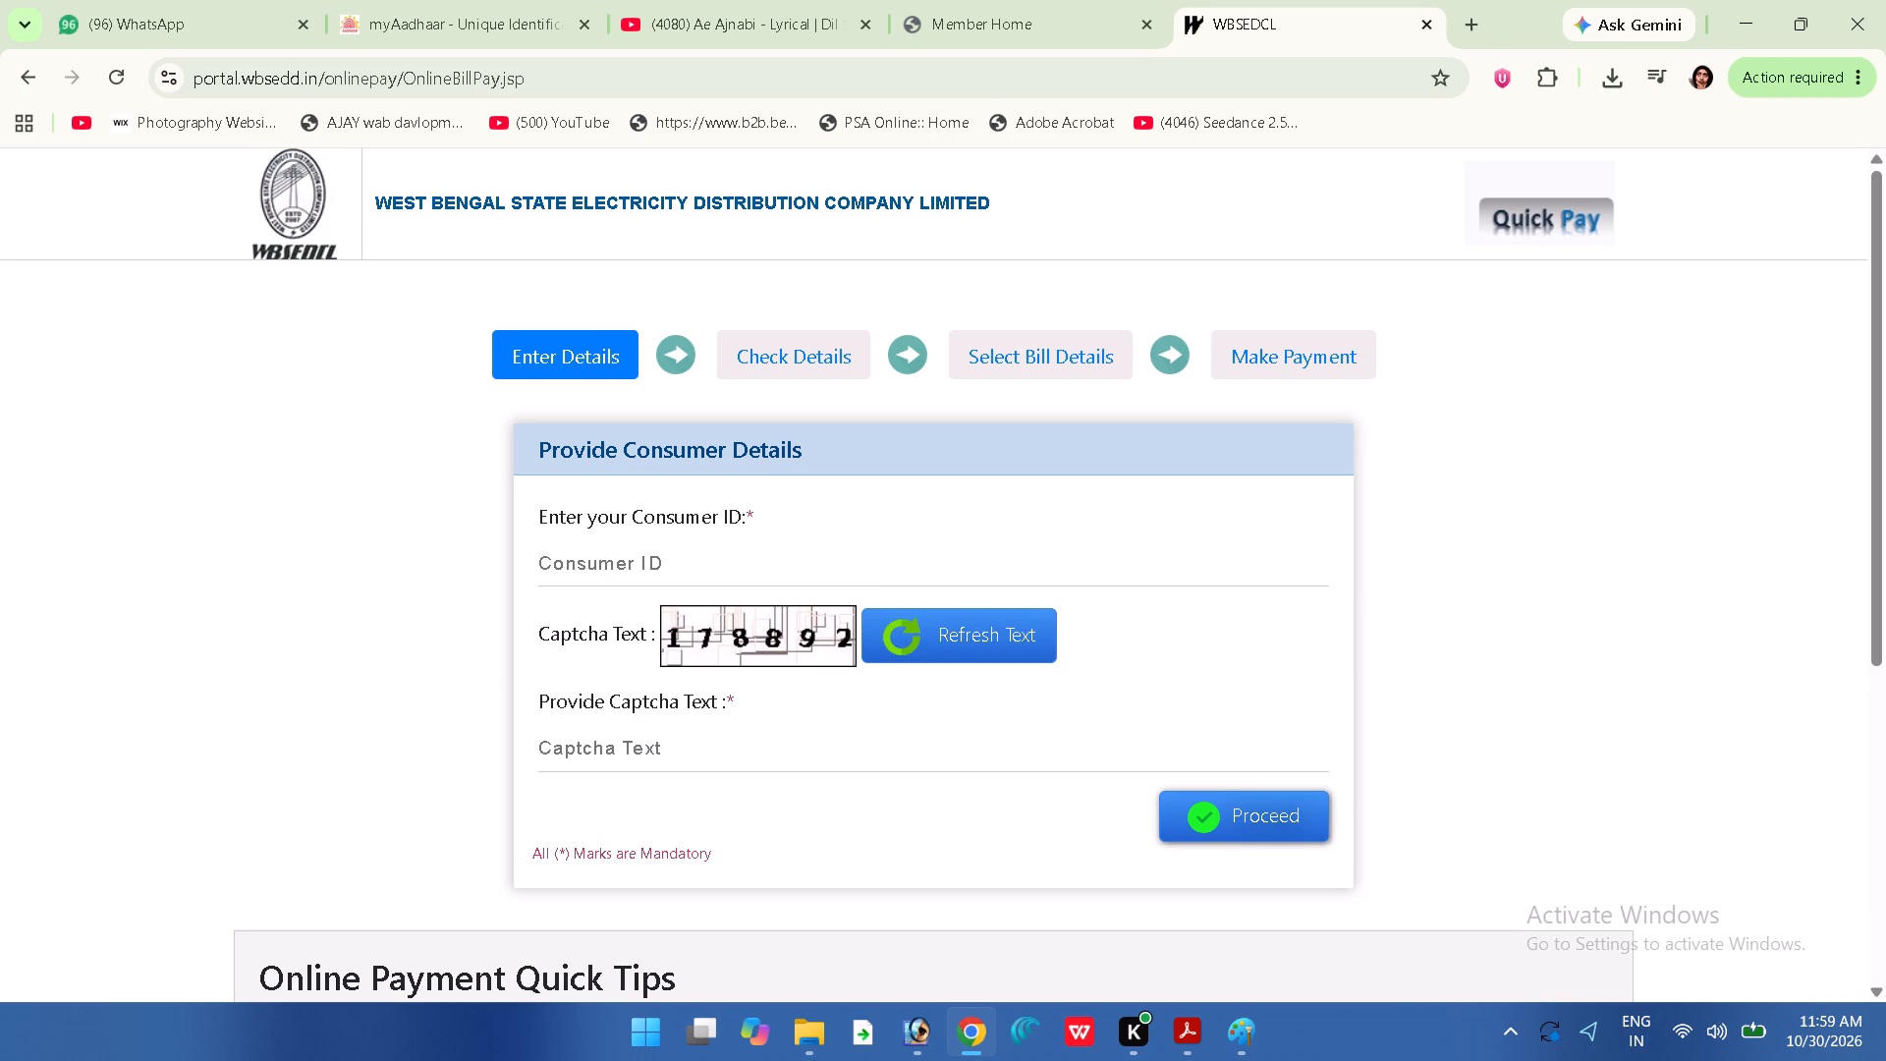
Enter the customer's consumer ID and the captcha text, and proceed to the consumer details.
{"action": "left_click", "coordinate": [861, 576]}
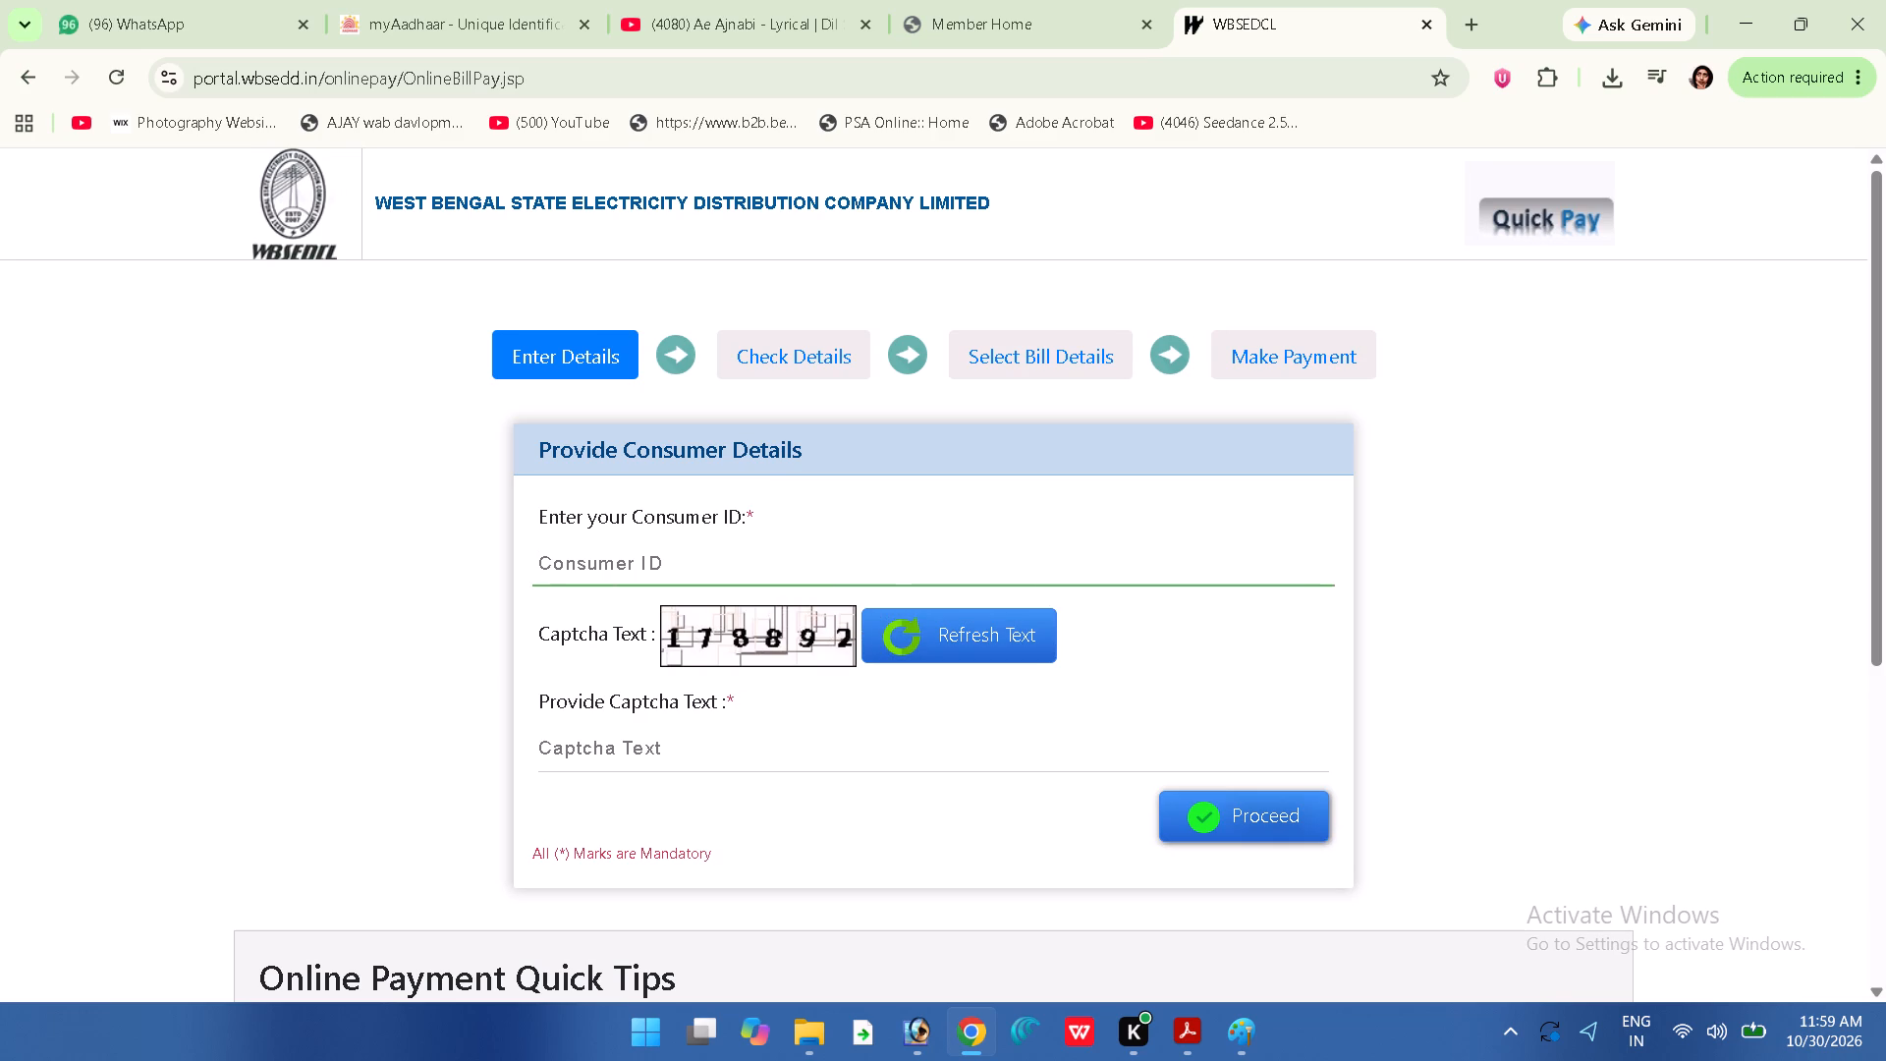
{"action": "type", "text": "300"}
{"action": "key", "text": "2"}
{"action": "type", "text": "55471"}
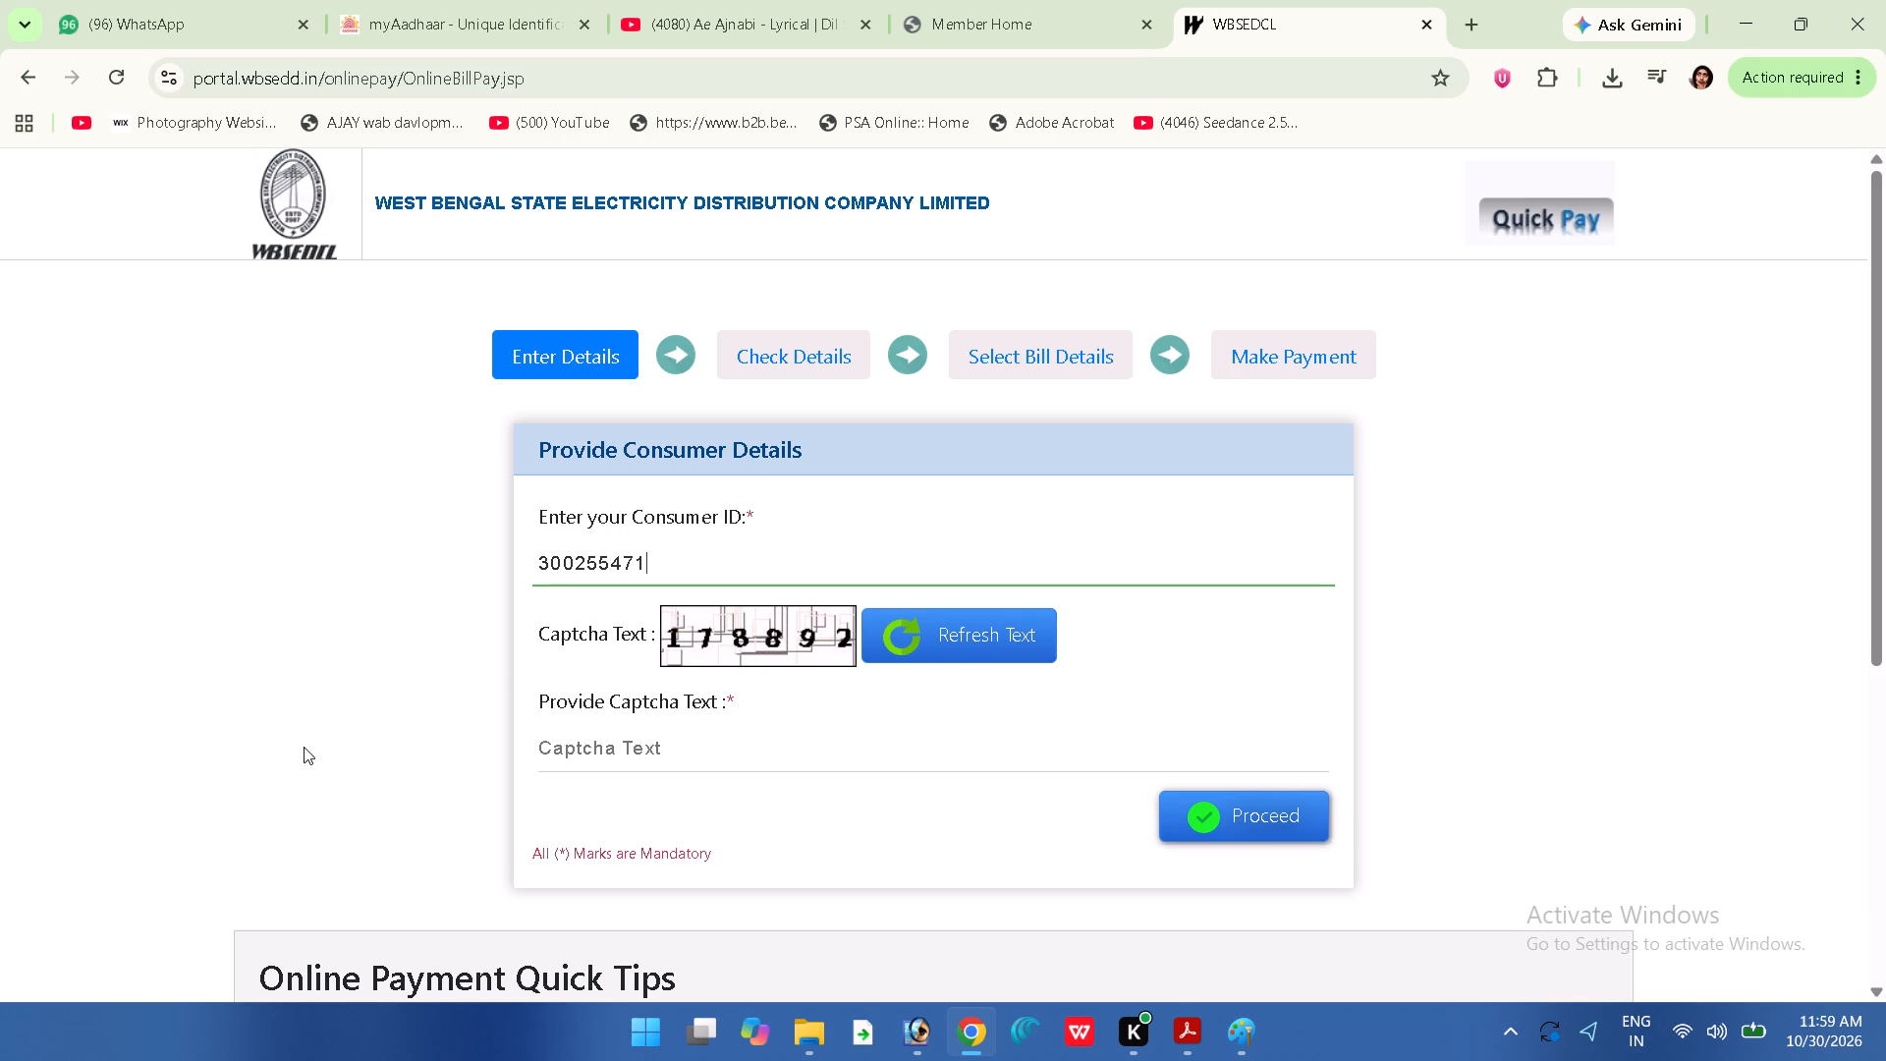
{"action": "left_click", "coordinate": [625, 767]}
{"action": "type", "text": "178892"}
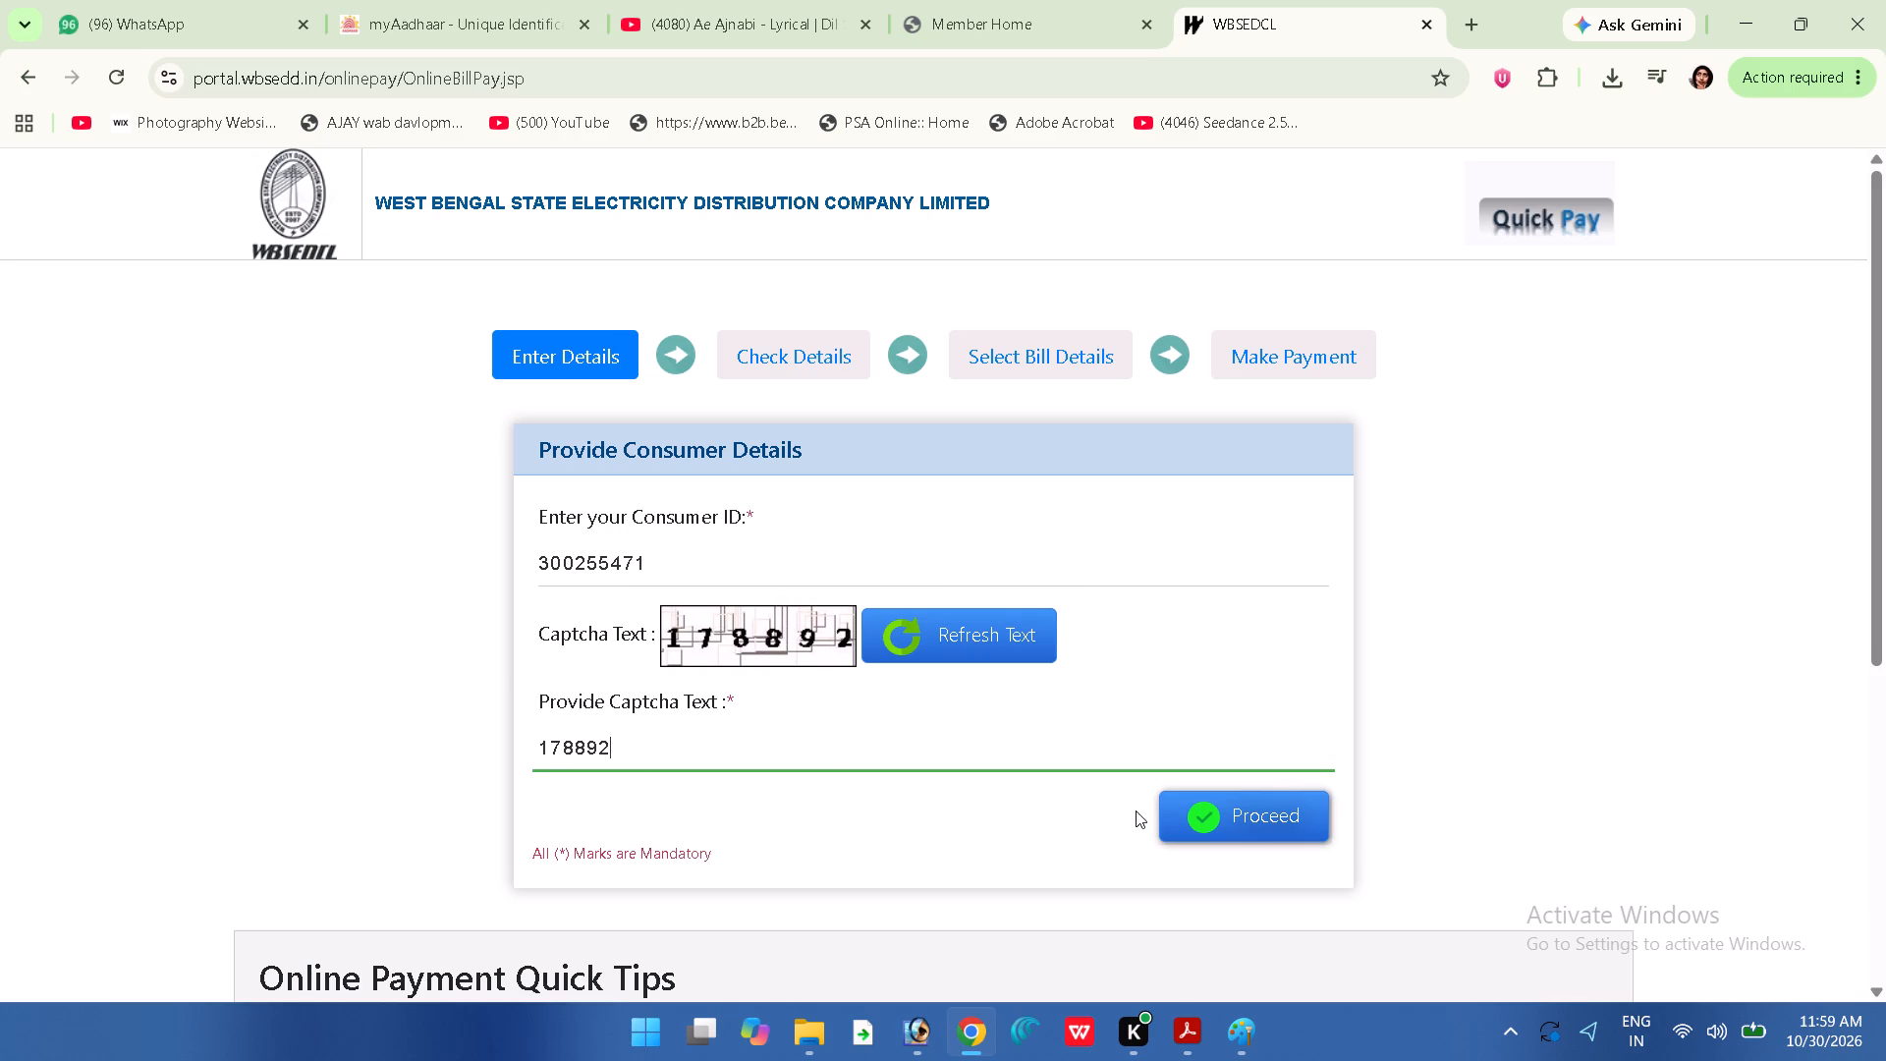
{"action": "left_click", "coordinate": [1208, 825]}
List the unpaid bills, select NOV2026, DEC2026 and JAN2027, and continue to the payment gateway choice.
{"action": "scroll", "coordinate": [693, 732], "scroll_direction": "down", "scroll_amount": 1}
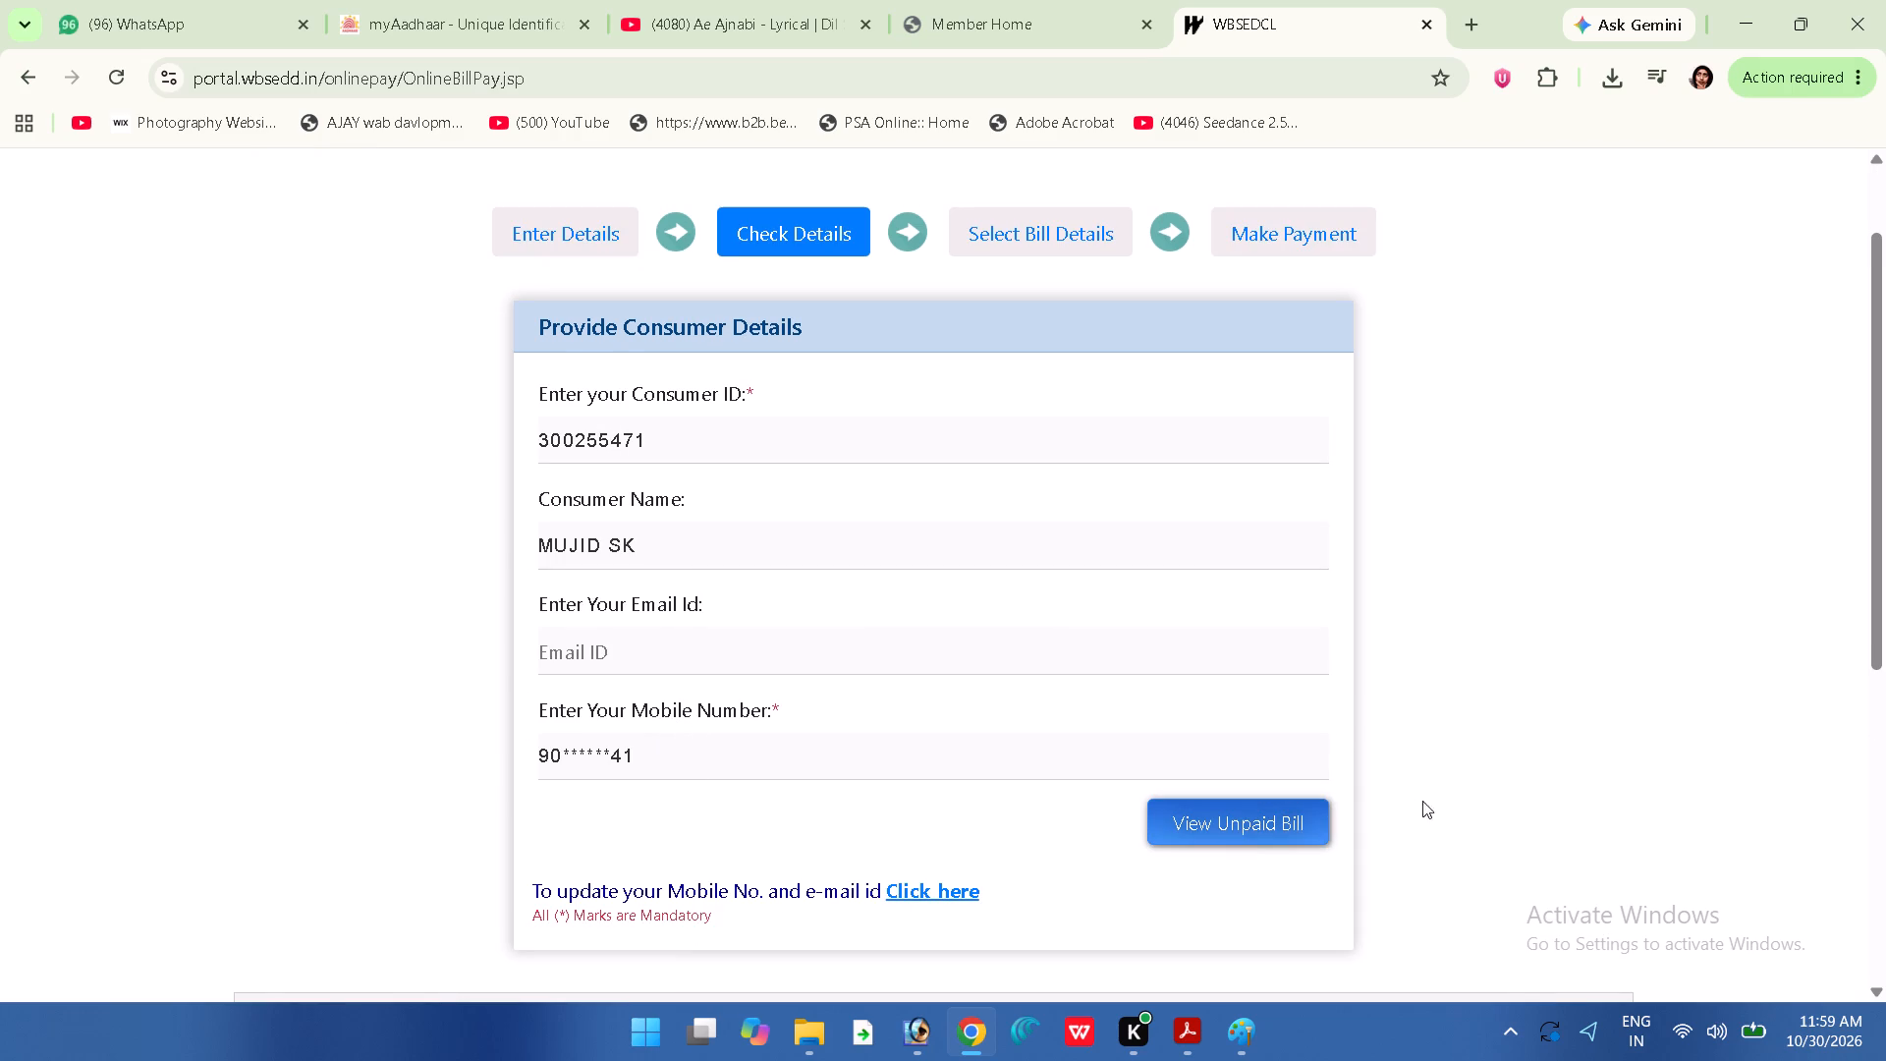
{"action": "left_click", "coordinate": [1249, 826]}
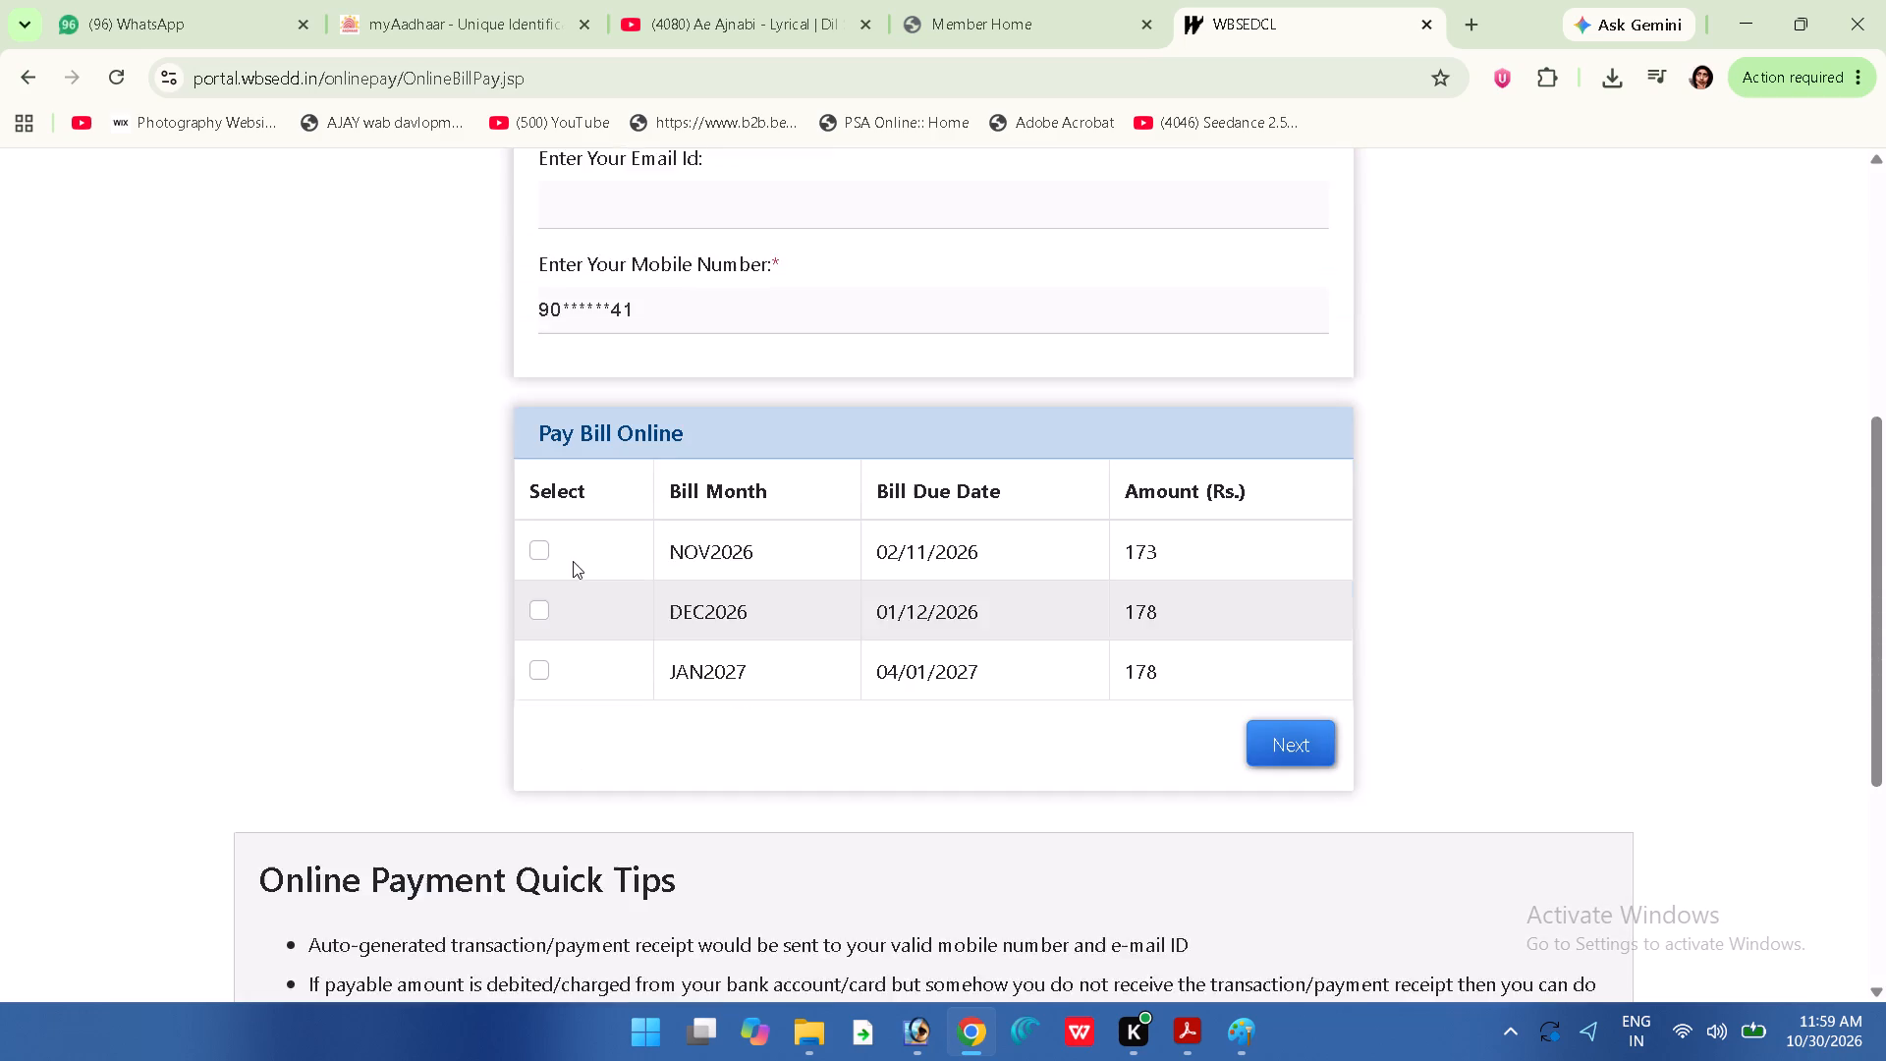
{"action": "left_click", "coordinate": [546, 162]}
{"action": "left_click", "coordinate": [544, 224]}
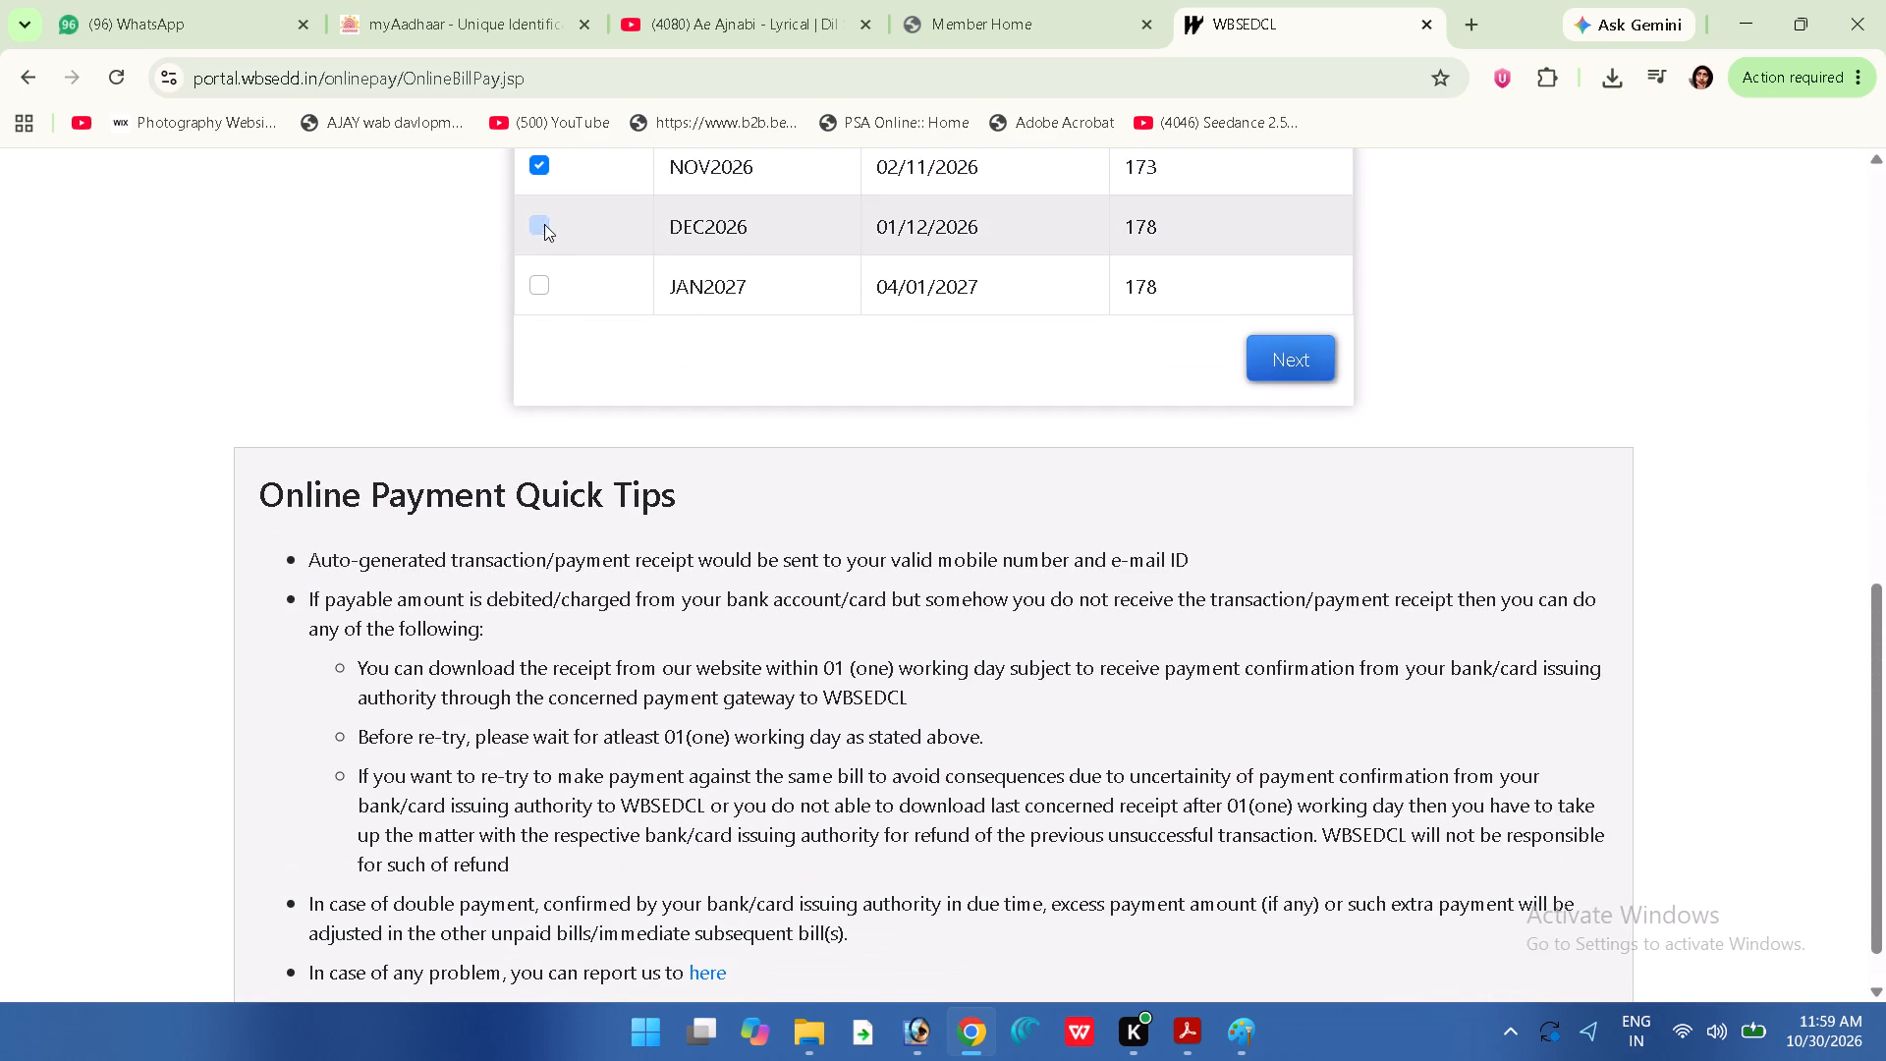
{"action": "left_click", "coordinate": [541, 292]}
{"action": "scroll", "coordinate": [890, 291], "scroll_direction": "up", "scroll_amount": 2}
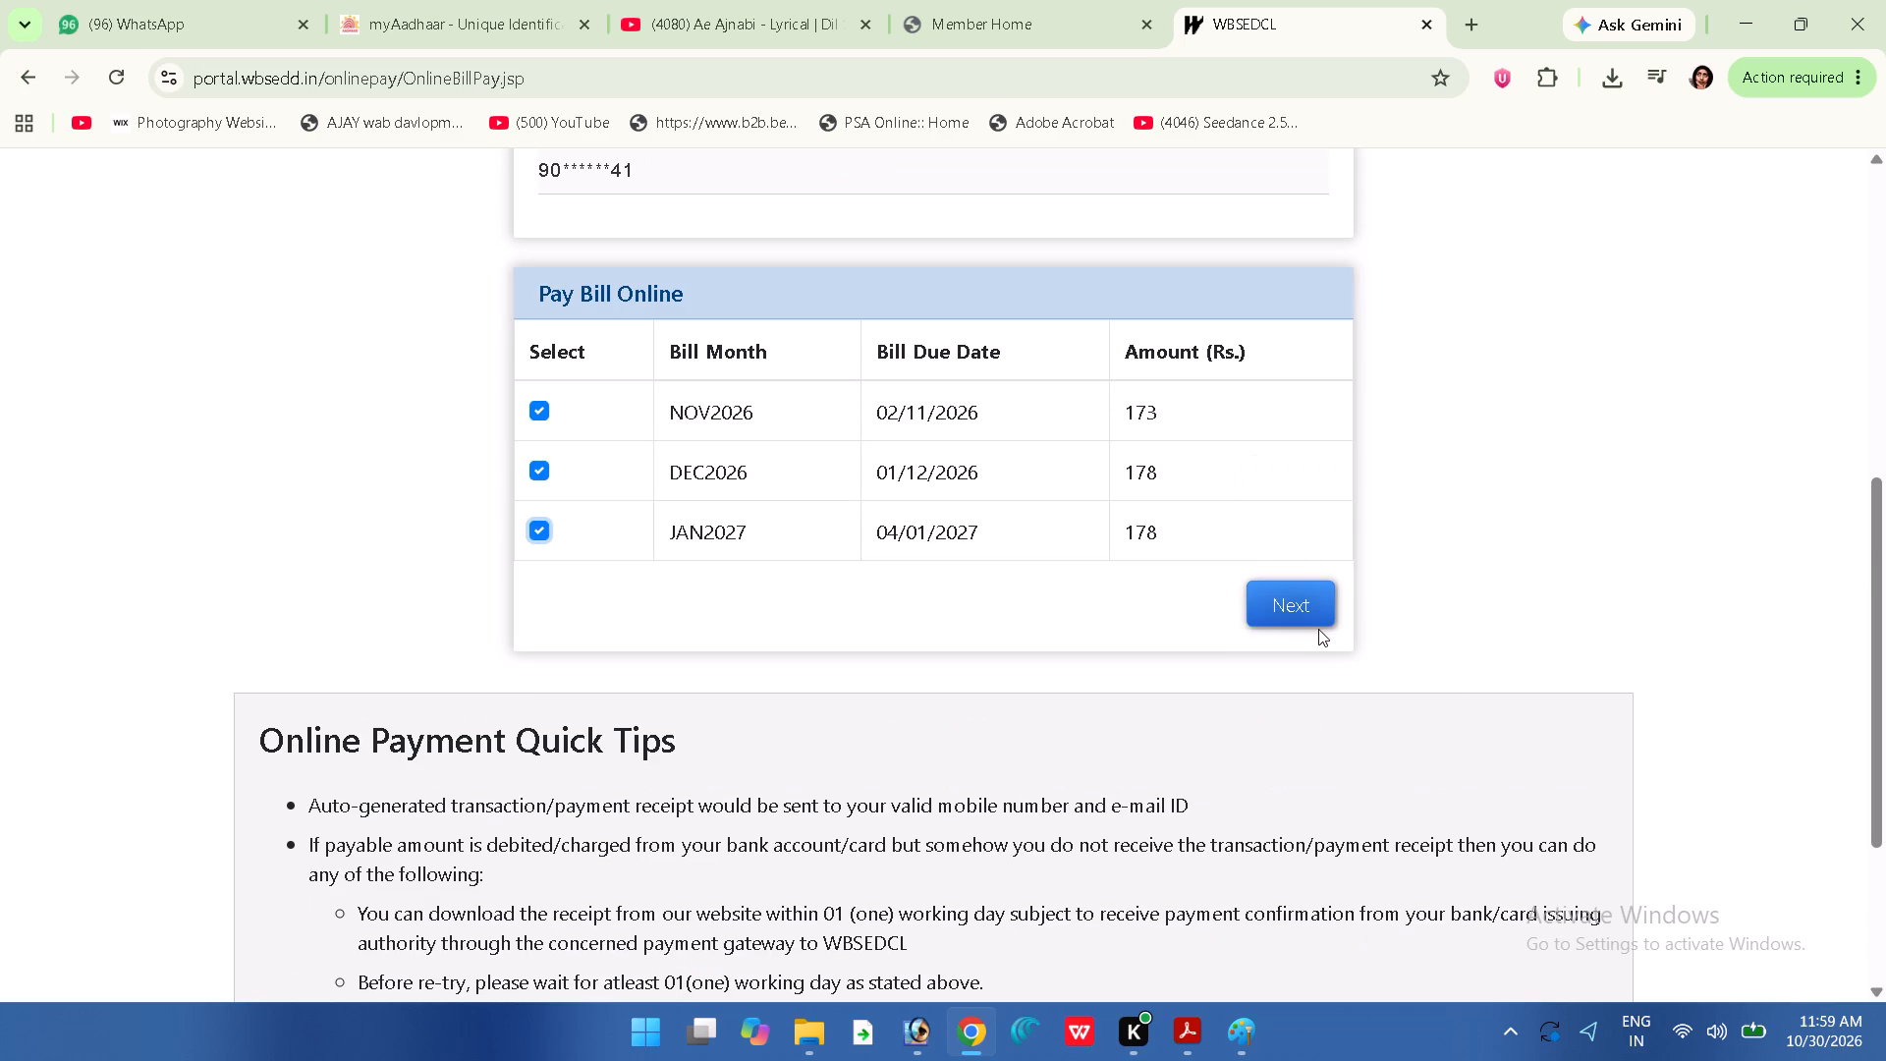
{"action": "left_click", "coordinate": [1313, 613]}
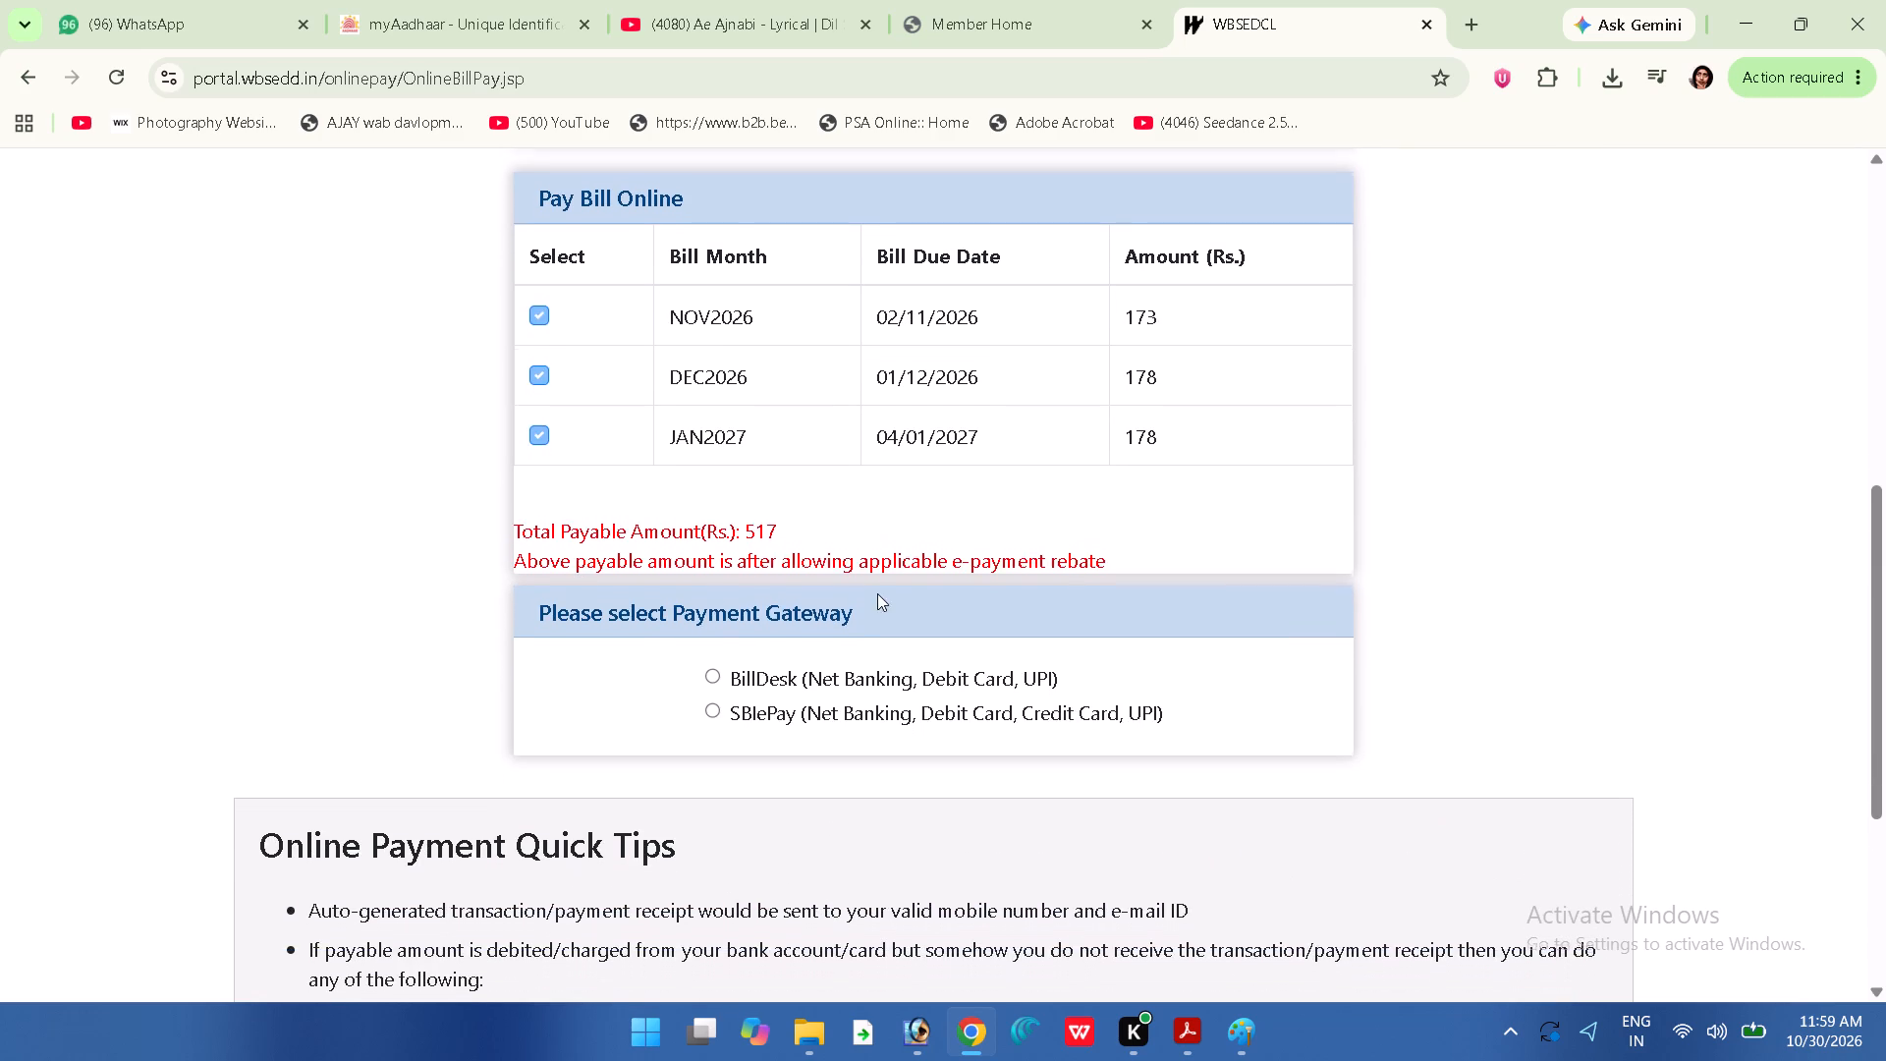
Choose the BillDesk payment gateway, agree to the terms and conditions, and start the payment.
{"action": "left_click", "coordinate": [713, 649]}
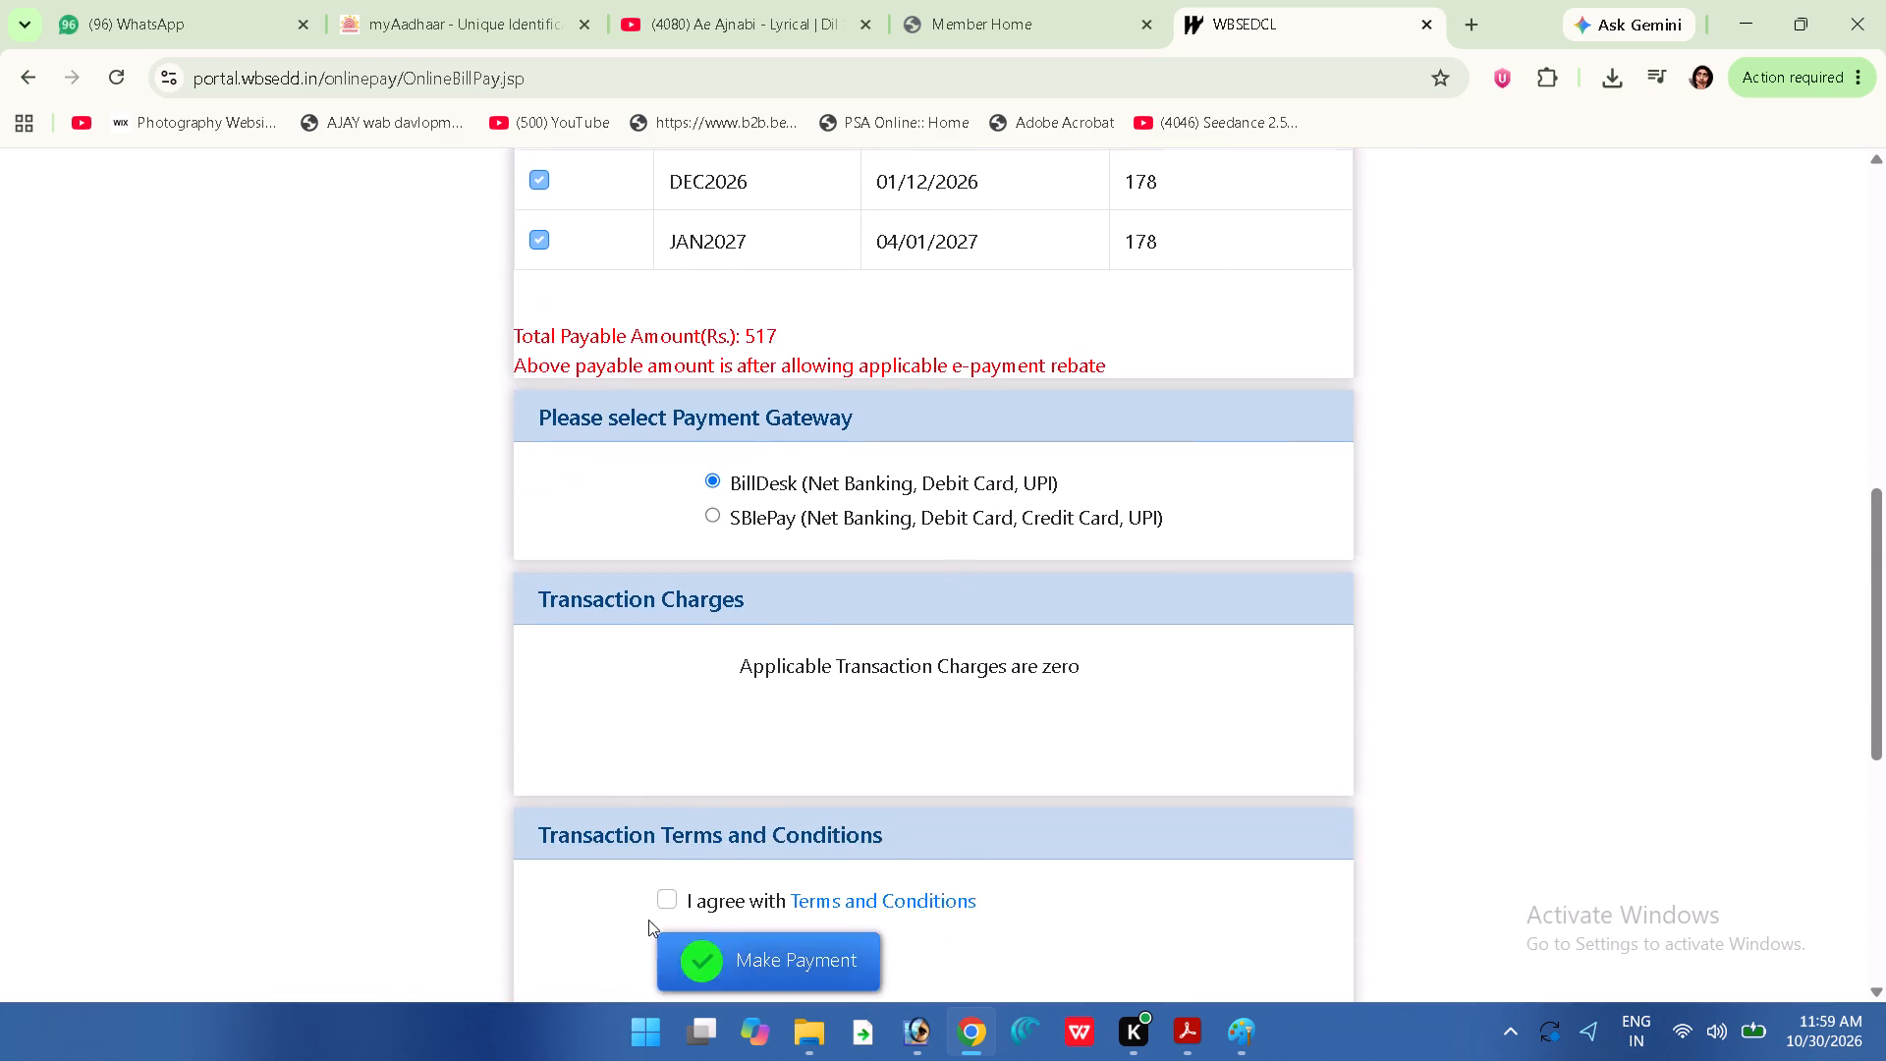
{"action": "left_click", "coordinate": [667, 477]}
{"action": "left_click", "coordinate": [698, 545]}
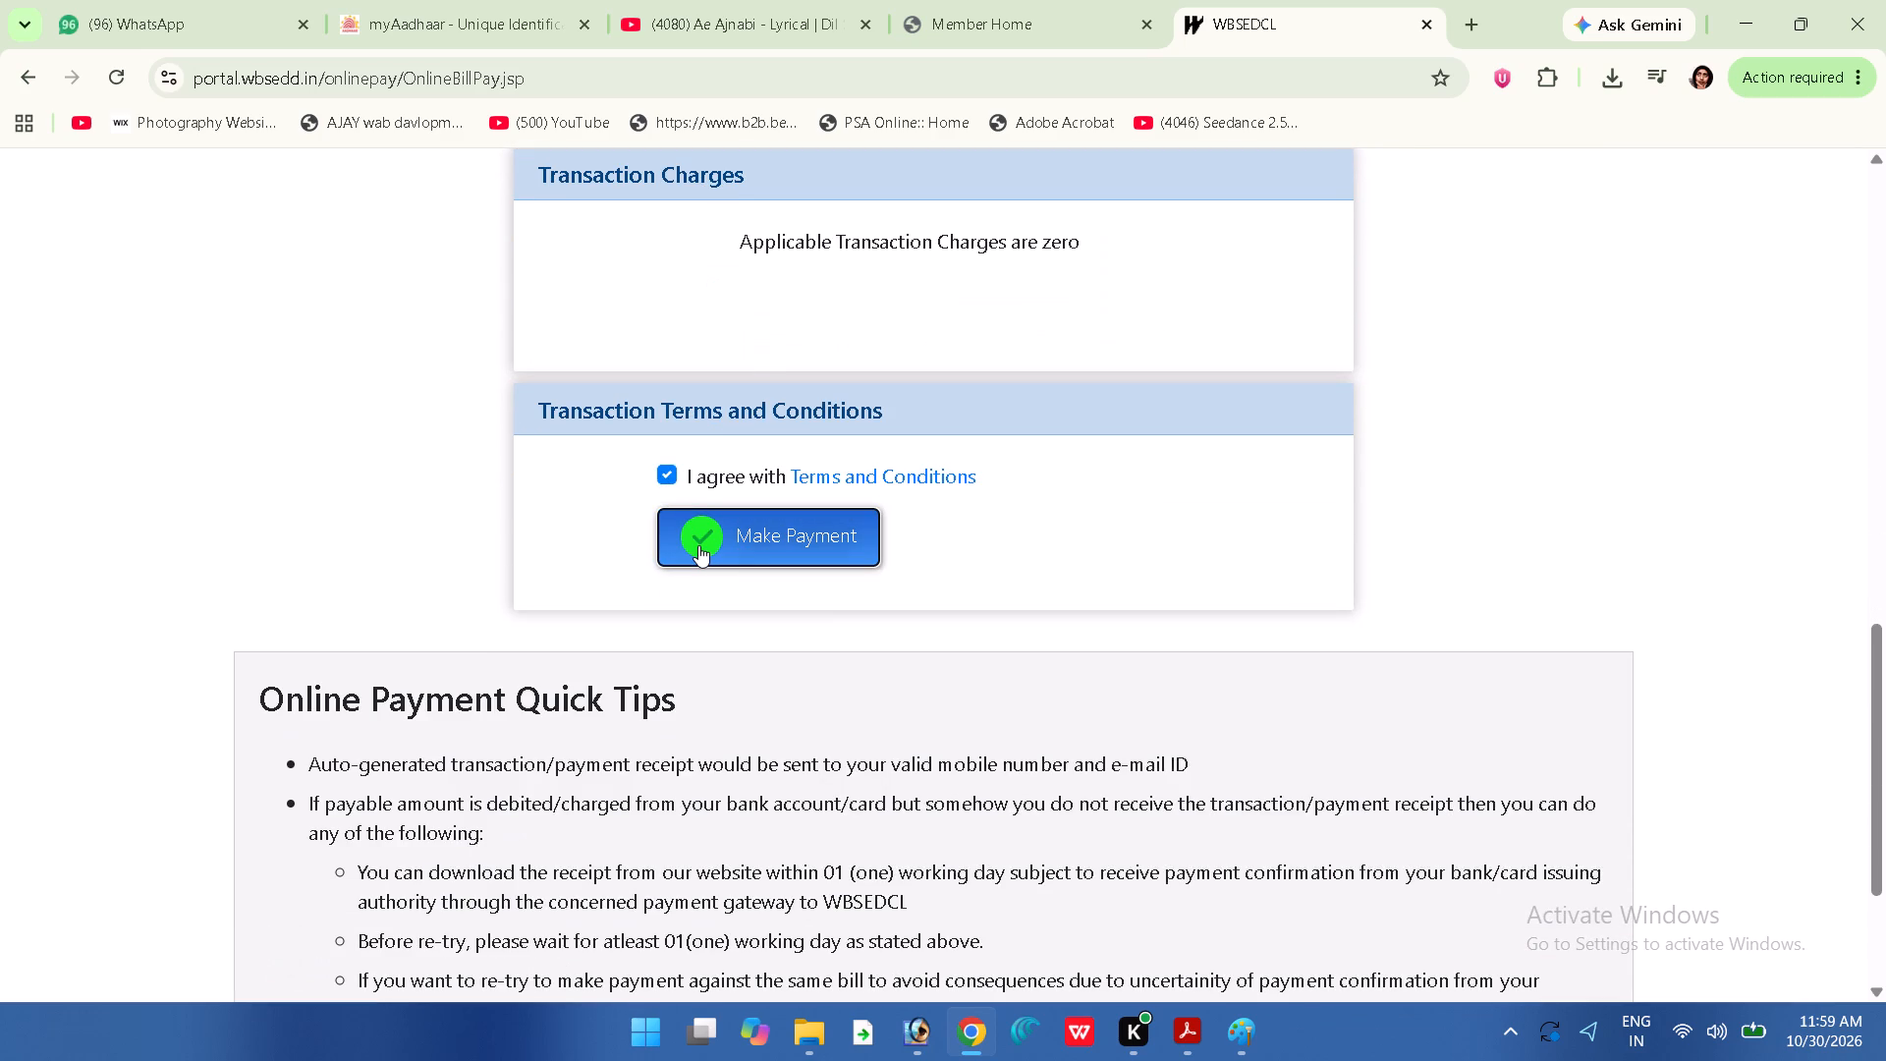